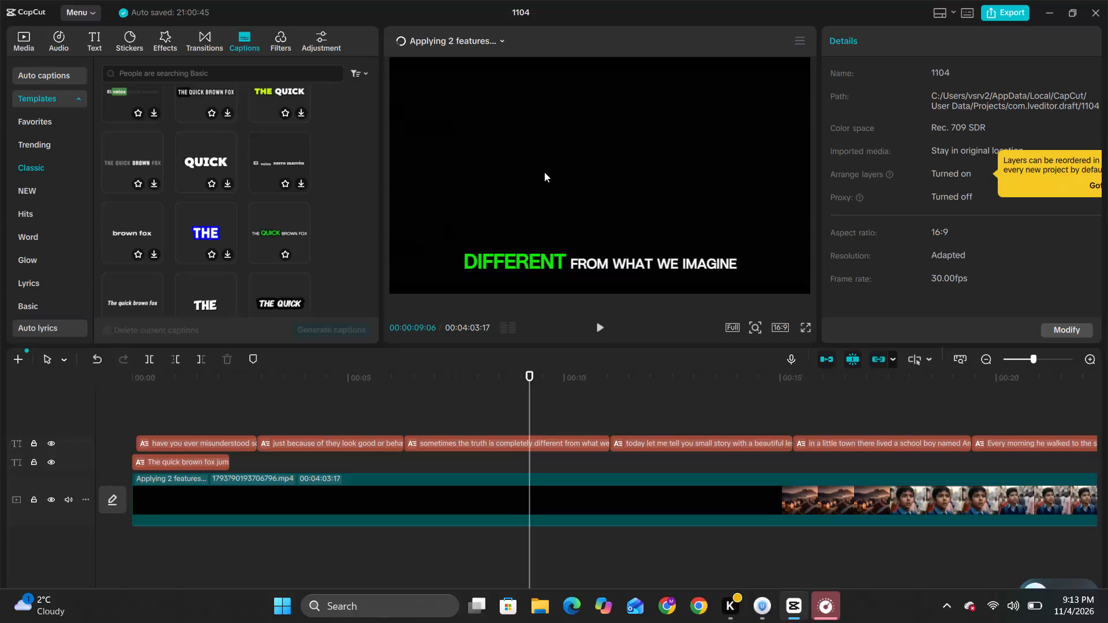
# Check the progress of the audio features being applied to the clip and preview the captioned video around 10 to 13 seconds.
pyautogui.click(488, 44)
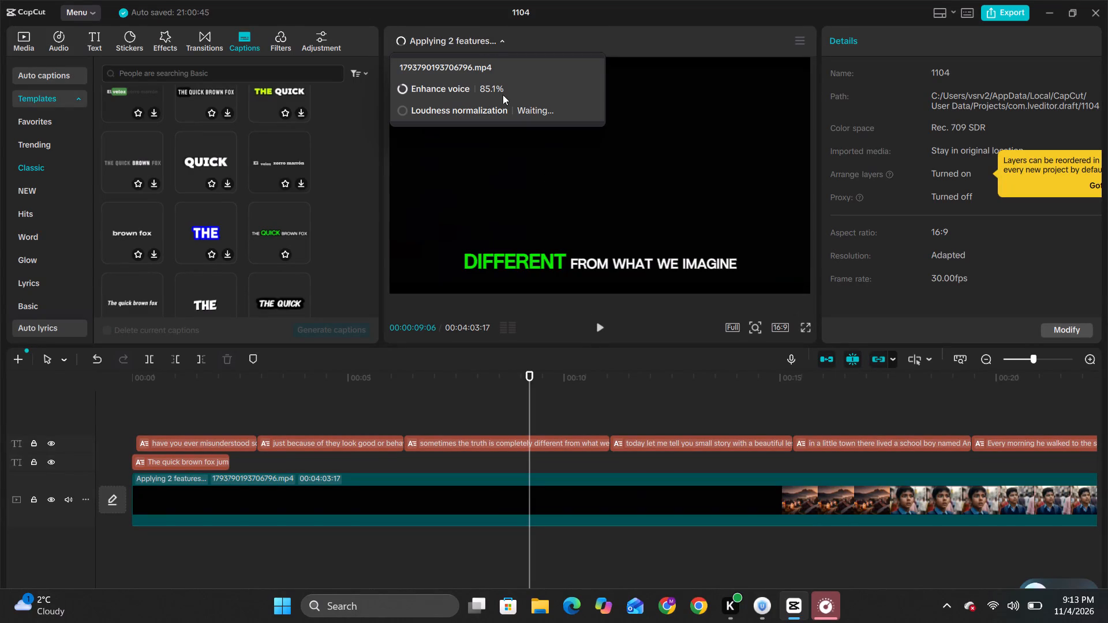
pyautogui.click(602, 325)
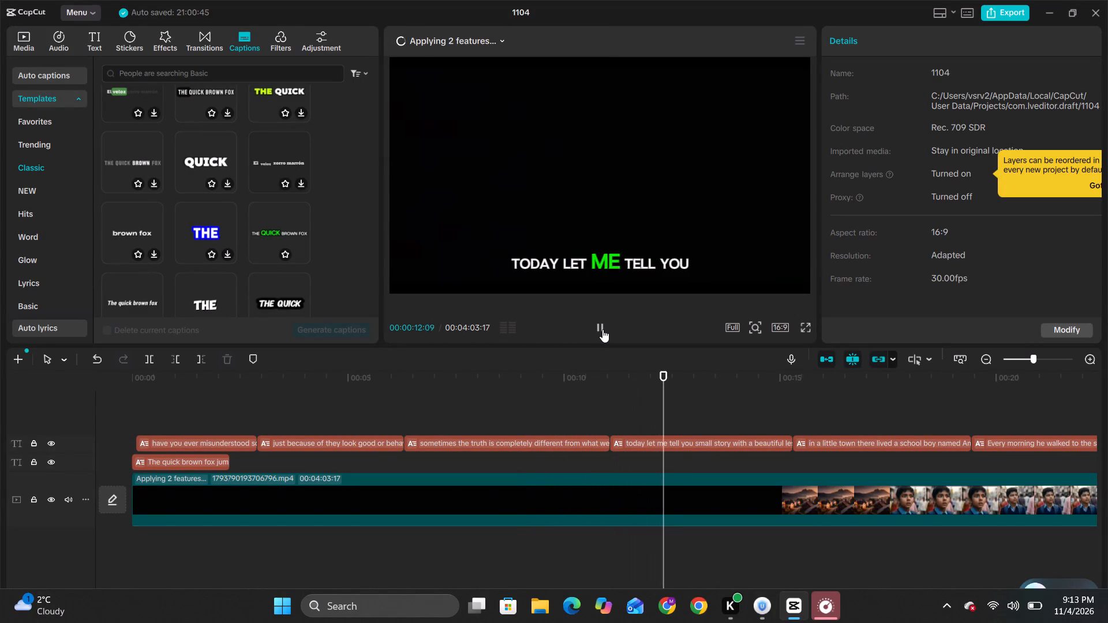
pyautogui.click(602, 329)
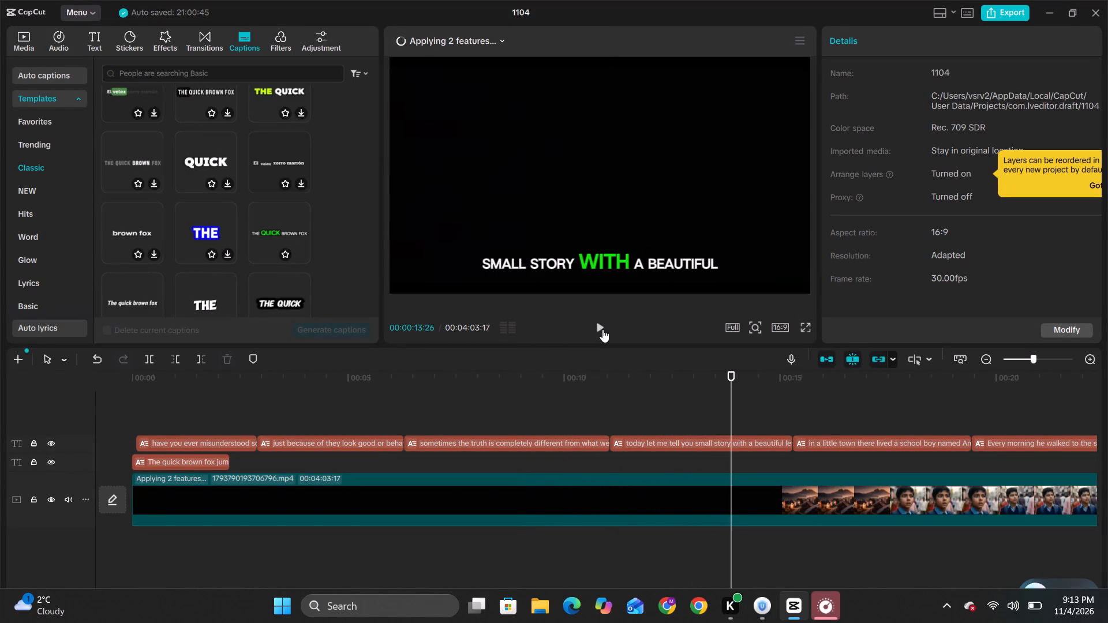
pyautogui.click(597, 471)
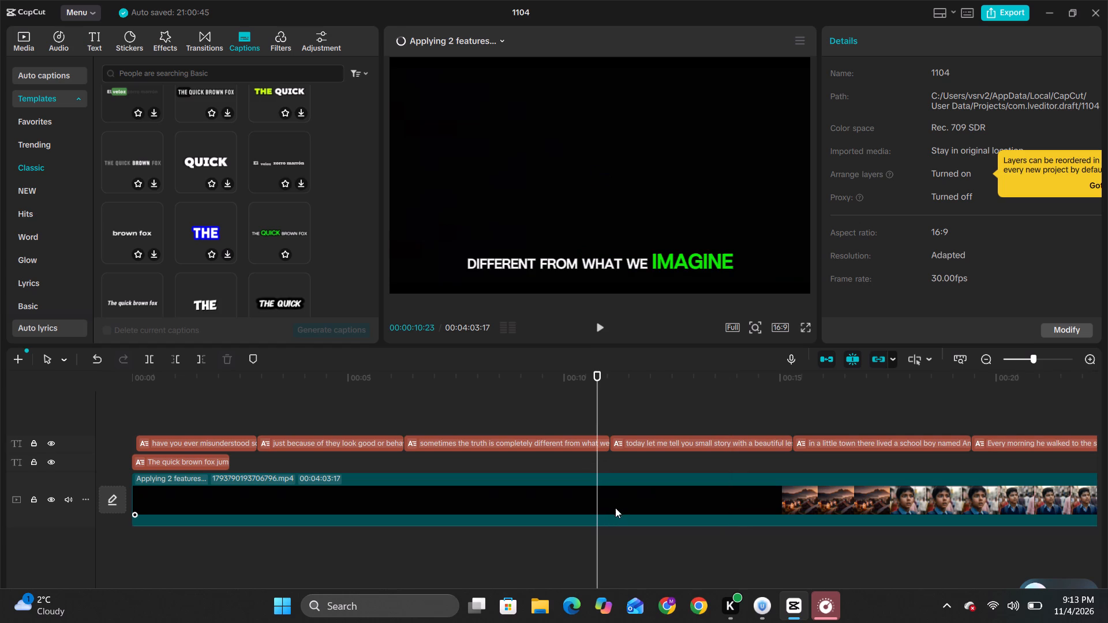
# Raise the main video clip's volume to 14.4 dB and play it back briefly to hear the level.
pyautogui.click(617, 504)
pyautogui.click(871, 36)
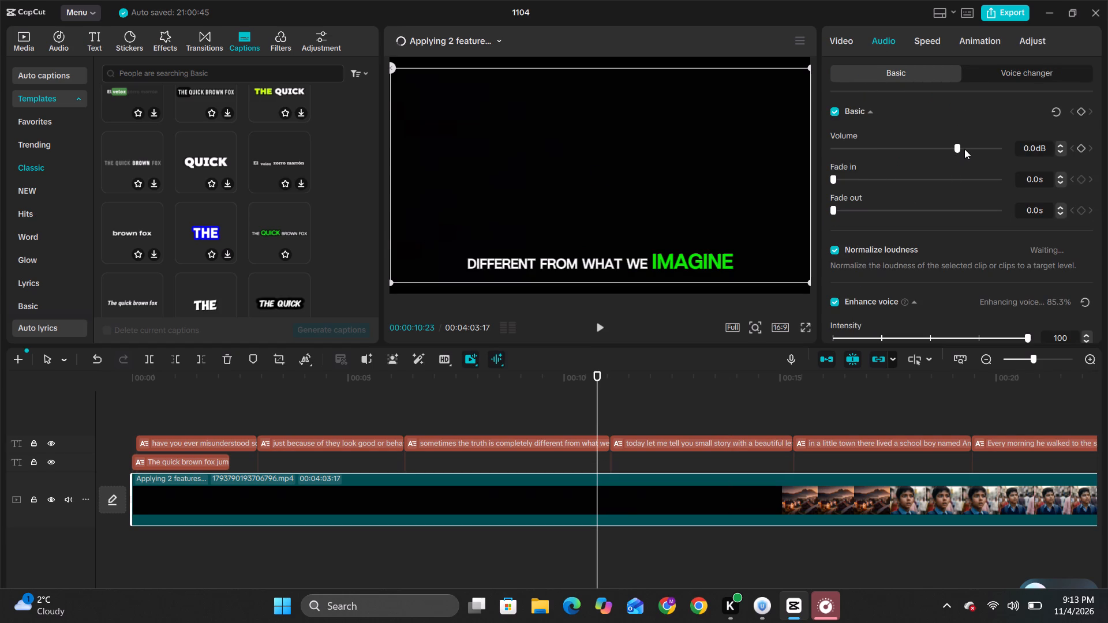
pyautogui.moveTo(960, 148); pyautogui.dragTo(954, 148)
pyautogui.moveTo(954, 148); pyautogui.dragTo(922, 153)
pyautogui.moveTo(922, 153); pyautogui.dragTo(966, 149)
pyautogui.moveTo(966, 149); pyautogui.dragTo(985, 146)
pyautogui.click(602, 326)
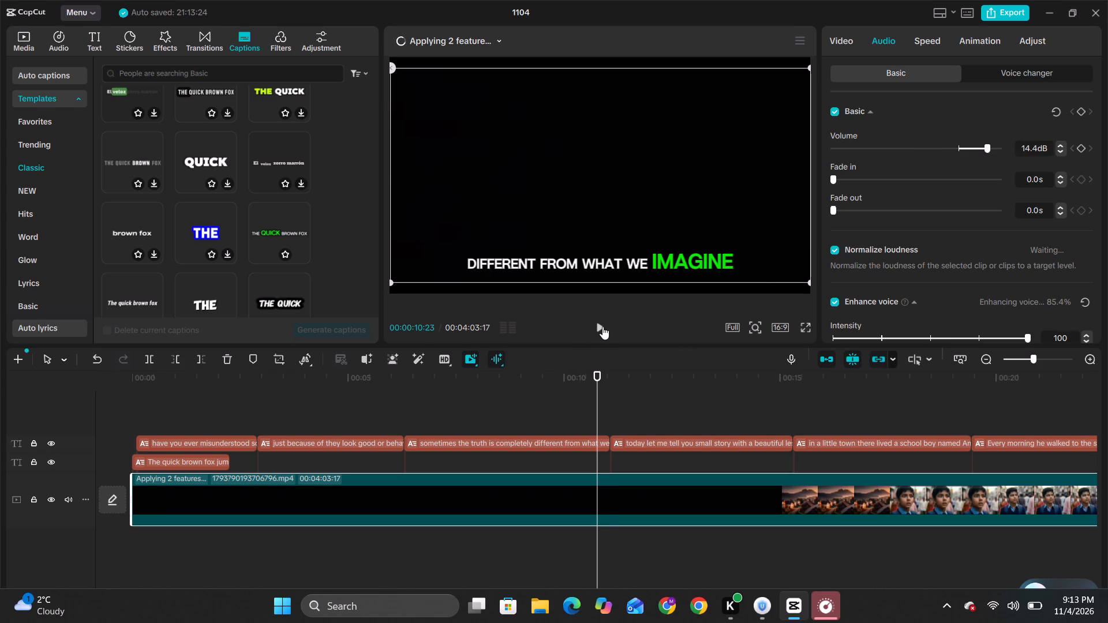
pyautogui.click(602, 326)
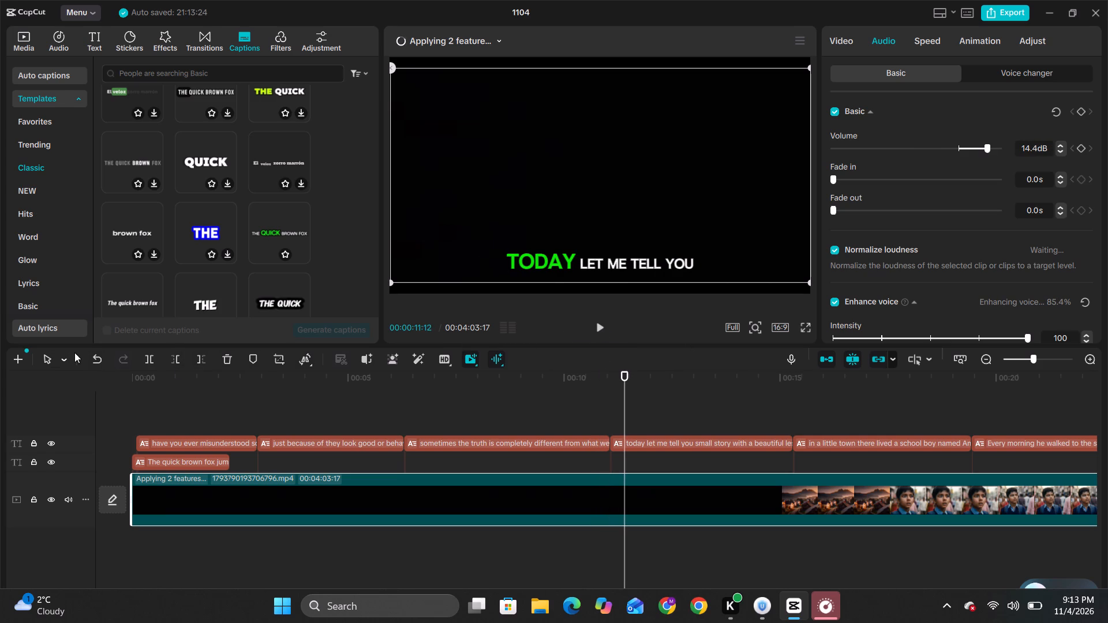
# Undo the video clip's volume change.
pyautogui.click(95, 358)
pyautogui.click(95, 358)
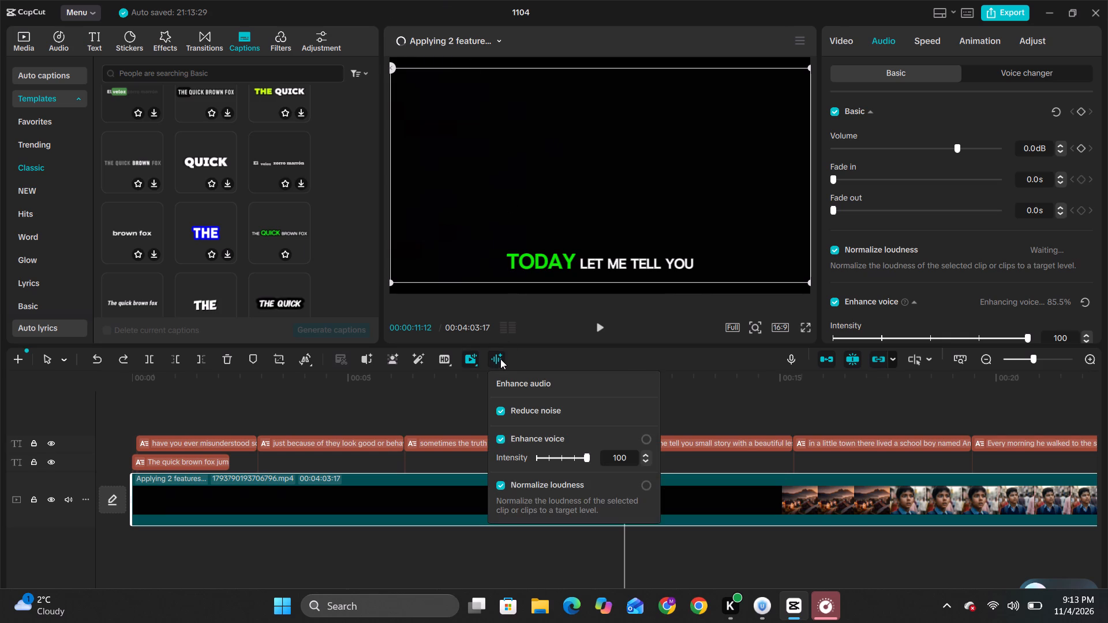
# Check the processing status of Normalize loudness and Enhance voice in the clip's audio enhancement options.
pyautogui.click(647, 486)
pyautogui.click(644, 438)
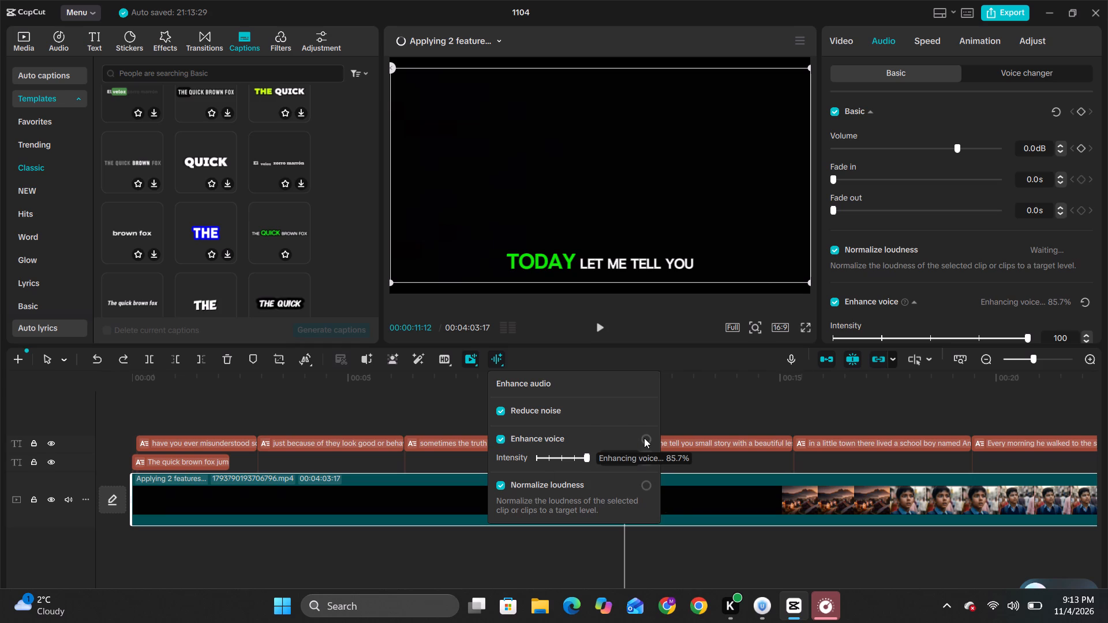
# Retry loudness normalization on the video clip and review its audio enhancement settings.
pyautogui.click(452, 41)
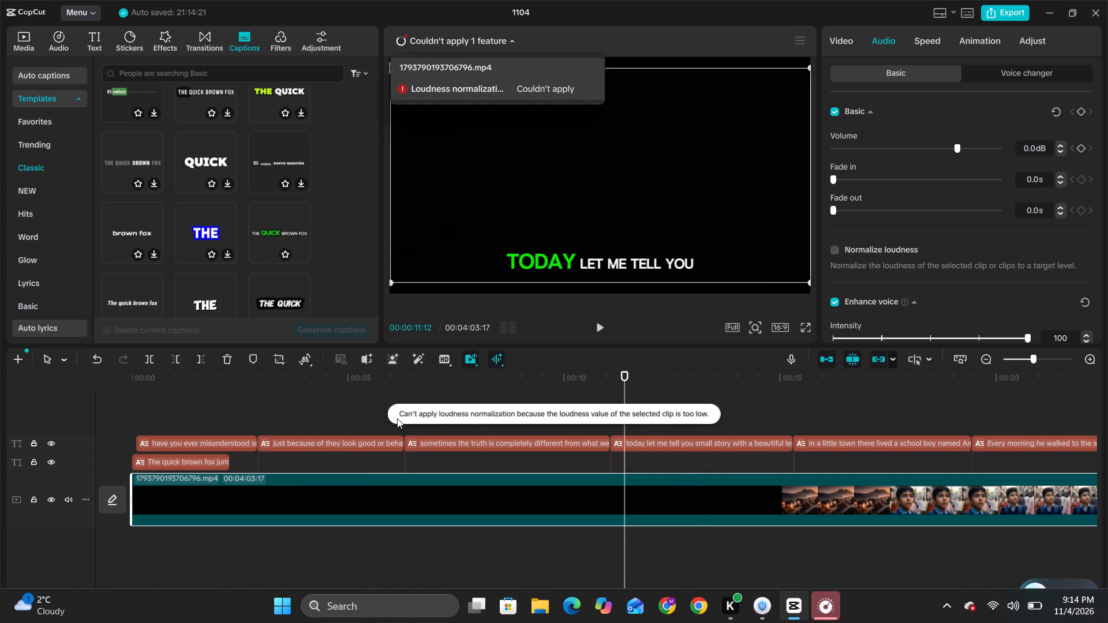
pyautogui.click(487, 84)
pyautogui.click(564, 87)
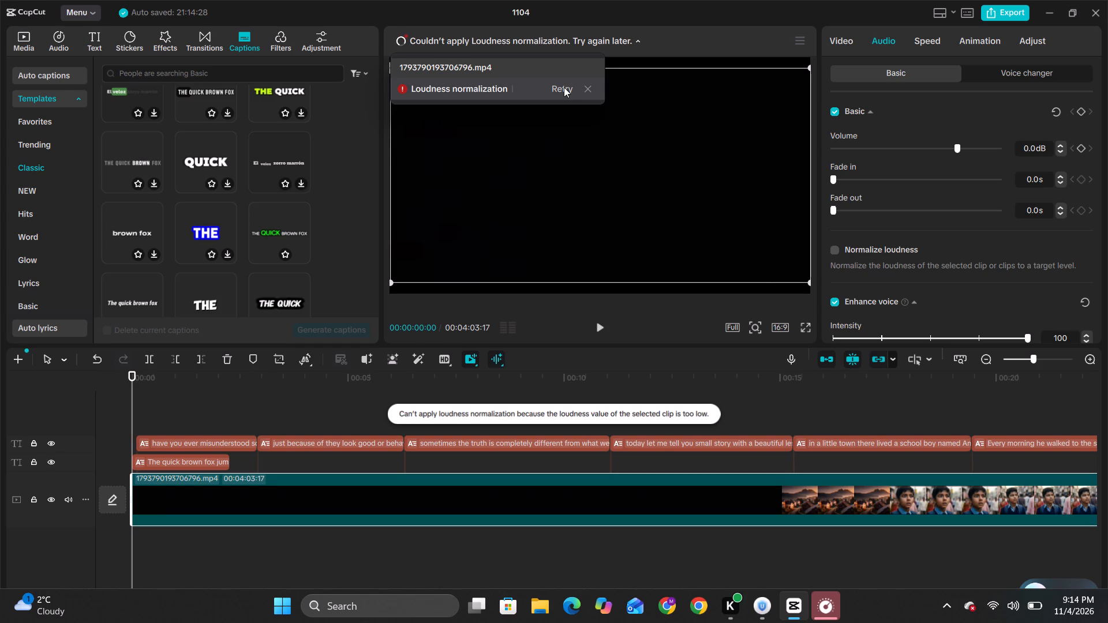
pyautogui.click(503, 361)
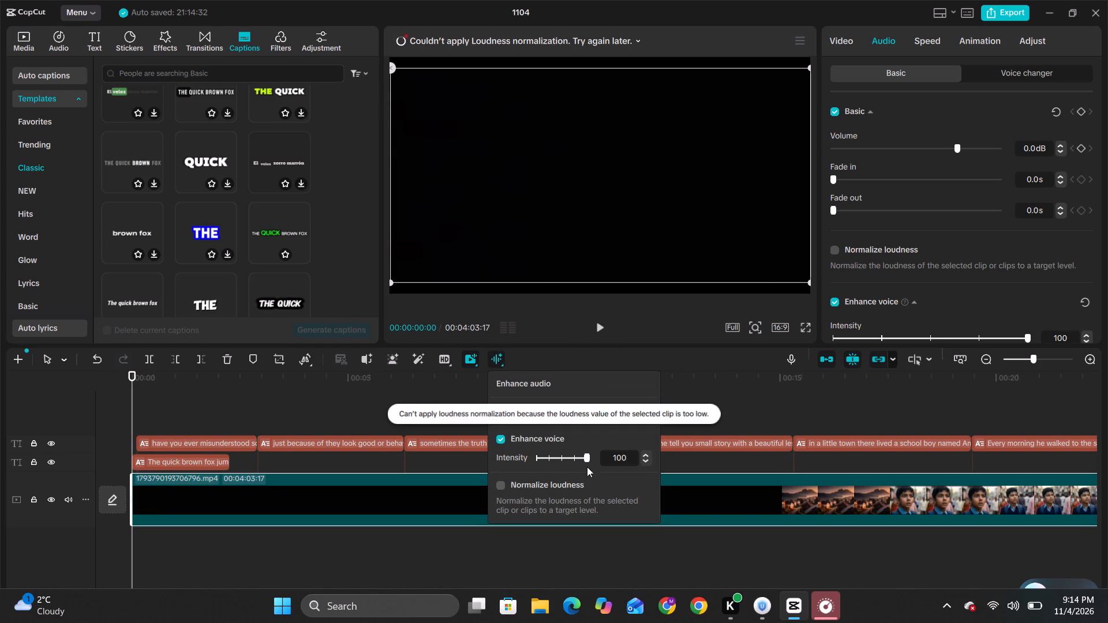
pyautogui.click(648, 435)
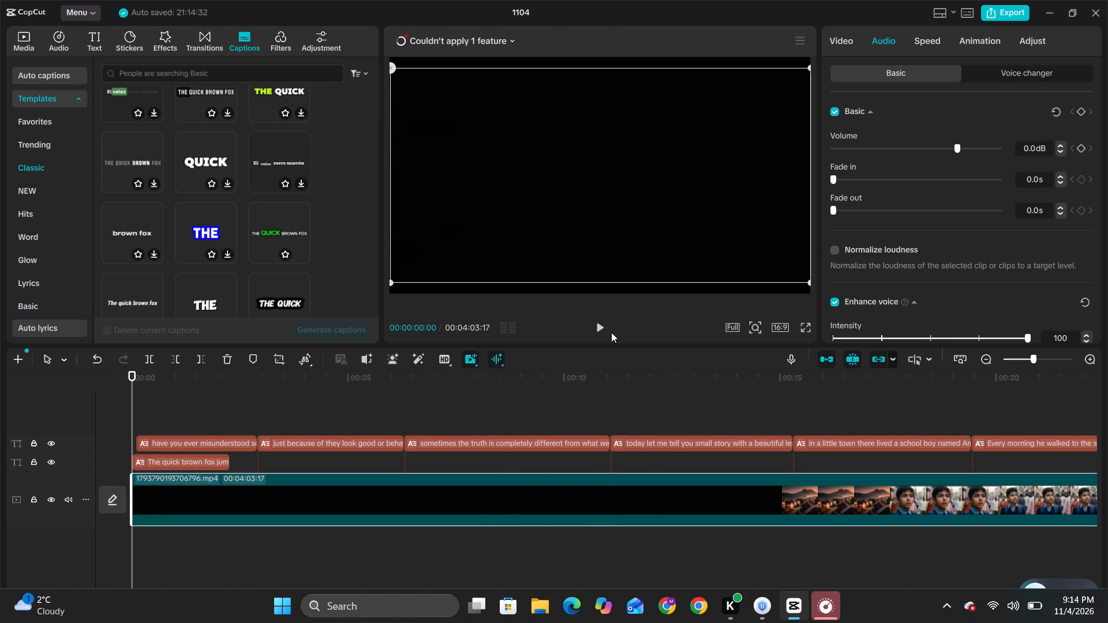
# Play the video to listen to its audio, dismissing the loudness normalization notice along the way.
pyautogui.click(601, 325)
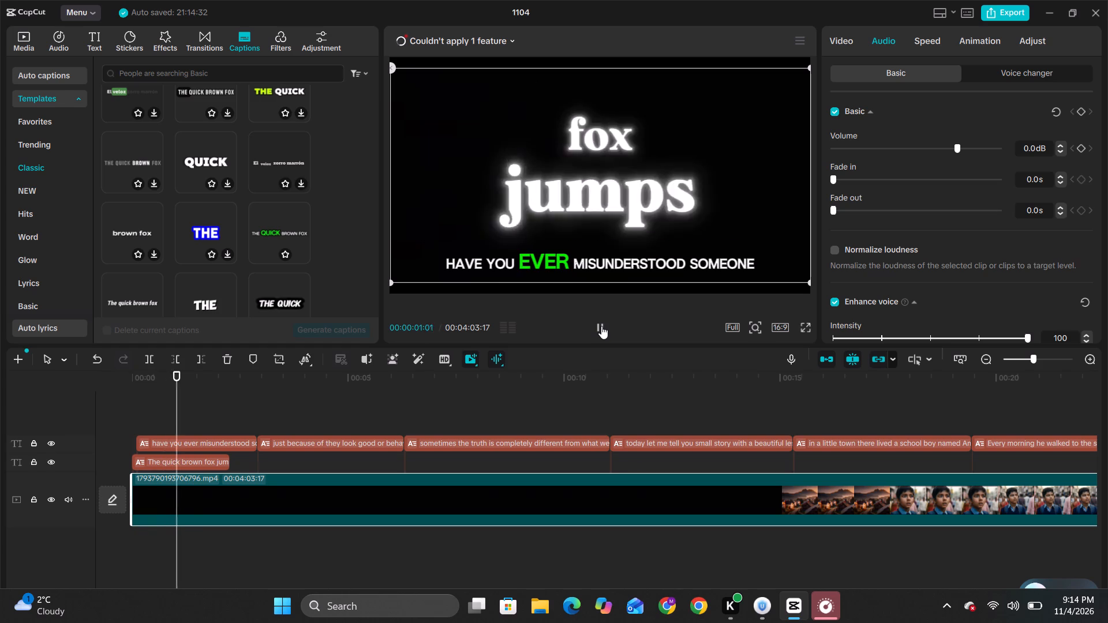
pyautogui.click(601, 326)
pyautogui.click(492, 37)
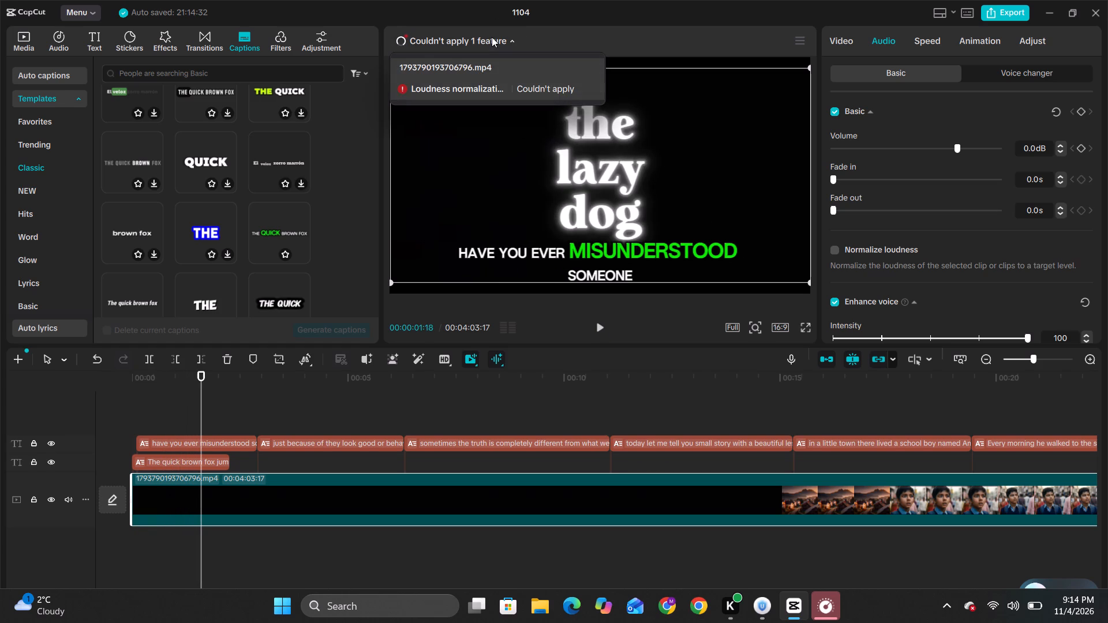
pyautogui.click(583, 88)
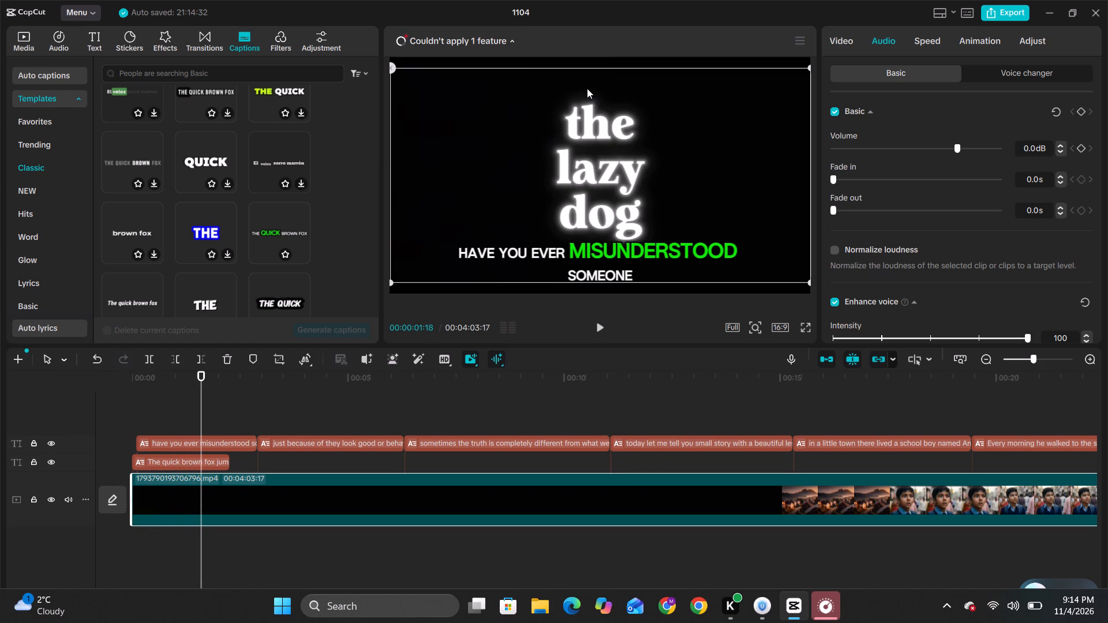
pyautogui.click(602, 320)
pyautogui.click(601, 325)
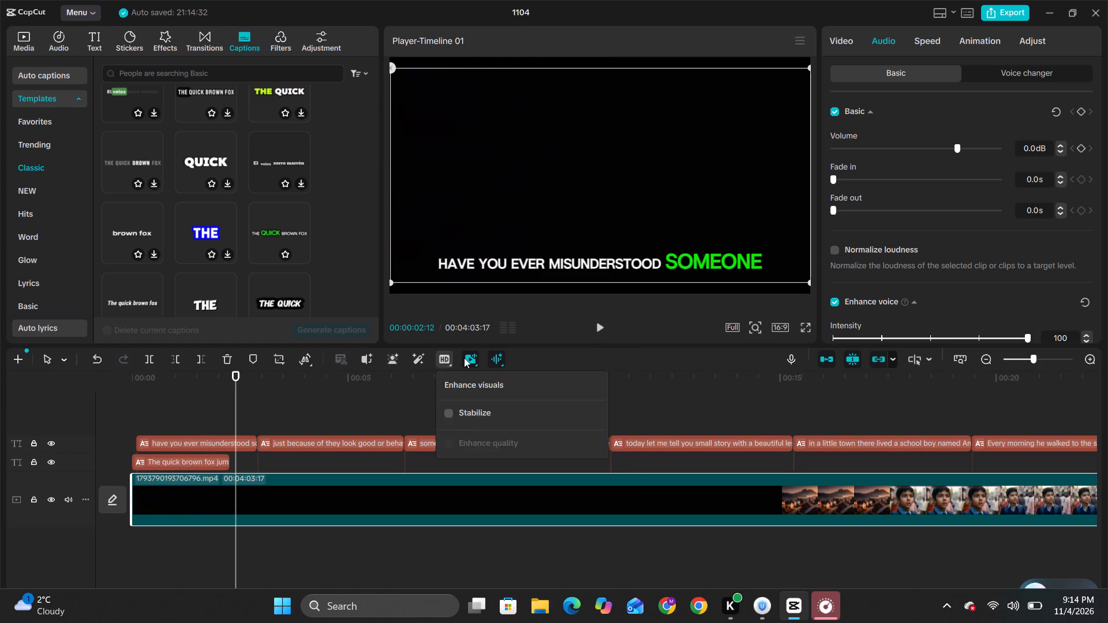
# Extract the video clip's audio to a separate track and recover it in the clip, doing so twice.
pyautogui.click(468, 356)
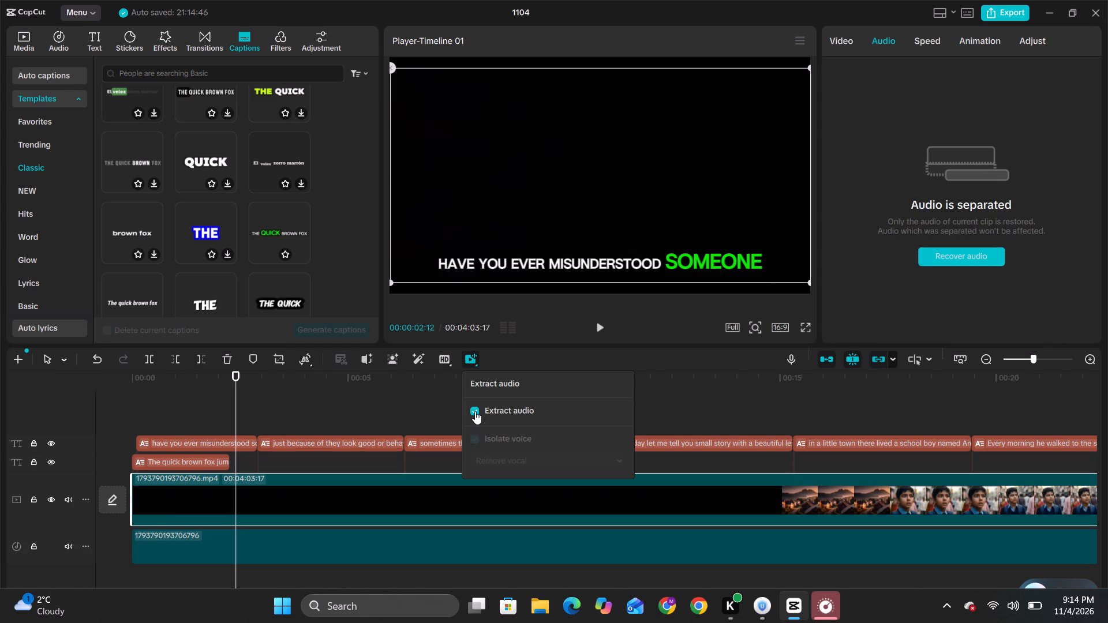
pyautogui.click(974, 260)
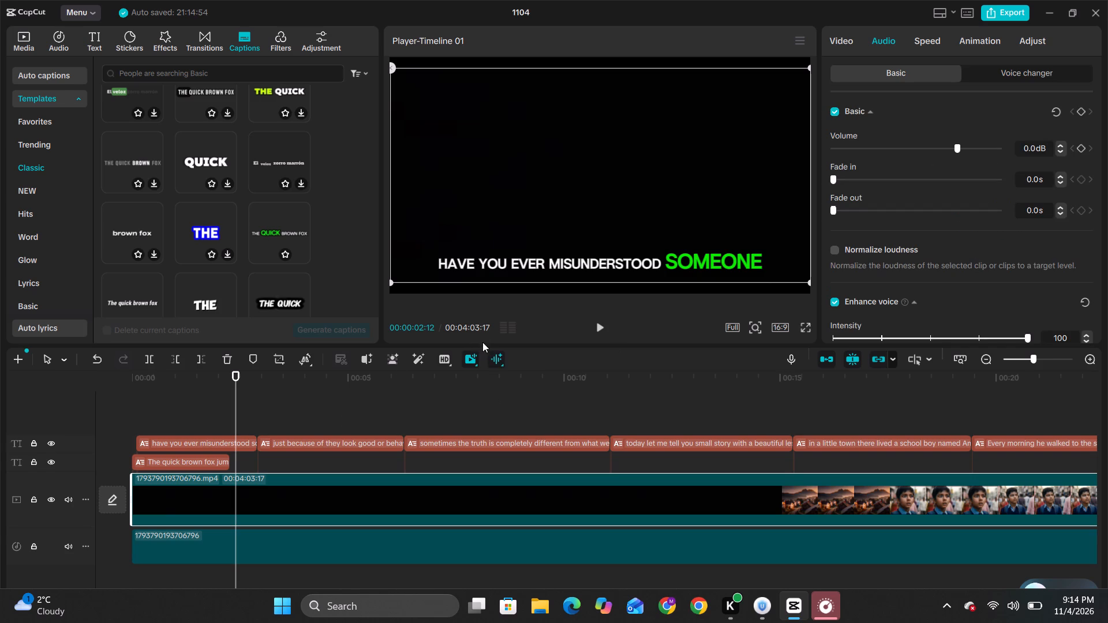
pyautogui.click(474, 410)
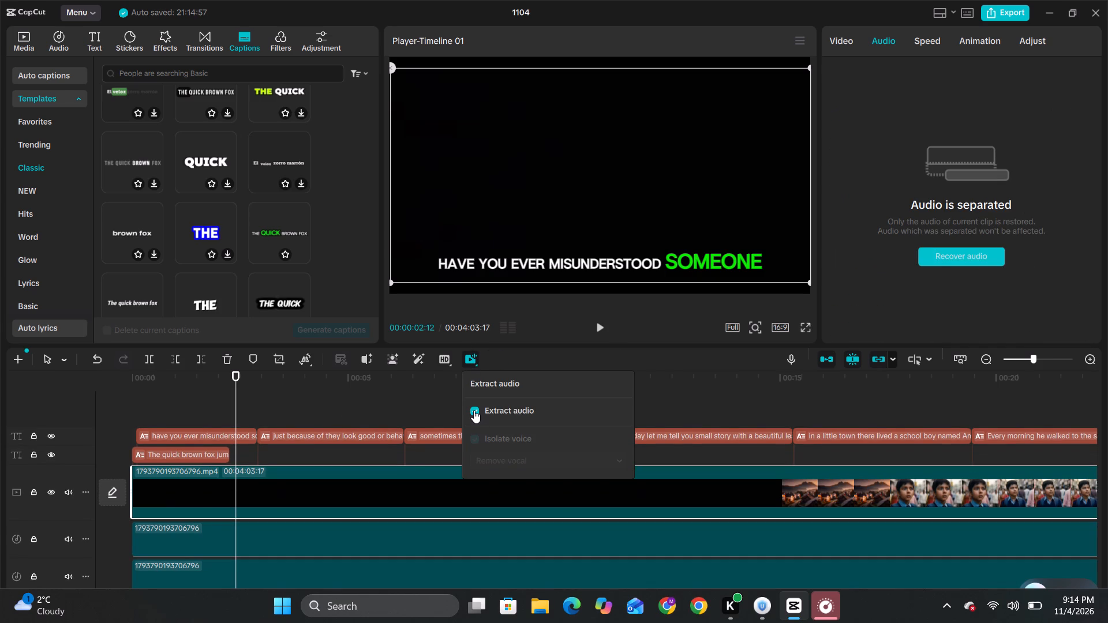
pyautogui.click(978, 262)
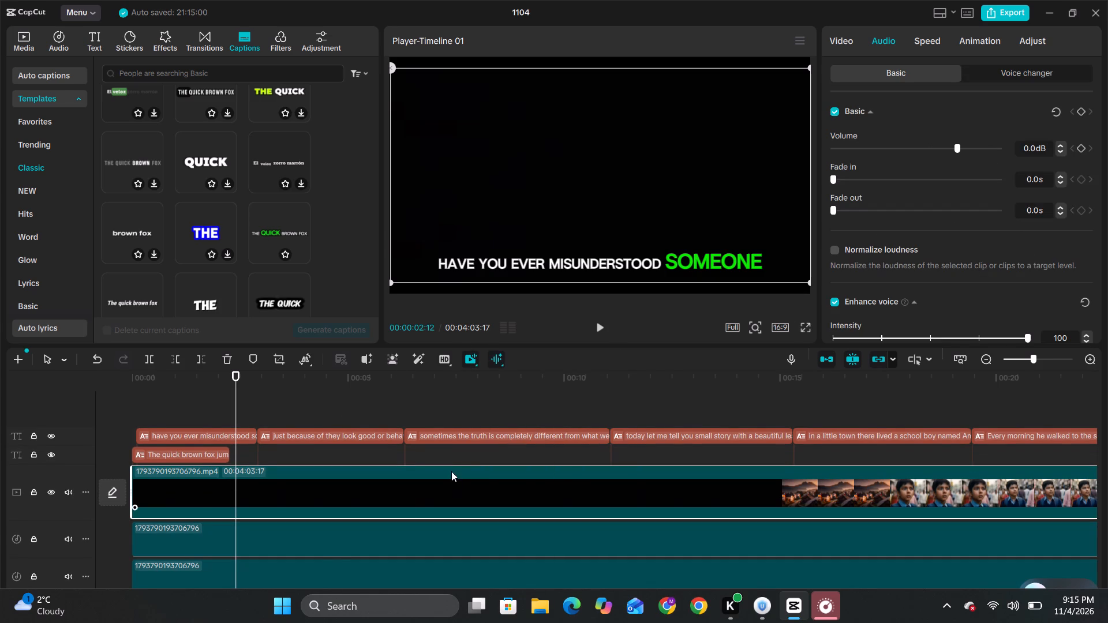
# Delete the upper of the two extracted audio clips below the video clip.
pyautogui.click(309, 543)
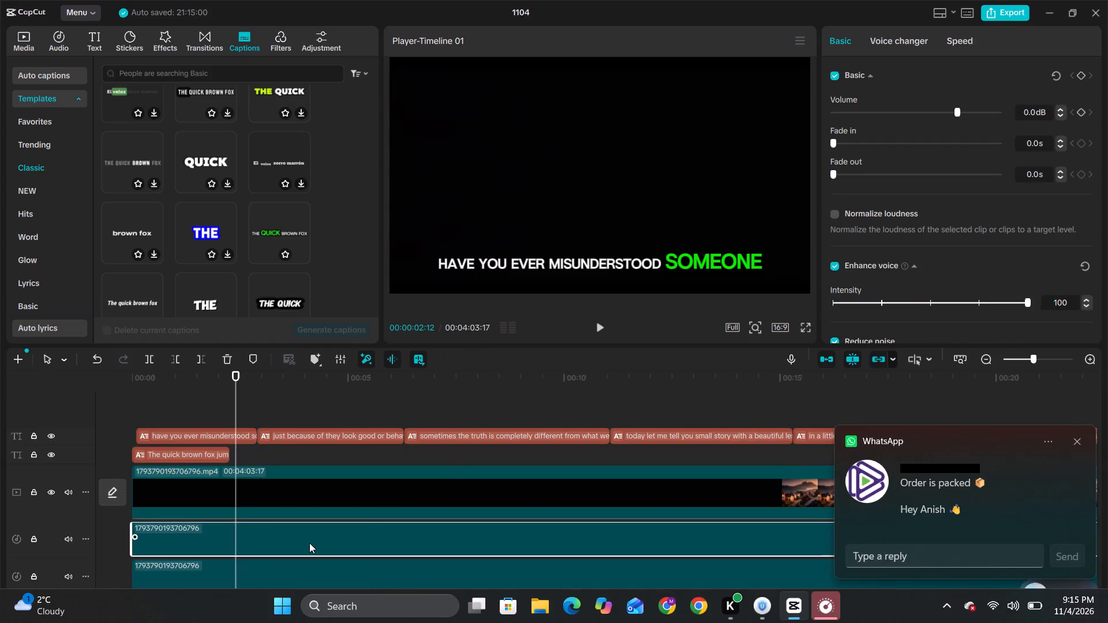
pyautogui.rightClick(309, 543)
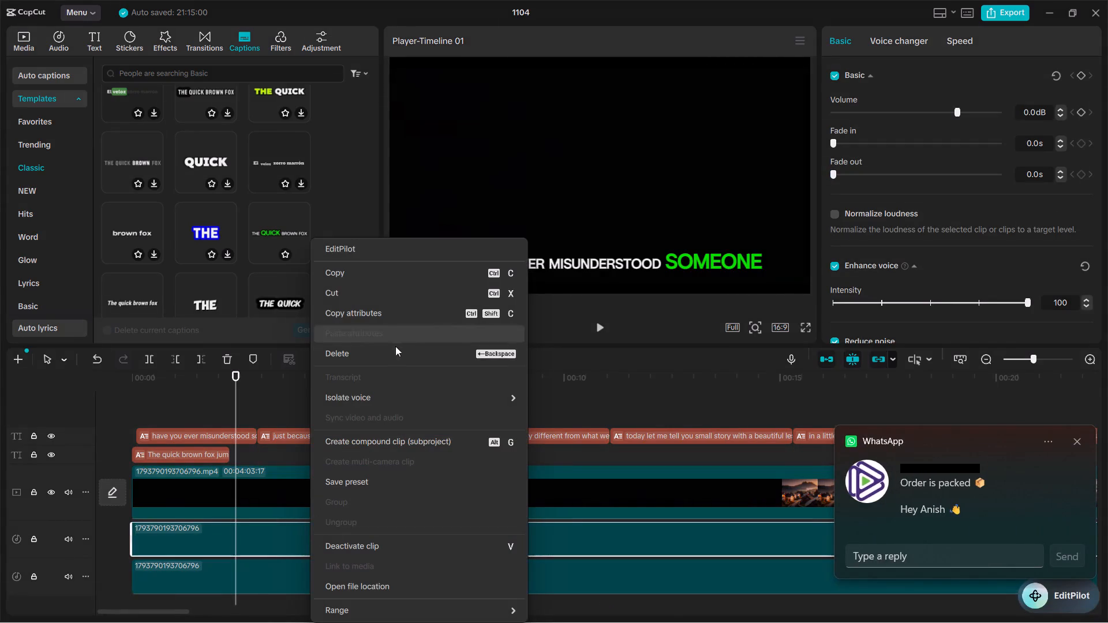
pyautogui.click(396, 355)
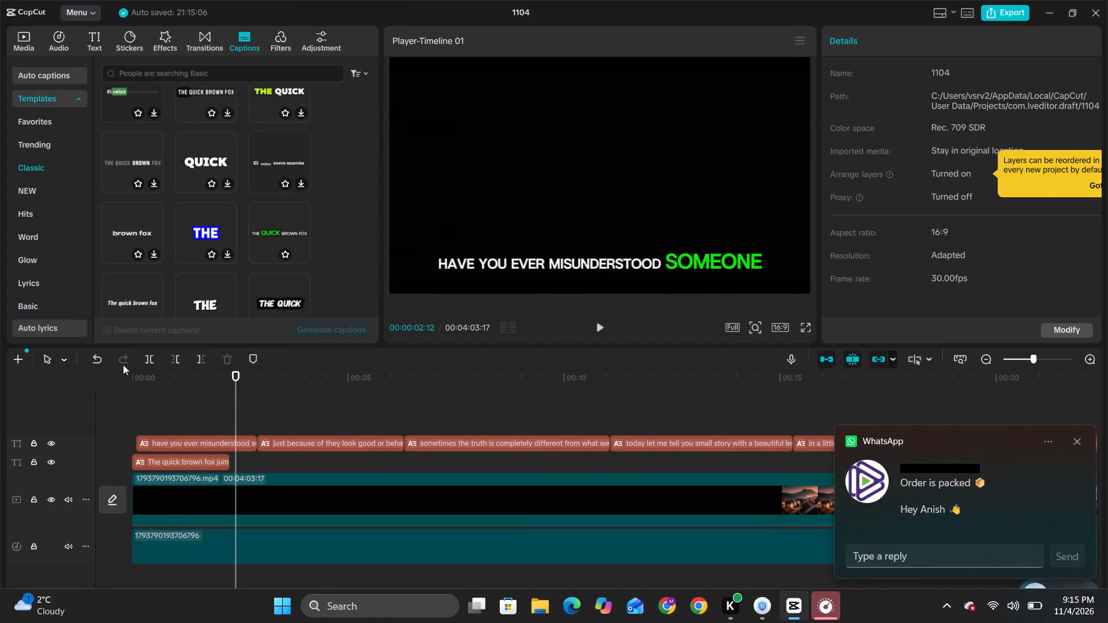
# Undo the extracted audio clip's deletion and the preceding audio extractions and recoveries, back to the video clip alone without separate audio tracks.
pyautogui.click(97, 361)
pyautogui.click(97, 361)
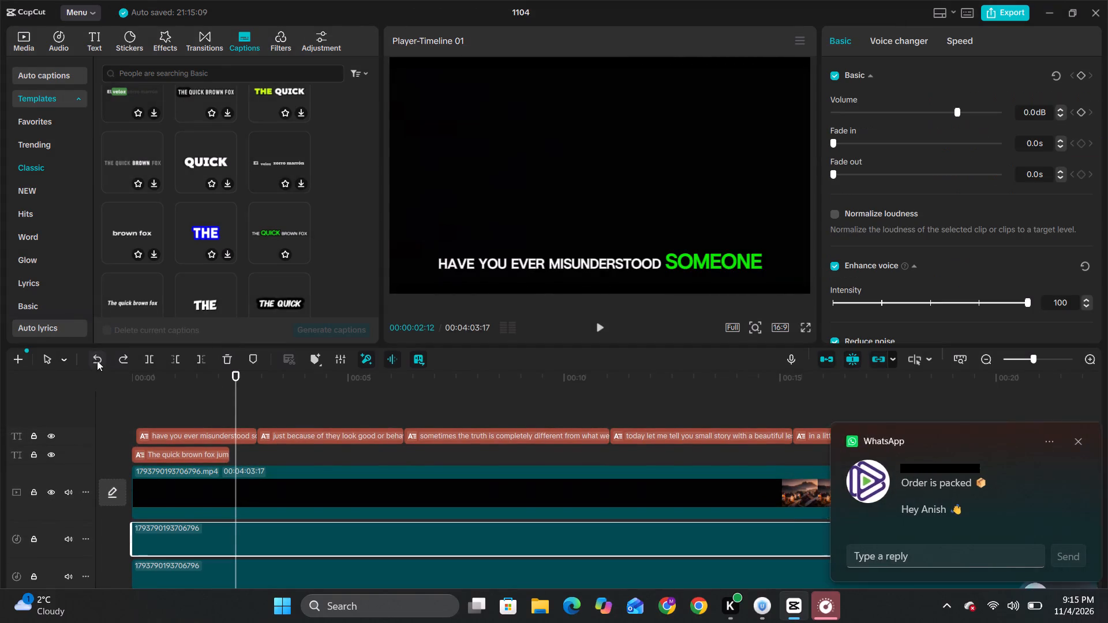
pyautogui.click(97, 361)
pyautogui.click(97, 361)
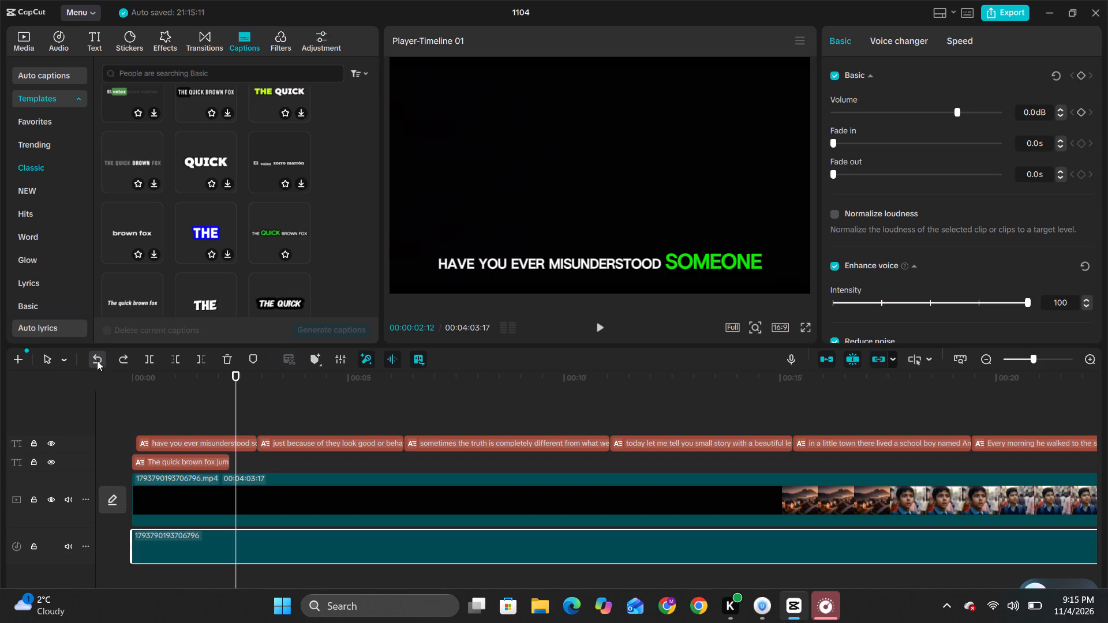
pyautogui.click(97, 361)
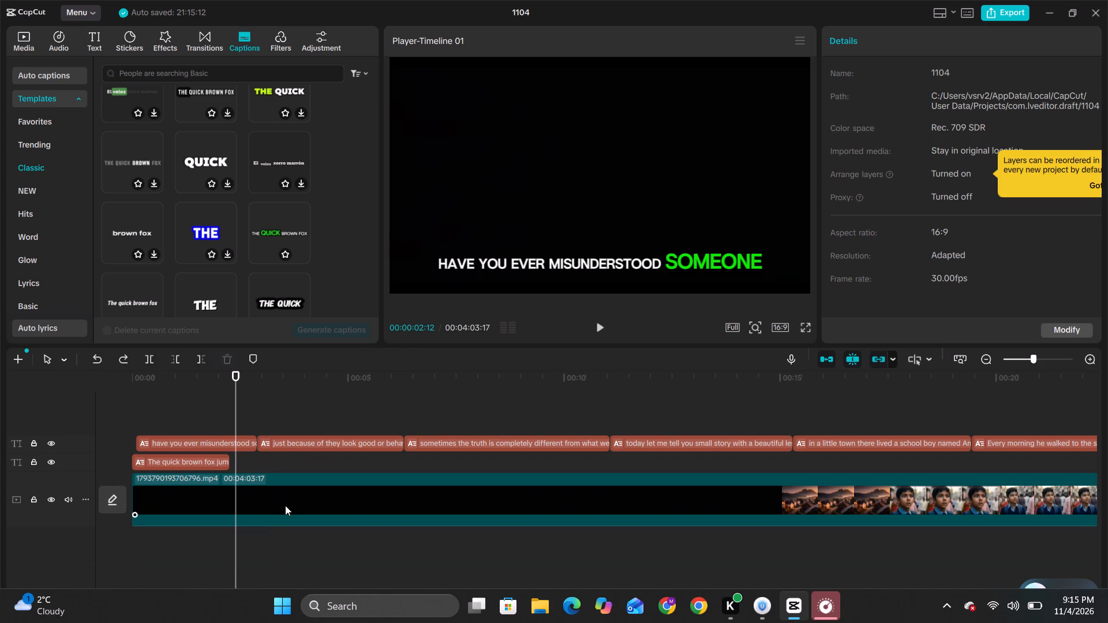
# Turn off Isolate voice for the video clip.
pyautogui.click(286, 502)
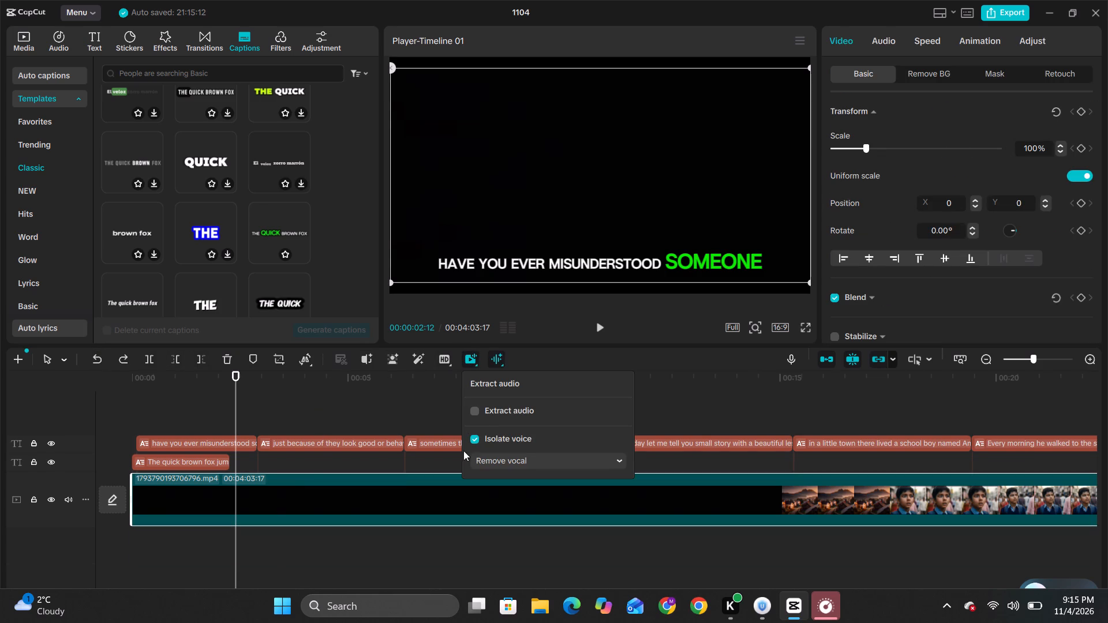
pyautogui.click(476, 439)
pyautogui.click(306, 403)
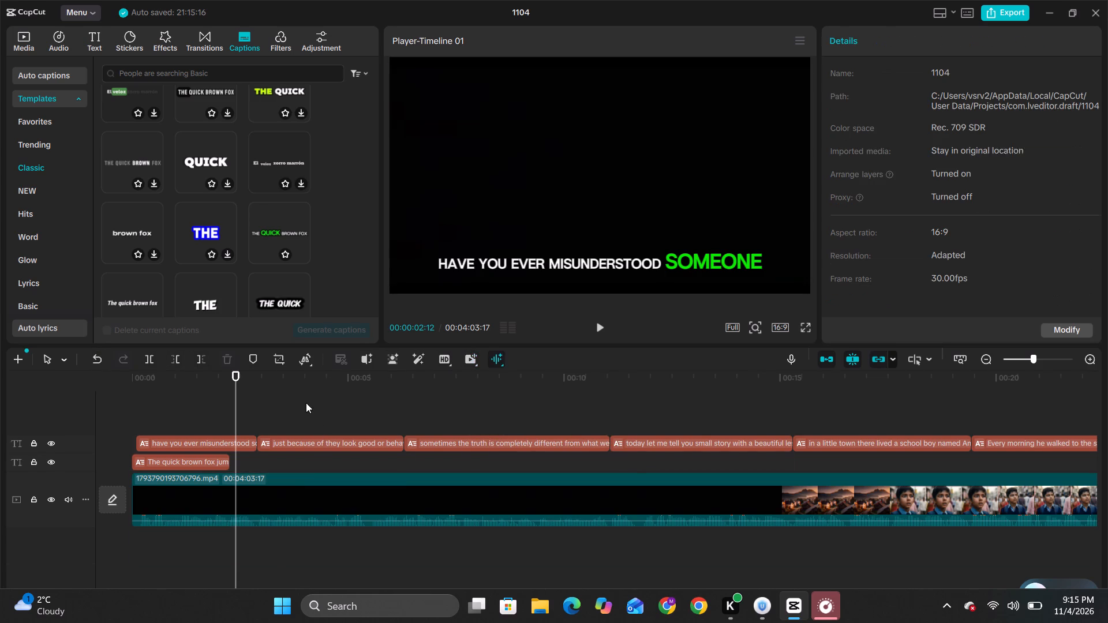
# Play the video from the playhead to listen to the clip's audio, and stop playback after several seconds.
pyautogui.click(605, 329)
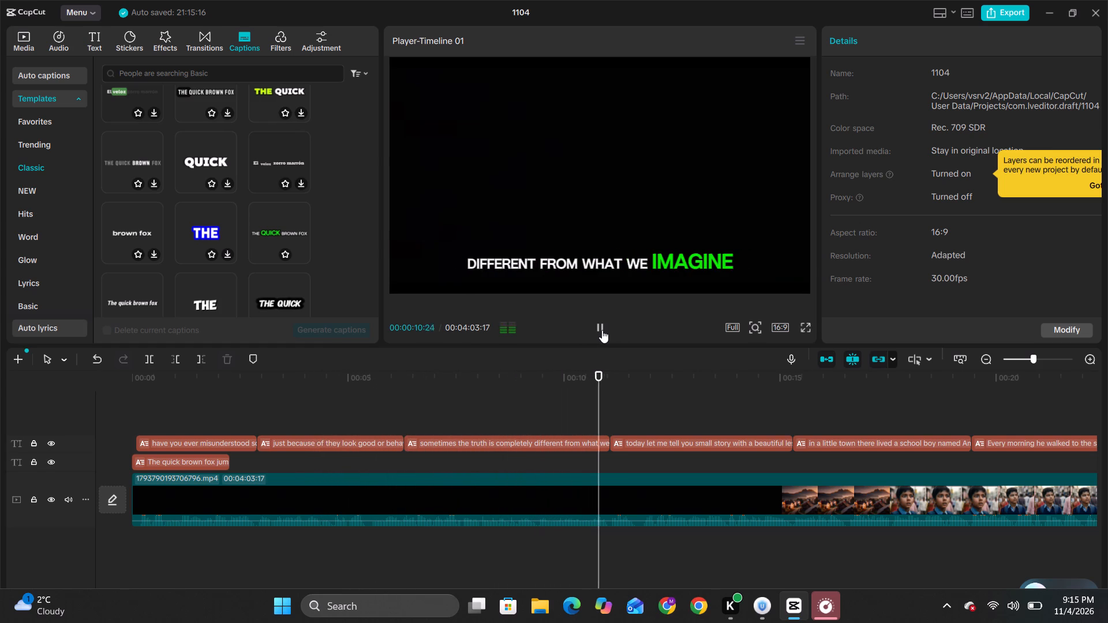
pyautogui.click(602, 330)
# Select the video clip and open its audio enhancement options.
pyautogui.click(446, 503)
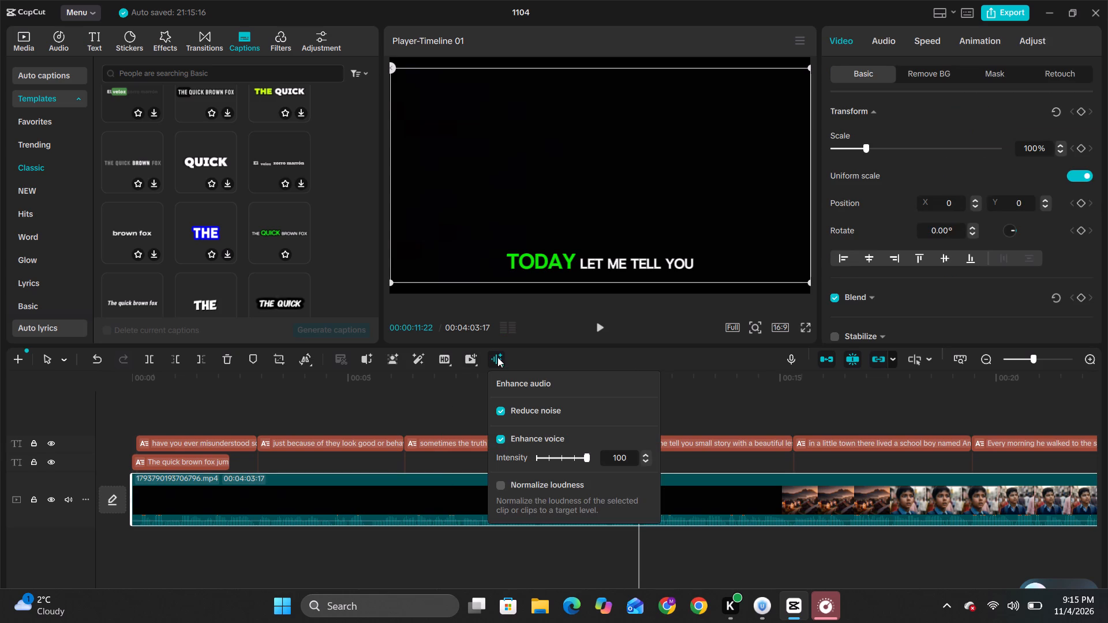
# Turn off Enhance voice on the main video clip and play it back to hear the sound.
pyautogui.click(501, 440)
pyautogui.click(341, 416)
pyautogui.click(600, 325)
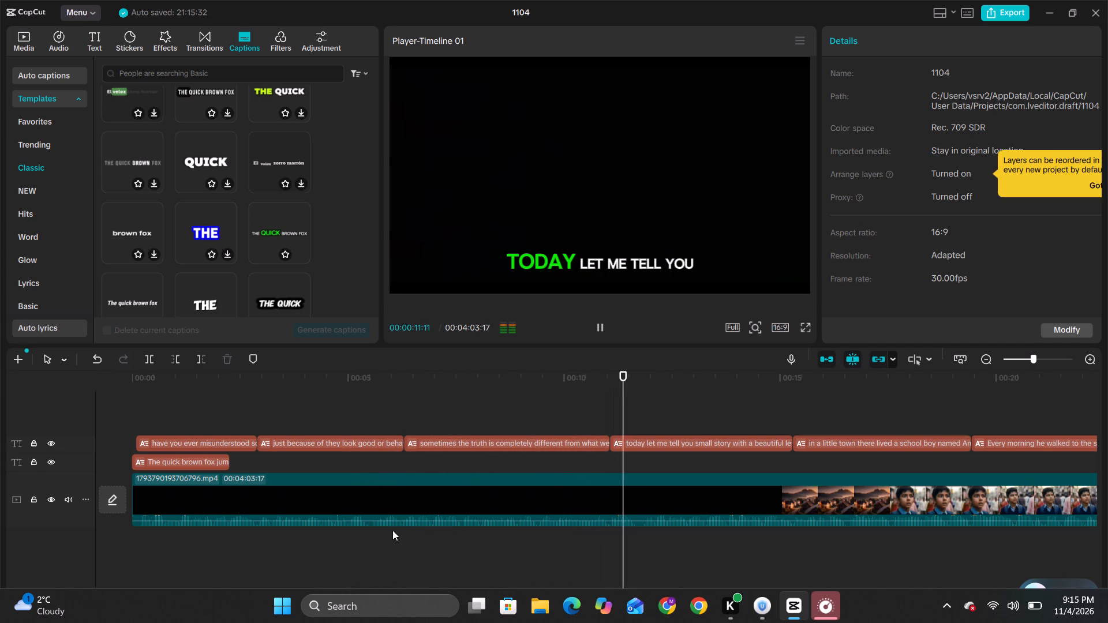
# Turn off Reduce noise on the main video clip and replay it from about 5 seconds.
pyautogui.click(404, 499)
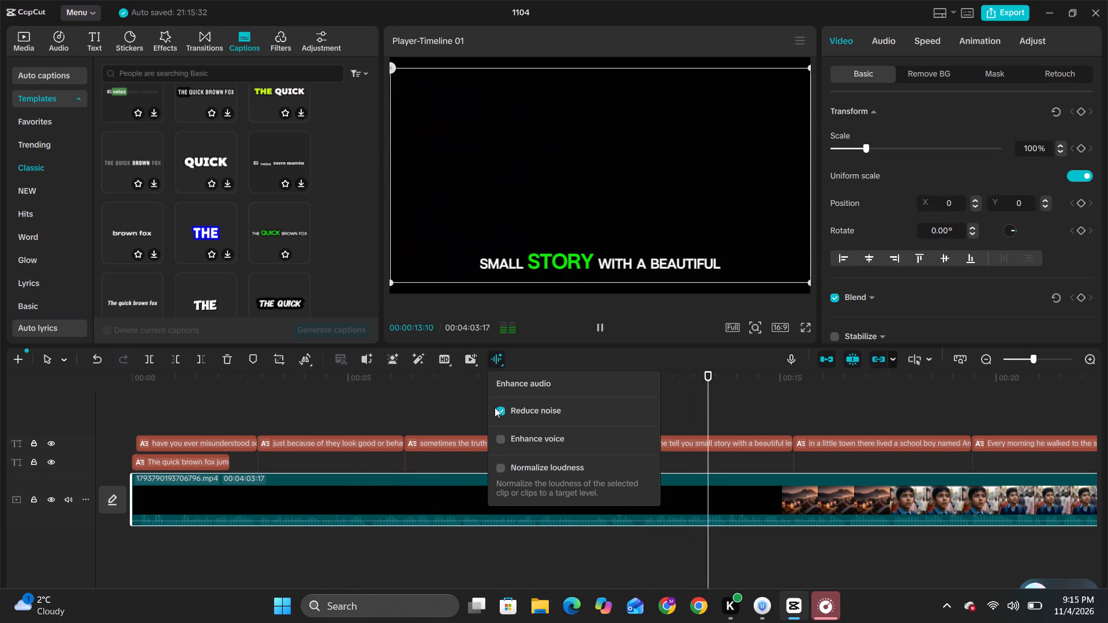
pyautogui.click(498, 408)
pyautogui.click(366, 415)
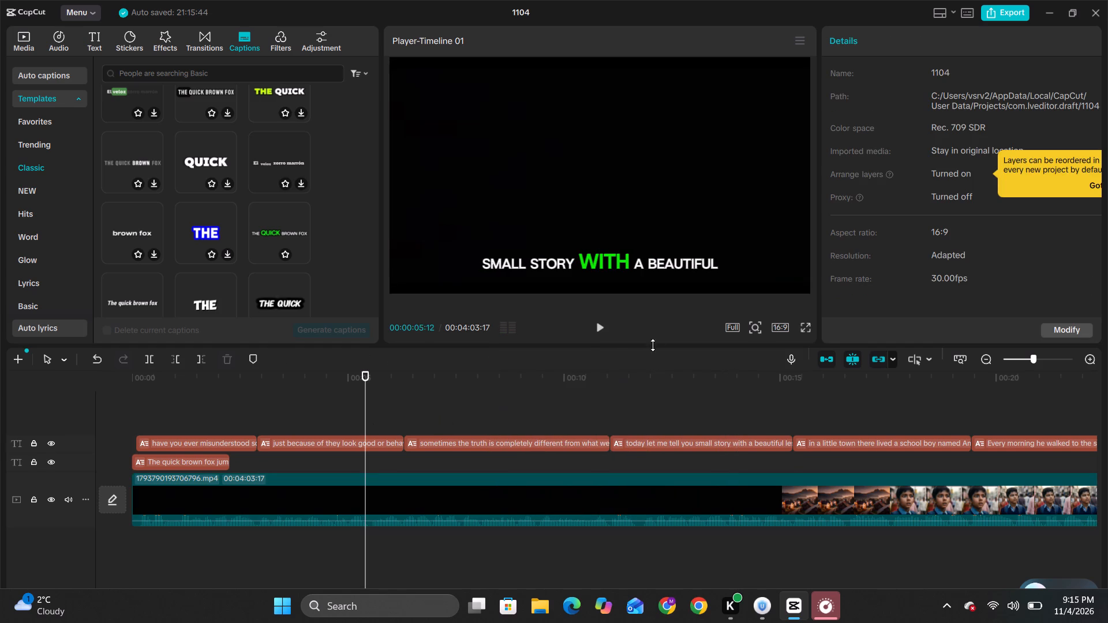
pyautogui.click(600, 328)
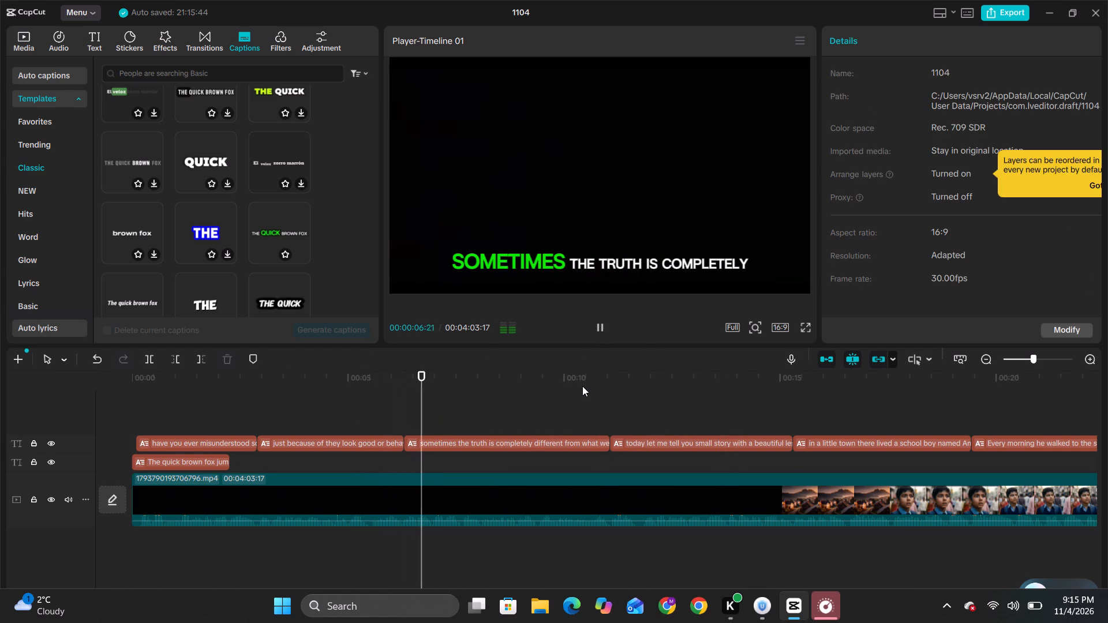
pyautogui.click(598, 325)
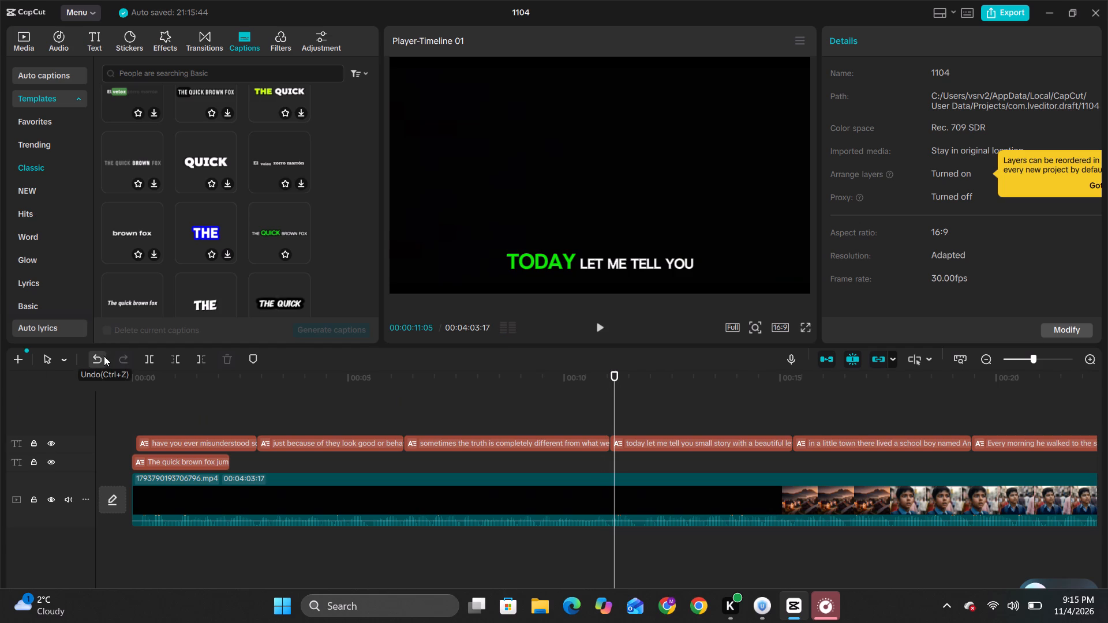
# Undo the earlier edits back to before the captions and sample text were added, leaving only the video clip on the timeline.
pyautogui.click(102, 356)
pyautogui.click(102, 358)
pyautogui.click(102, 358)
pyautogui.click(102, 358)
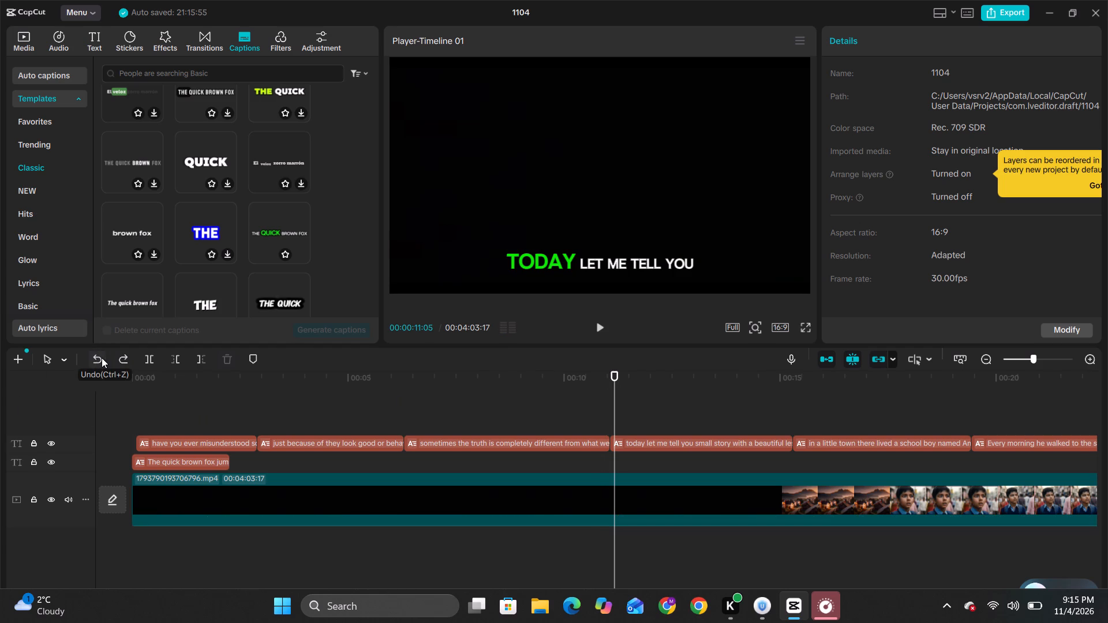
pyautogui.click(102, 358)
pyautogui.click(102, 358)
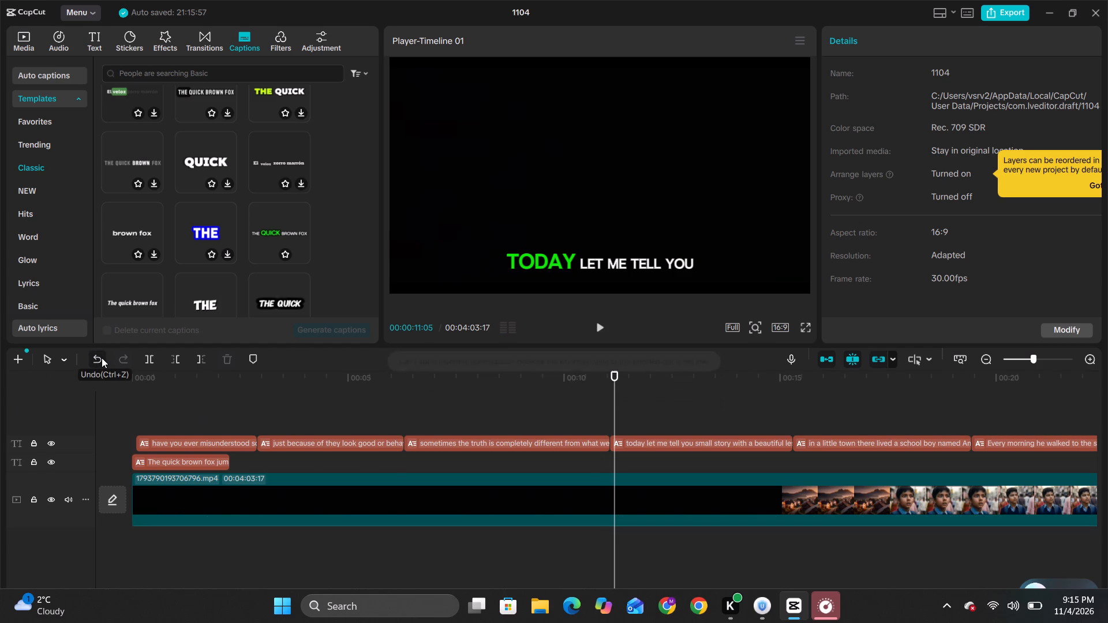
pyautogui.tripleClick(102, 358)
pyautogui.tripleClick(102, 358)
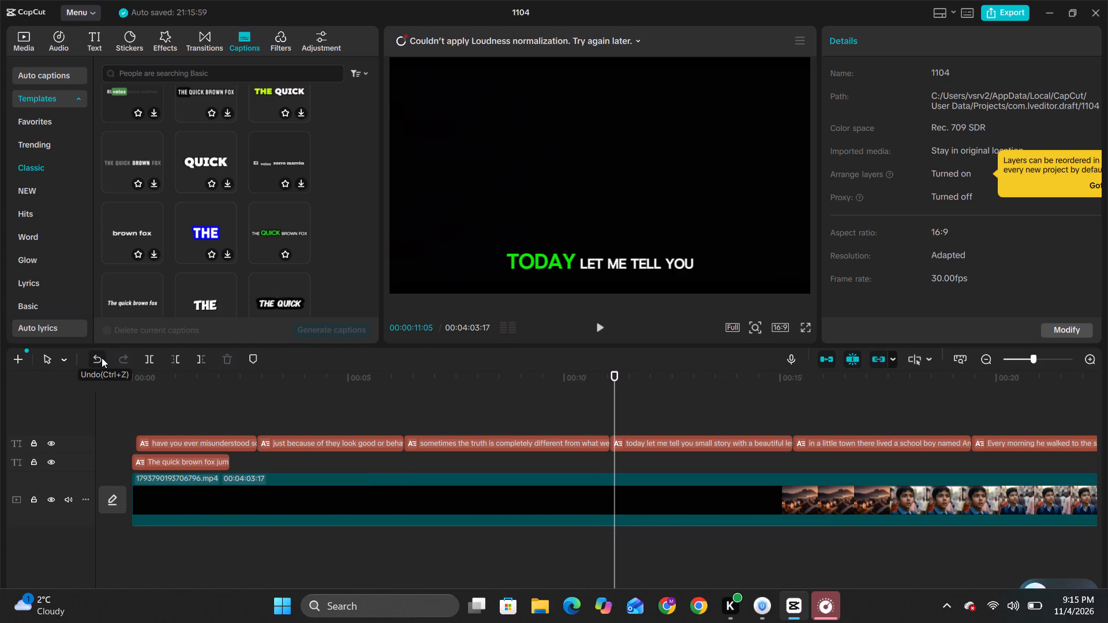
pyautogui.tripleClick(102, 358)
pyautogui.tripleClick(102, 358)
pyautogui.tripleClick(102, 358)
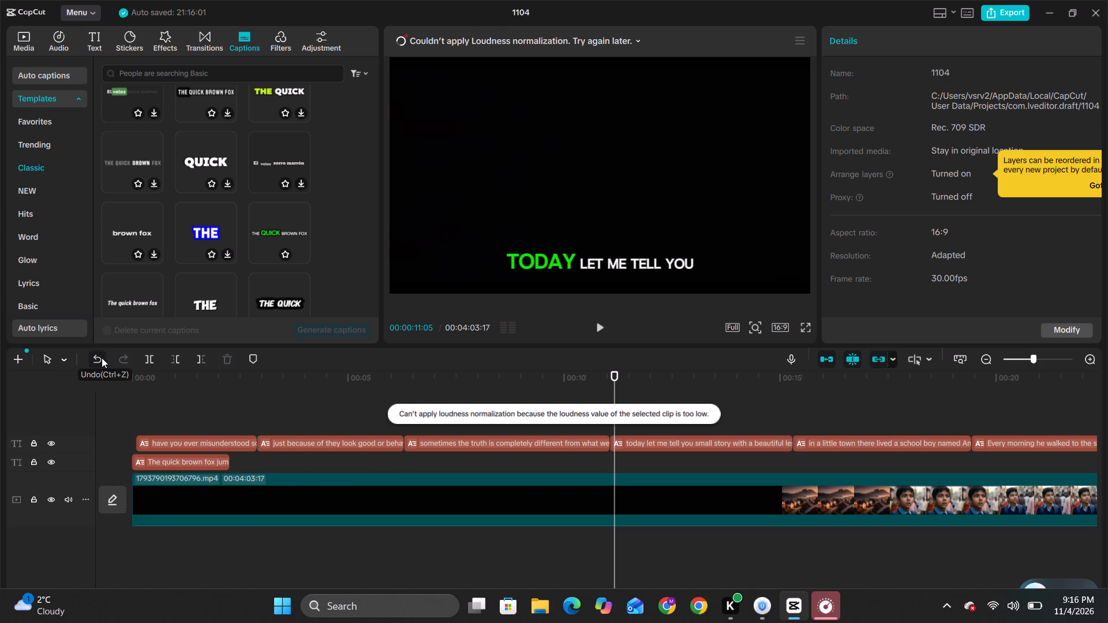
pyautogui.tripleClick(102, 358)
pyautogui.tripleClick(102, 358)
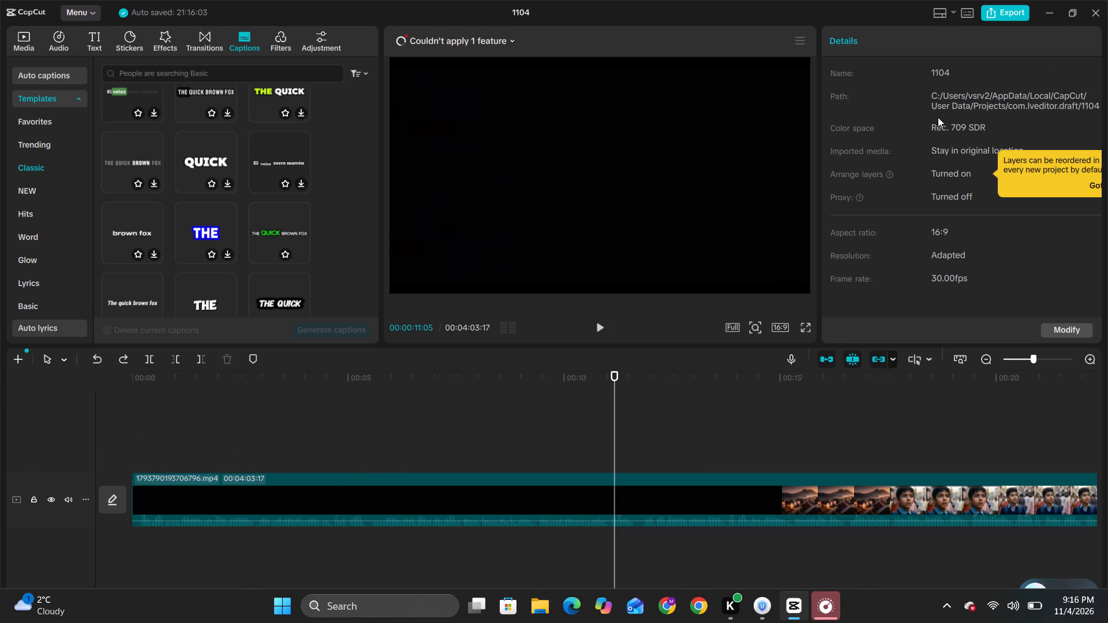
# Check the loudness normalization status and close project 1104.
pyautogui.click(448, 42)
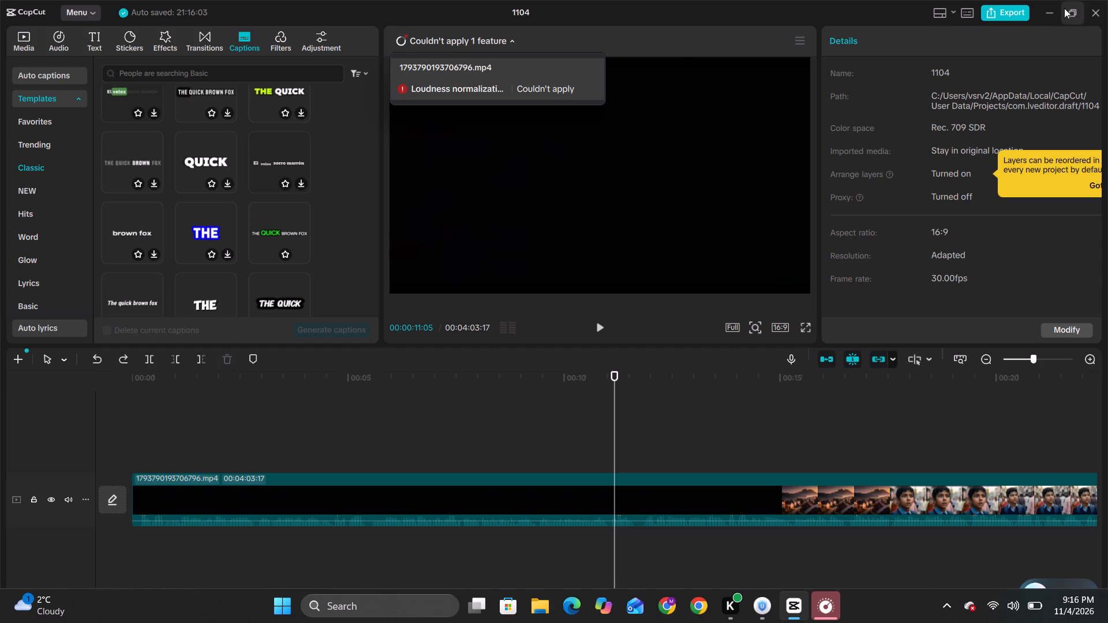
pyautogui.click(1094, 9)
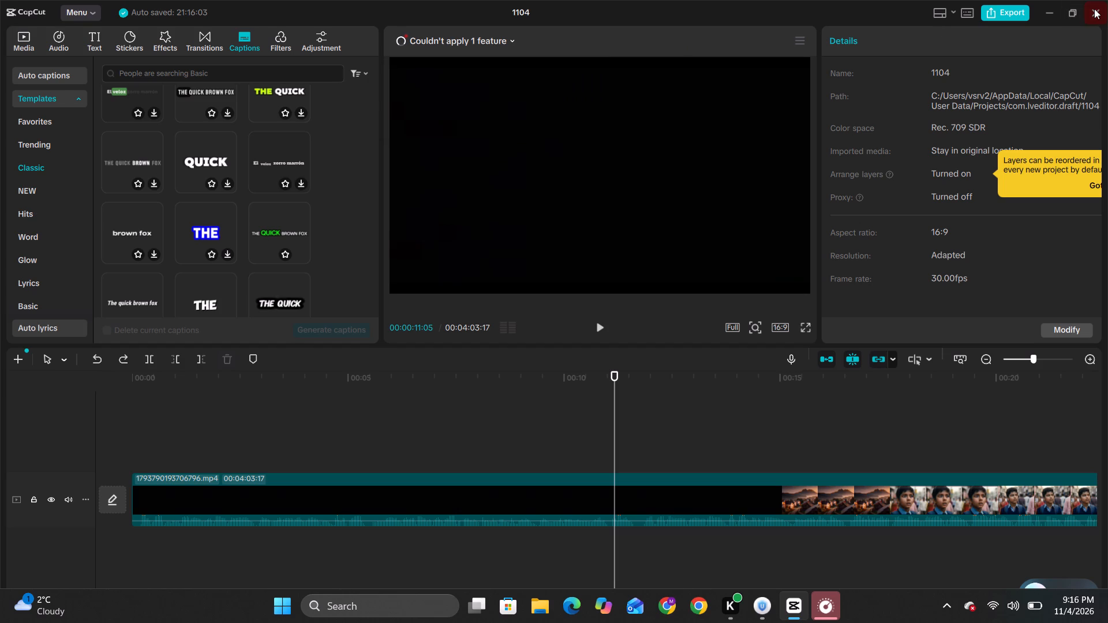
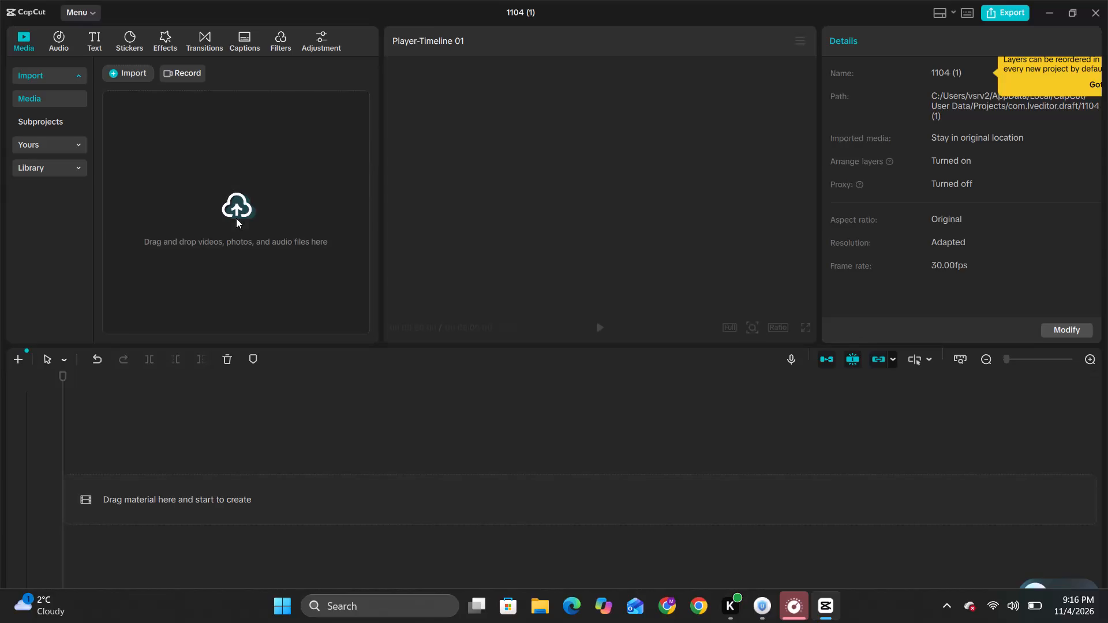
pyautogui.click(223, 225)
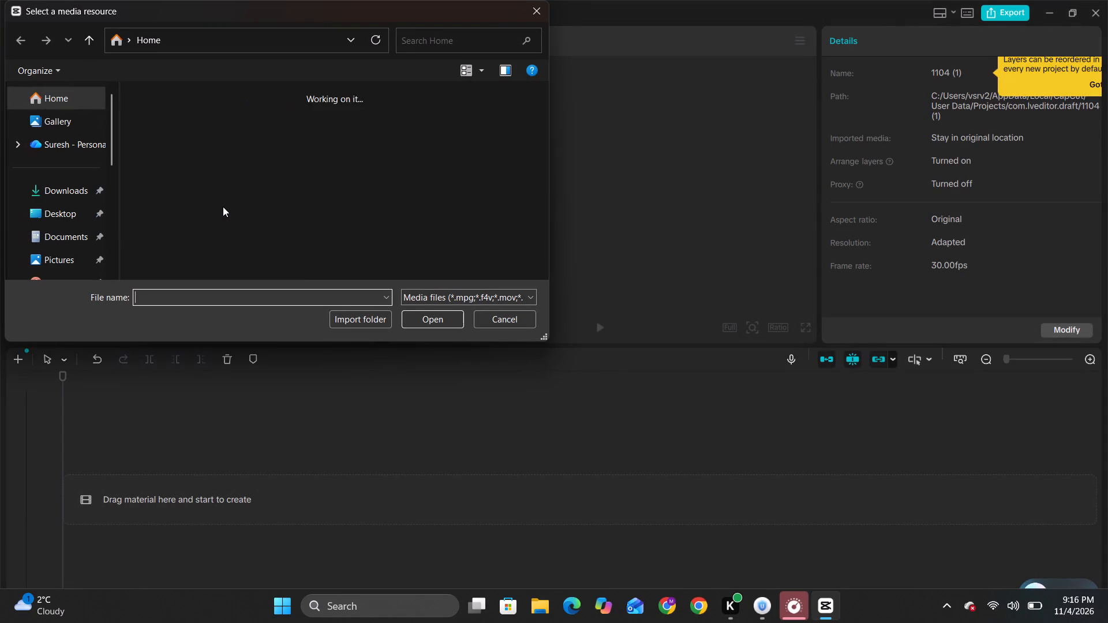
pyautogui.scroll(-2, 245, 189)
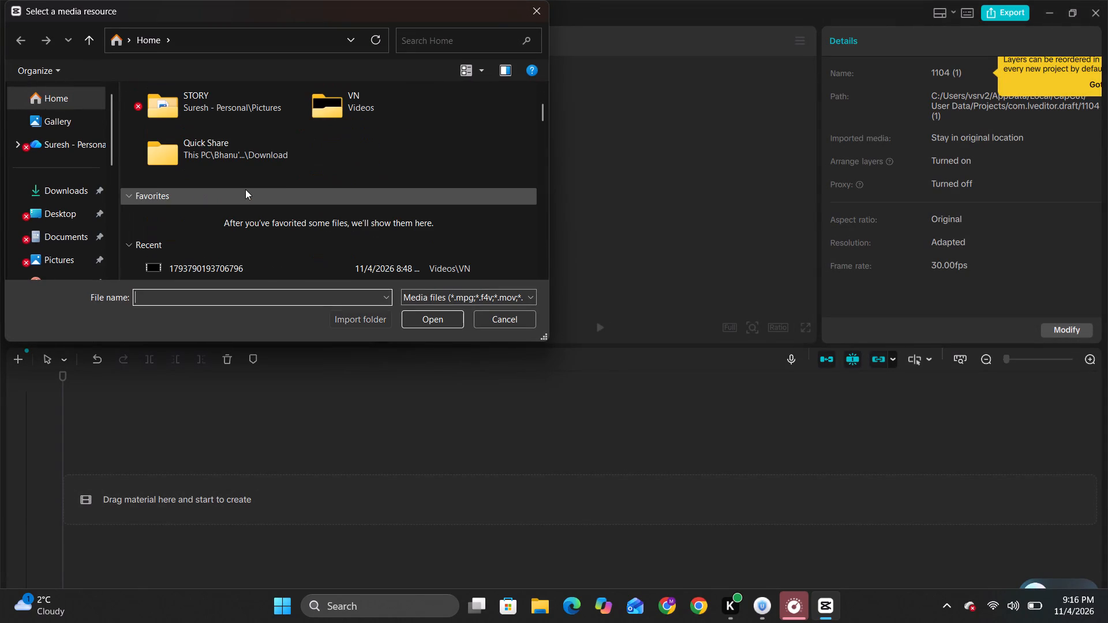
pyautogui.click(222, 265)
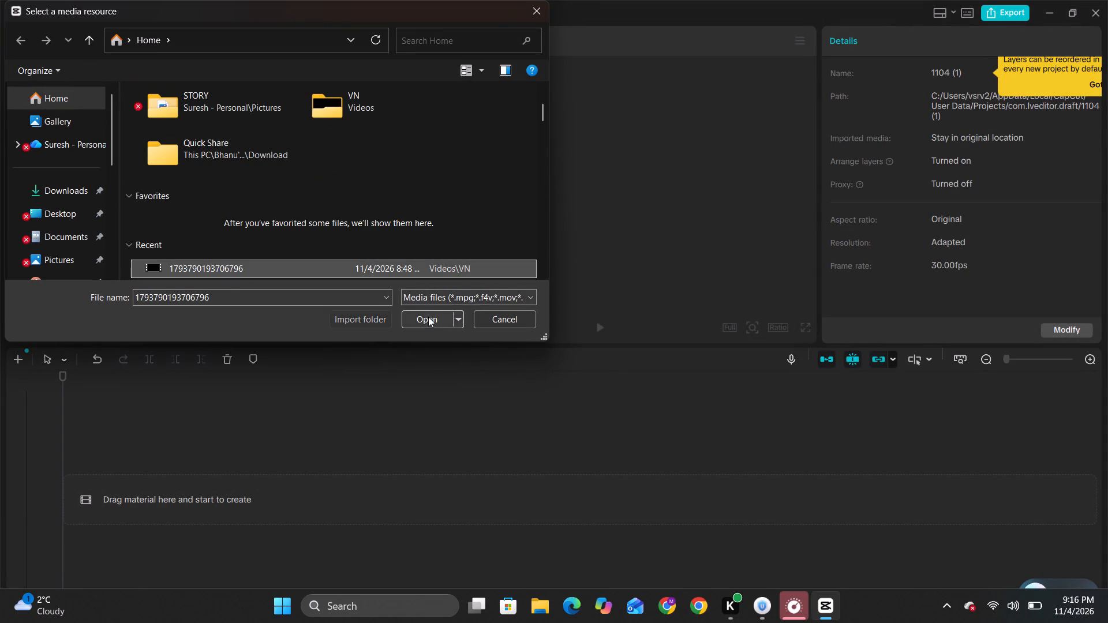
pyautogui.click(428, 317)
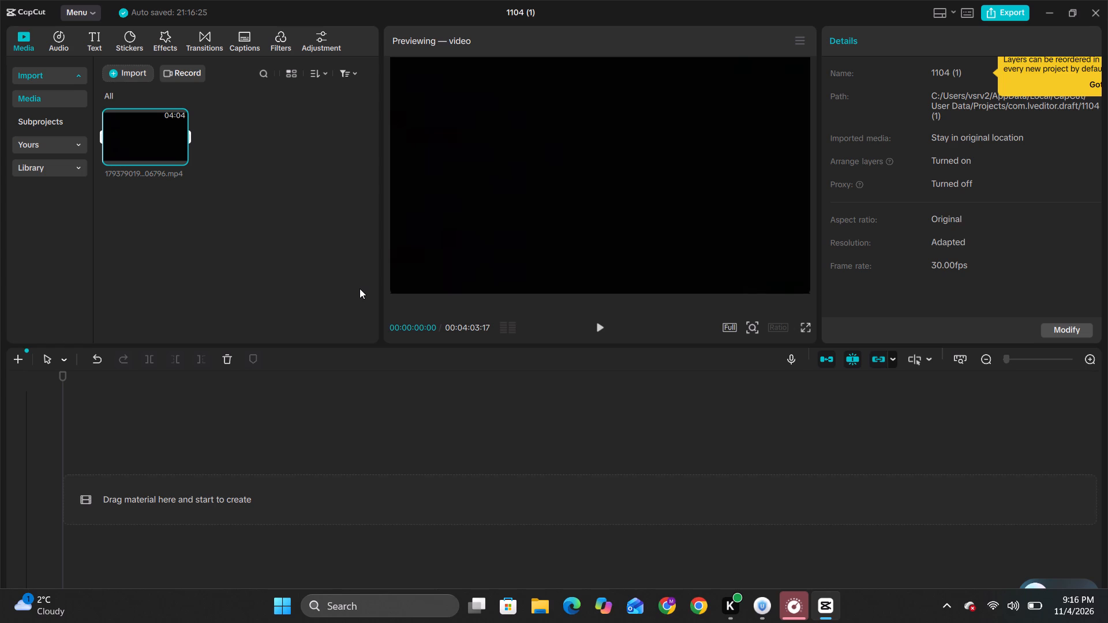
# Place the imported video 1793790193706796.mp4 at the start of the empty timeline's main track.
pyautogui.moveTo(162, 132); pyautogui.dragTo(182, 481)
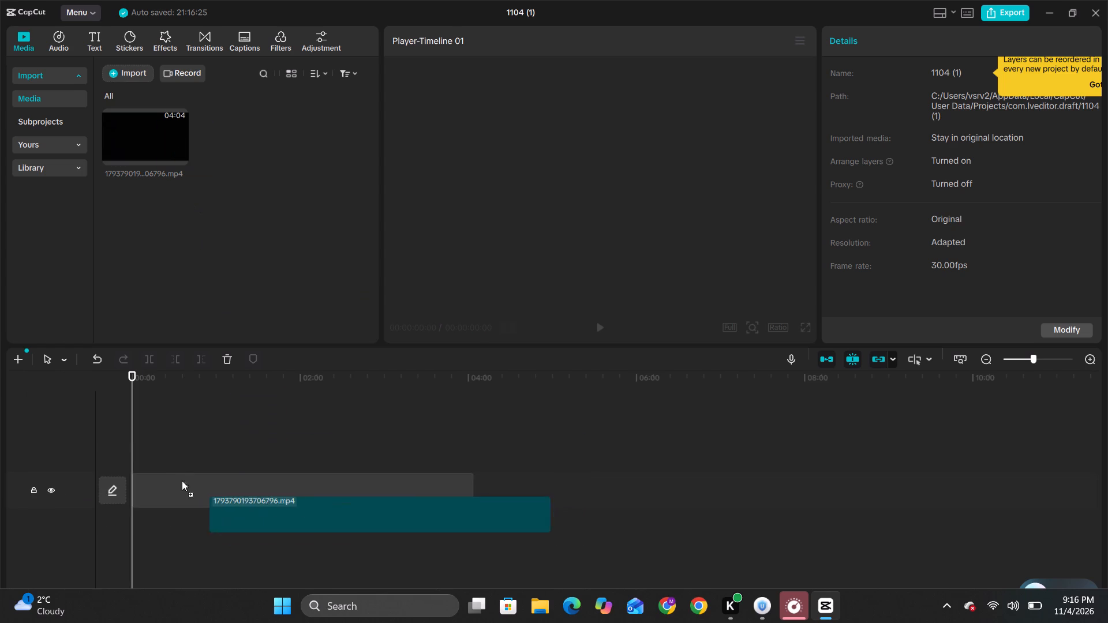
pyautogui.moveTo(182, 481); pyautogui.dragTo(154, 486)
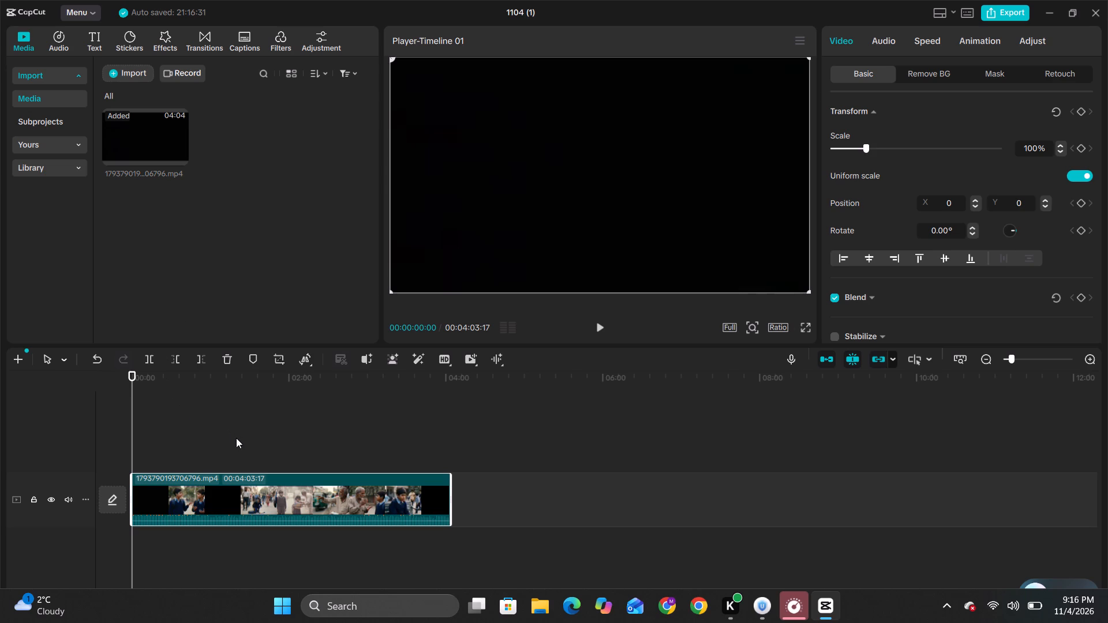
pyautogui.keyDown('ctrl'); pyautogui.scroll(20, 236, 438); pyautogui.keyUp('ctrl')
pyautogui.keyDown('ctrl'); pyautogui.scroll(8, 236, 438); pyautogui.keyUp('ctrl')
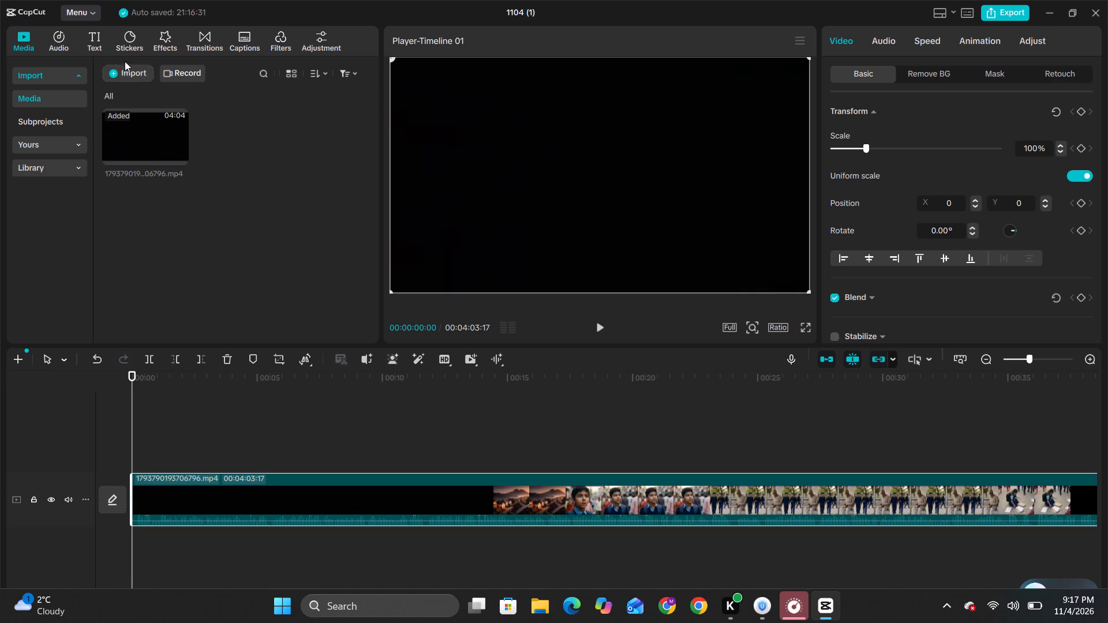
# Browse the recent files and the Videos, OneDrive Documents and Downloads folders for another clip to import.
pyautogui.click(134, 76)
pyautogui.click(154, 97)
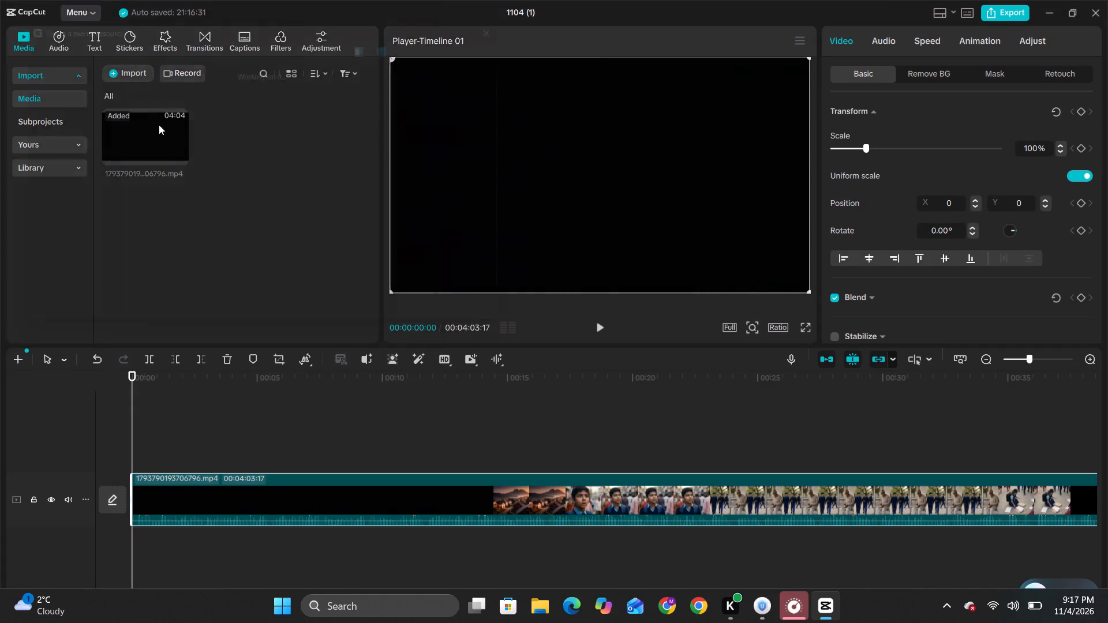
pyautogui.scroll(-2, 177, 166)
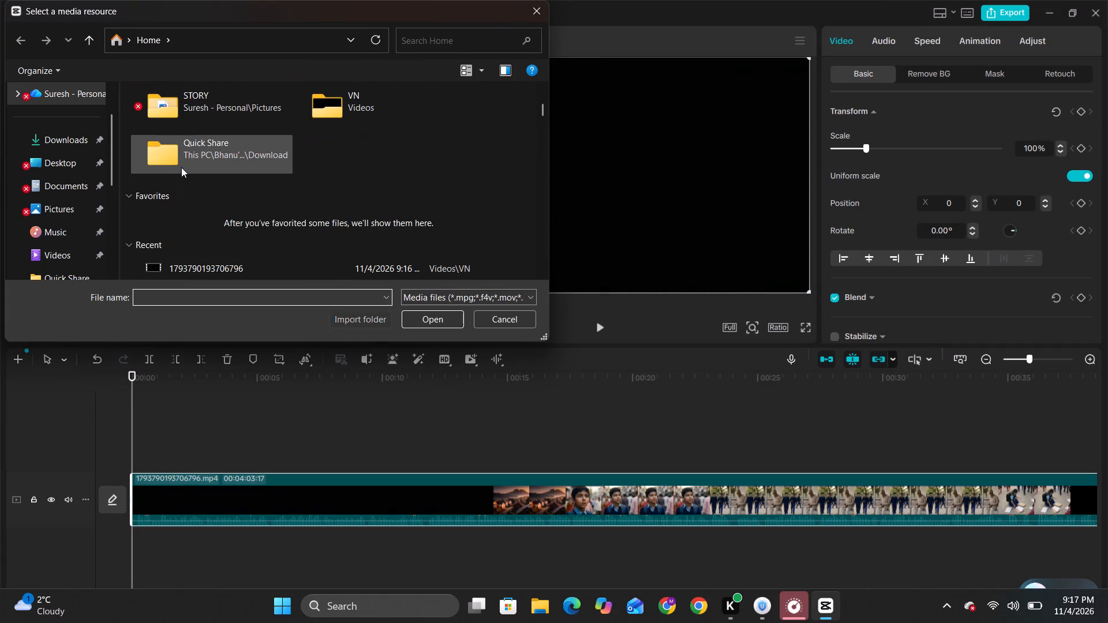
pyautogui.scroll(-4, 246, 149)
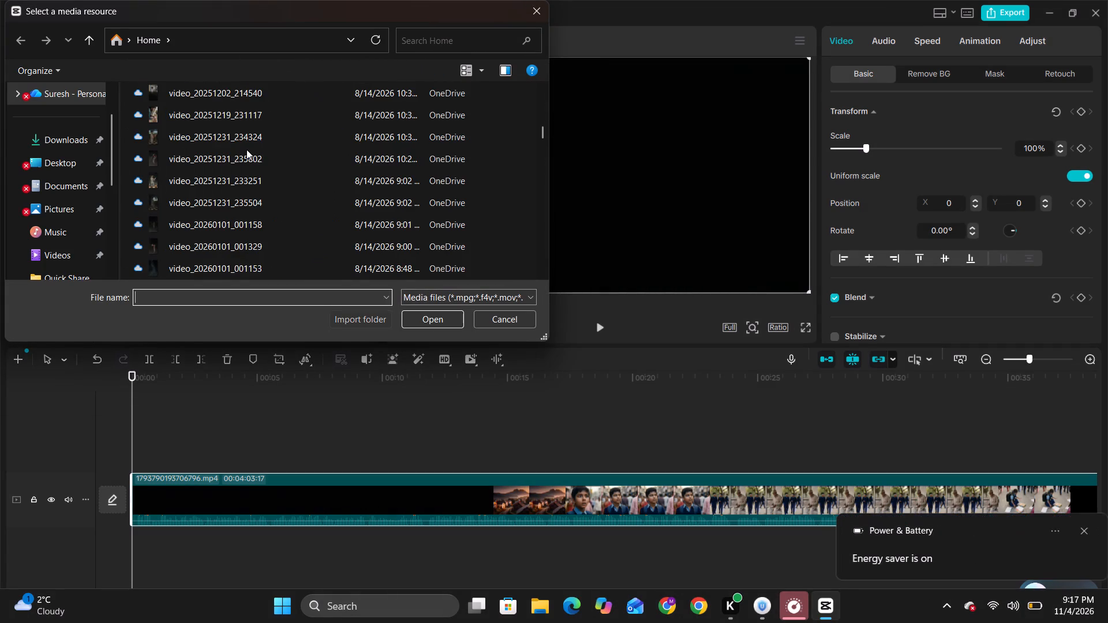
pyautogui.scroll(-5, 246, 149)
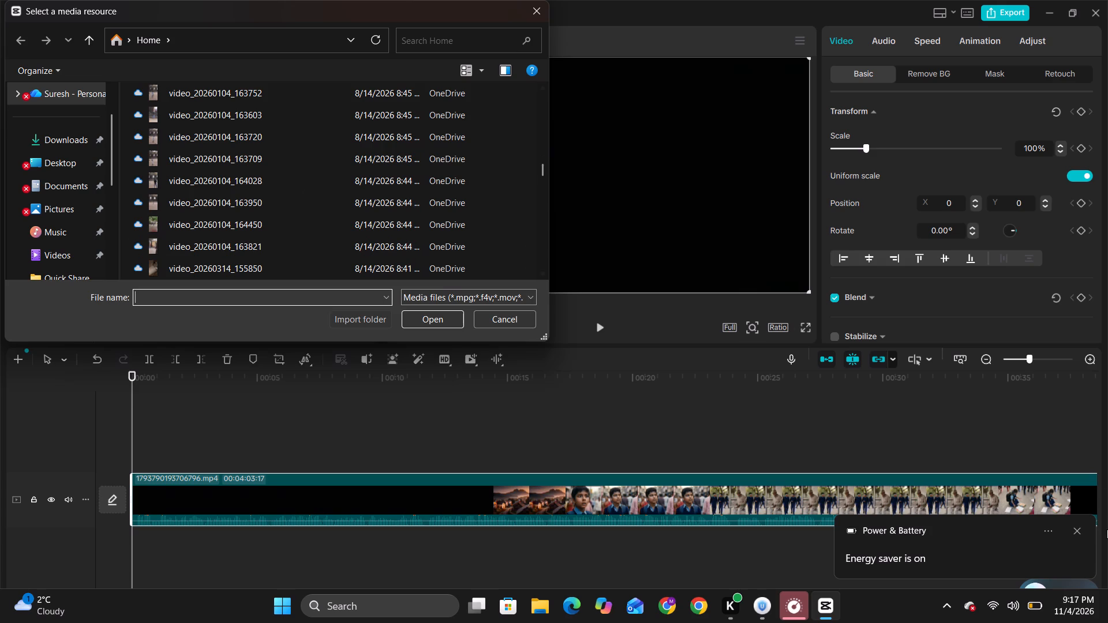
pyautogui.click(1078, 530)
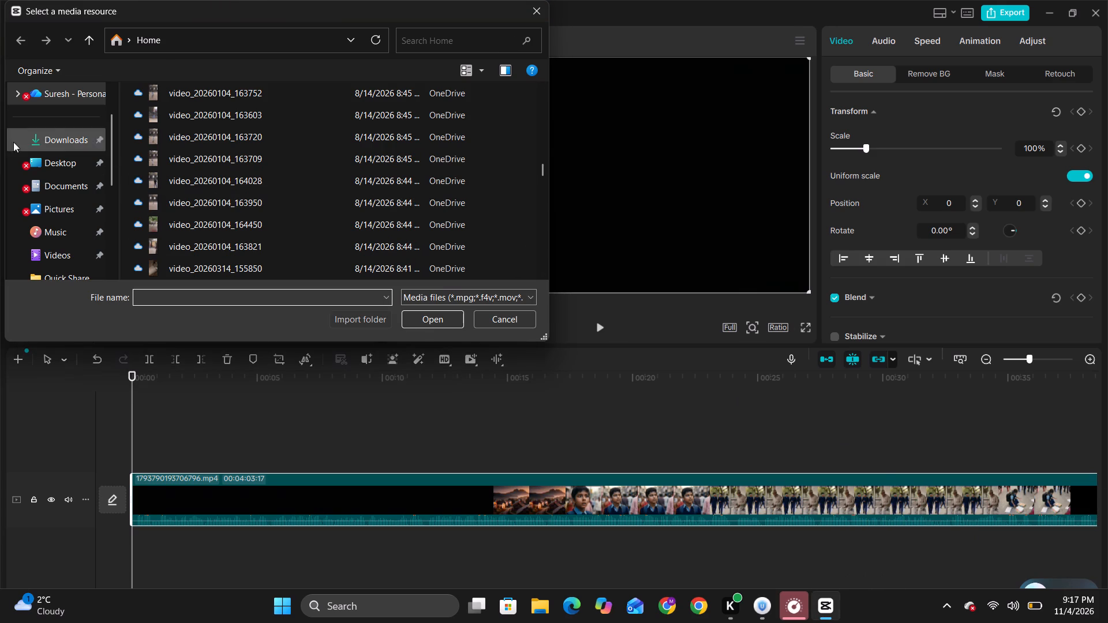
pyautogui.scroll(6, 64, 140)
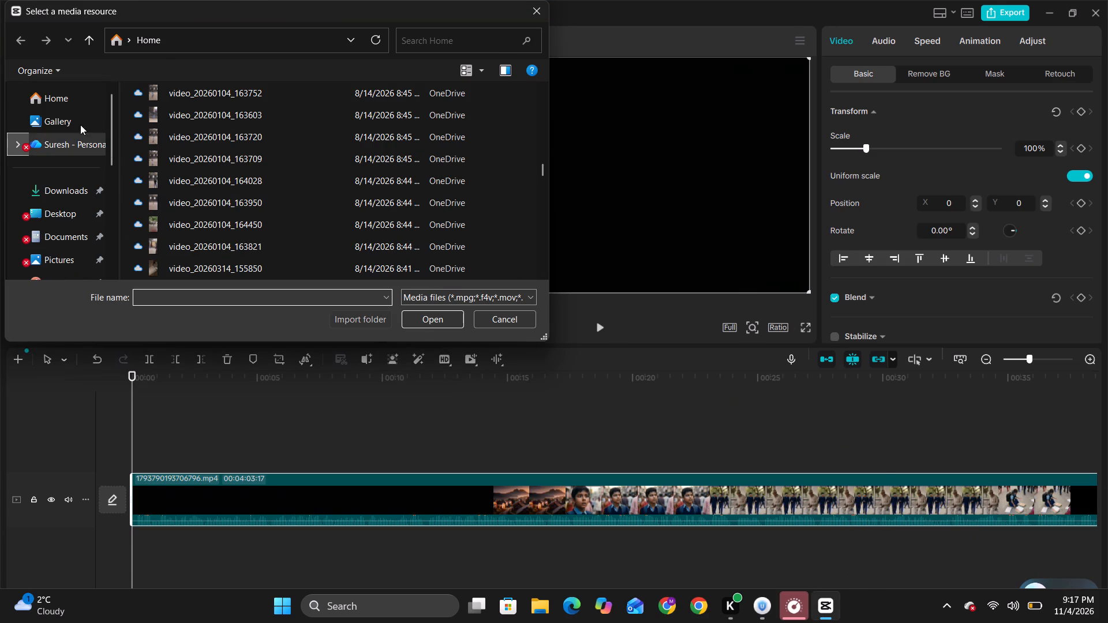
pyautogui.click(71, 98)
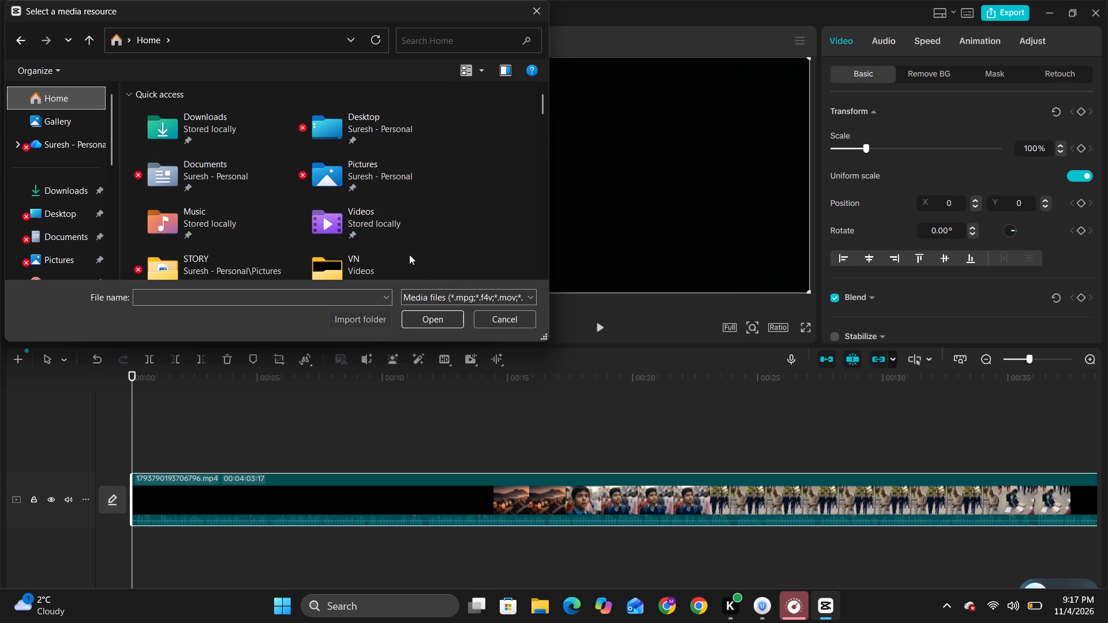
pyautogui.doubleClick(390, 224)
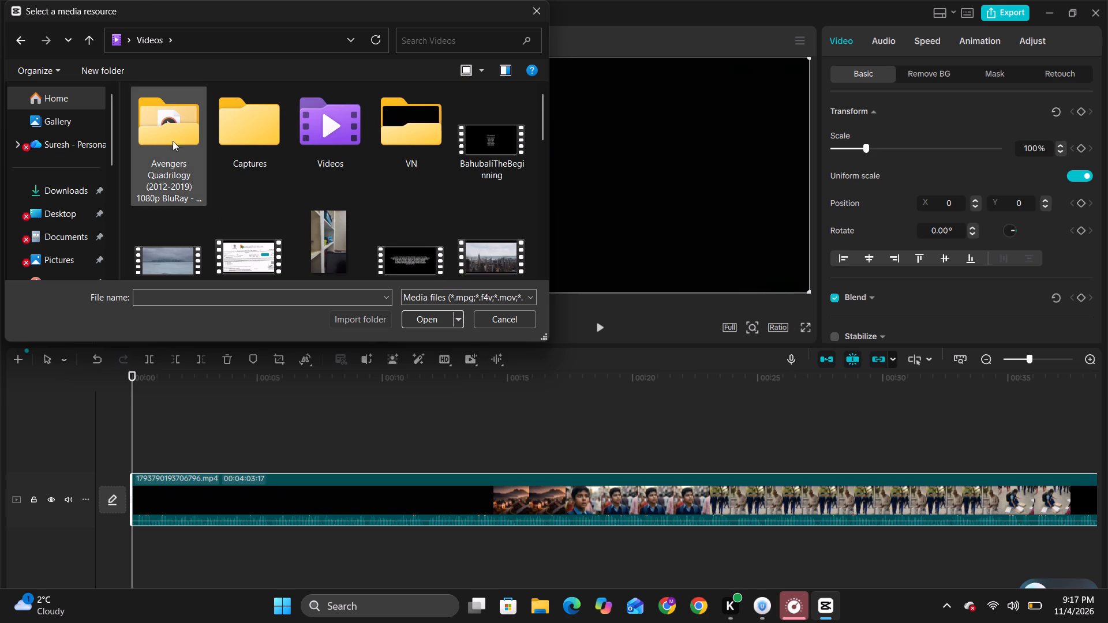
pyautogui.click(83, 144)
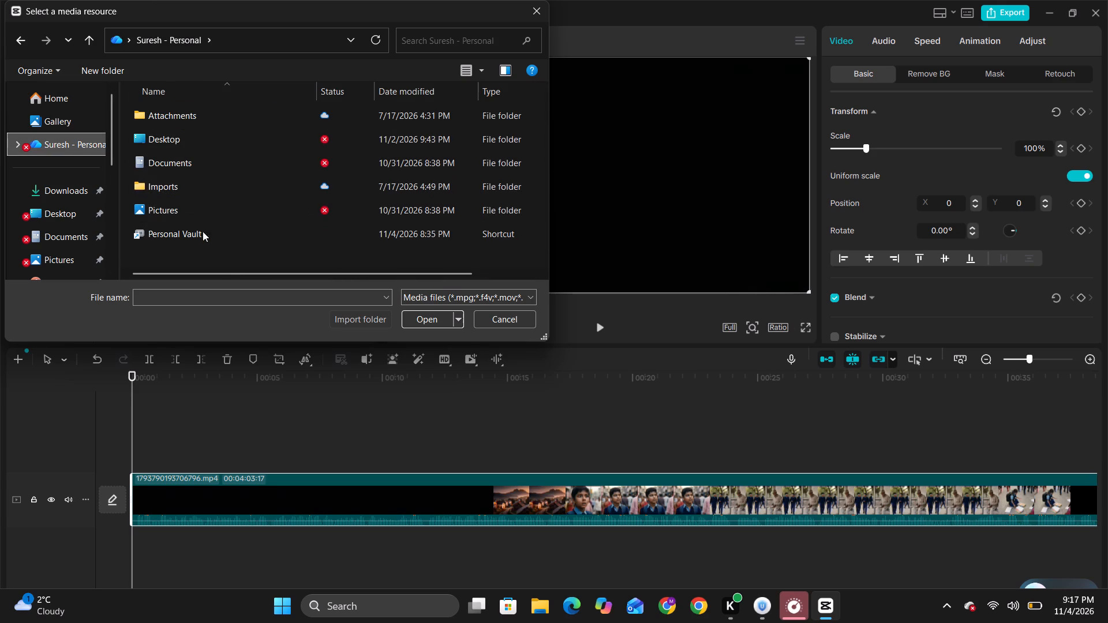
pyautogui.doubleClick(204, 157)
pyautogui.doubleClick(186, 138)
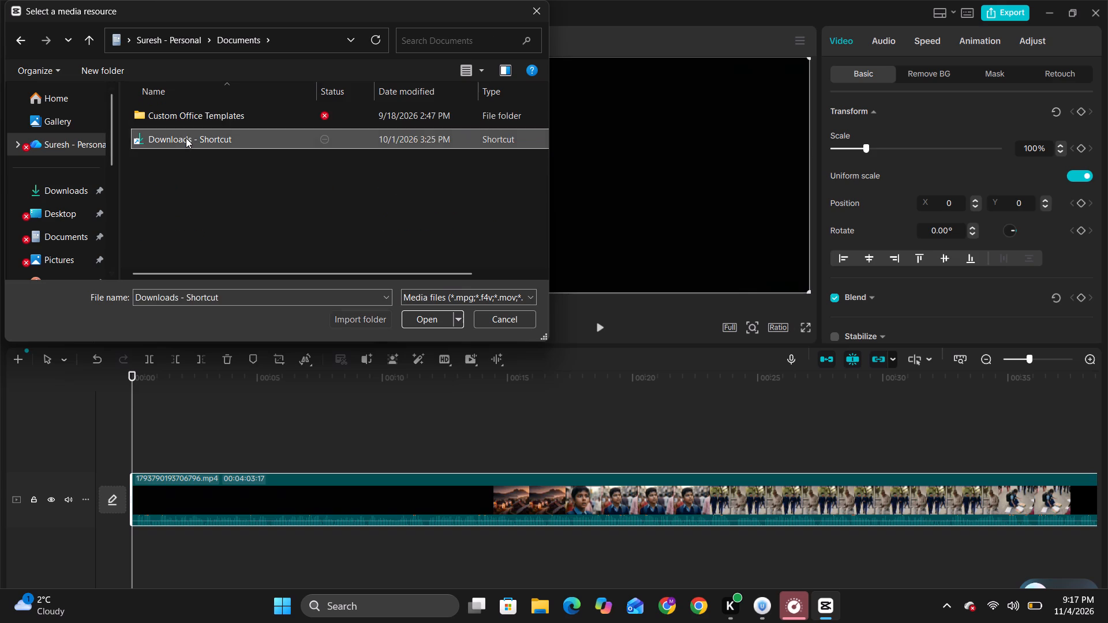
pyautogui.scroll(-2, 233, 178)
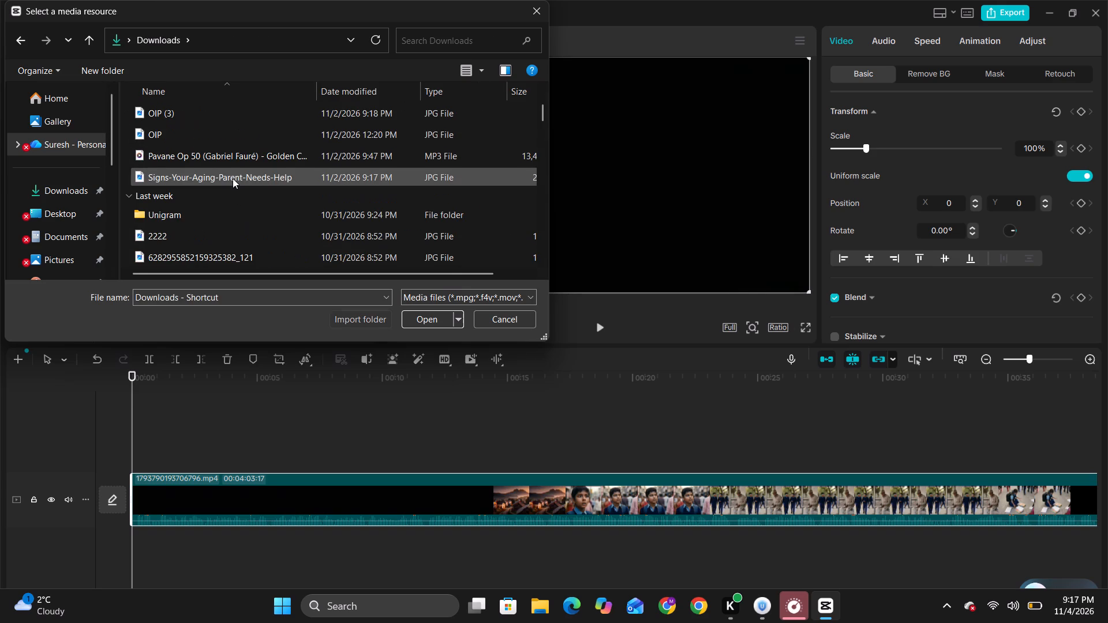
pyautogui.scroll(-3, 233, 178)
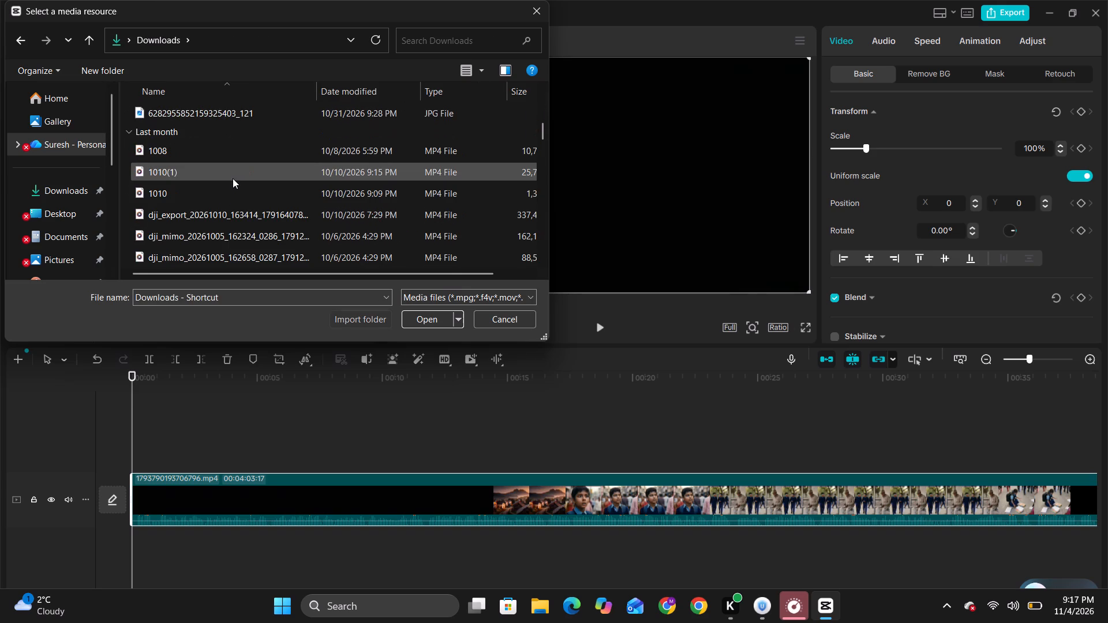
pyautogui.scroll(6, 233, 178)
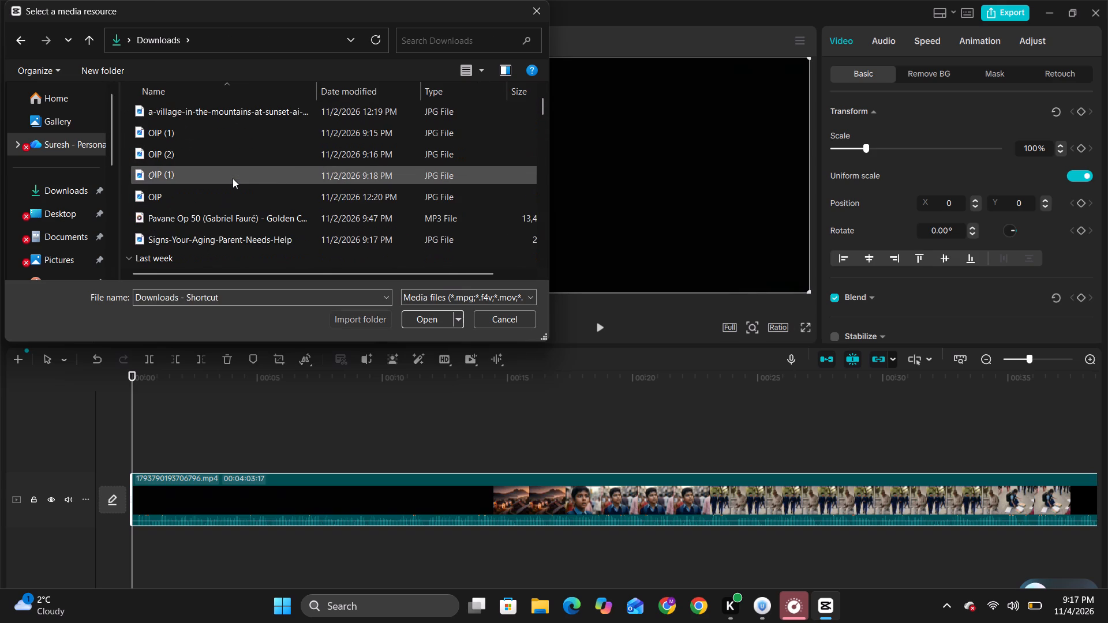
pyautogui.scroll(3, 233, 178)
pyautogui.scroll(-1, 182, 133)
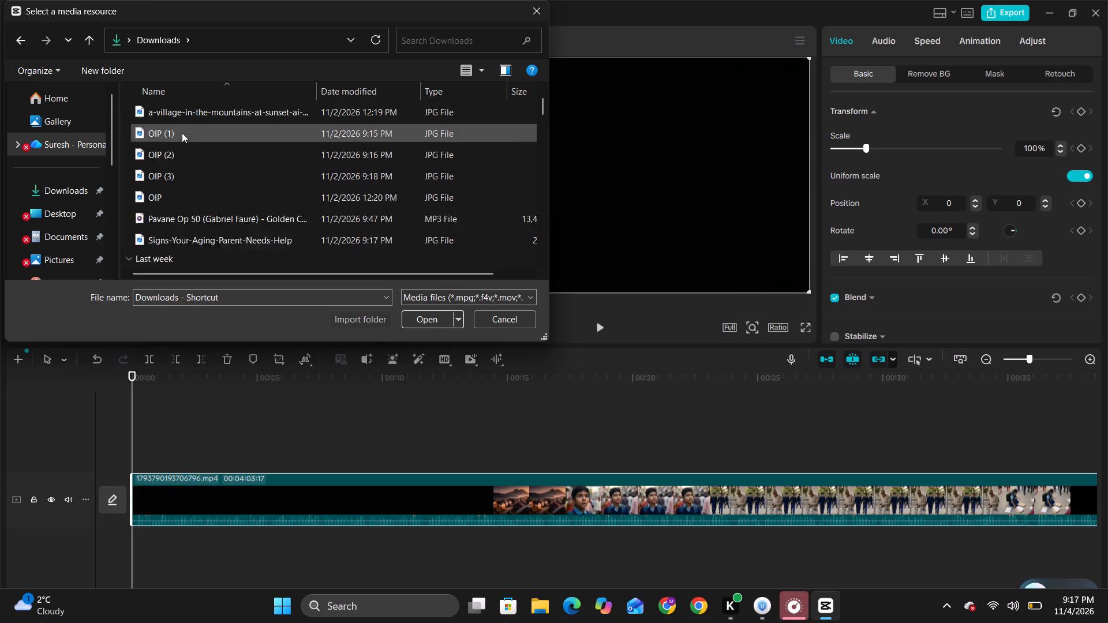
pyautogui.scroll(-2, 182, 133)
# Import the Red and White Simple Modern Subscribe Youtube Button Video from the Downloads folder into the project's media.
pyautogui.click(60, 103)
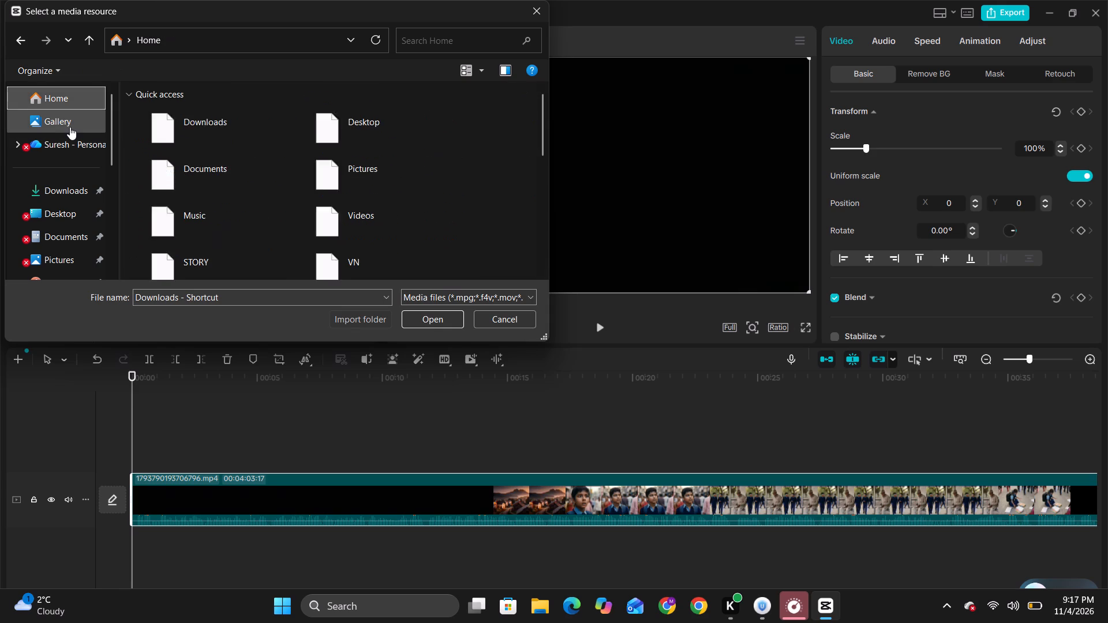
pyautogui.doubleClick(232, 130)
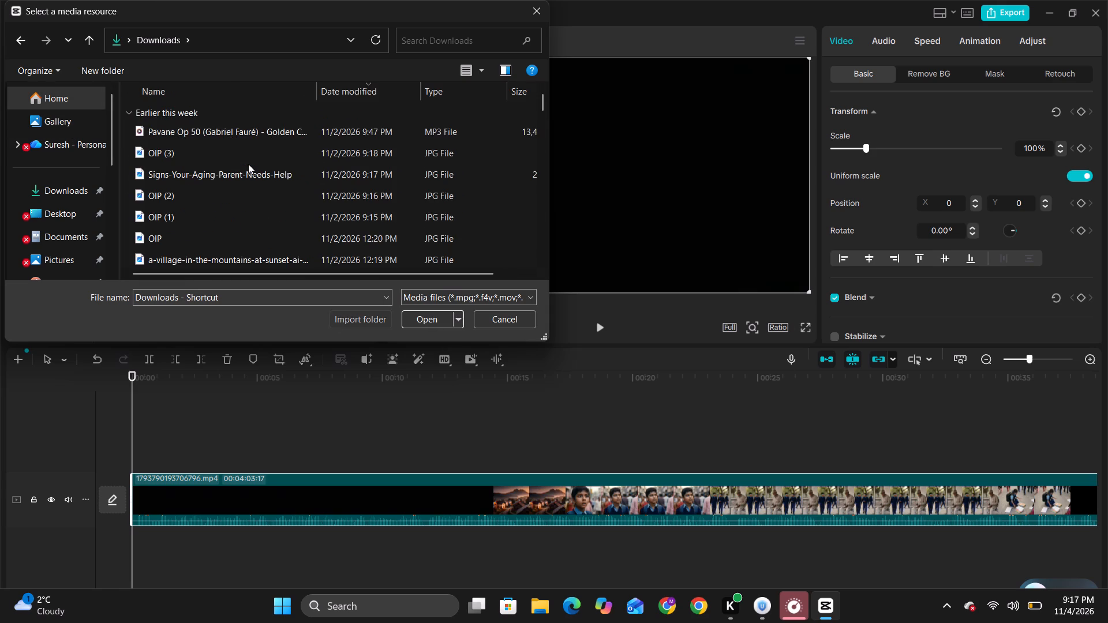
pyautogui.scroll(-4, 249, 165)
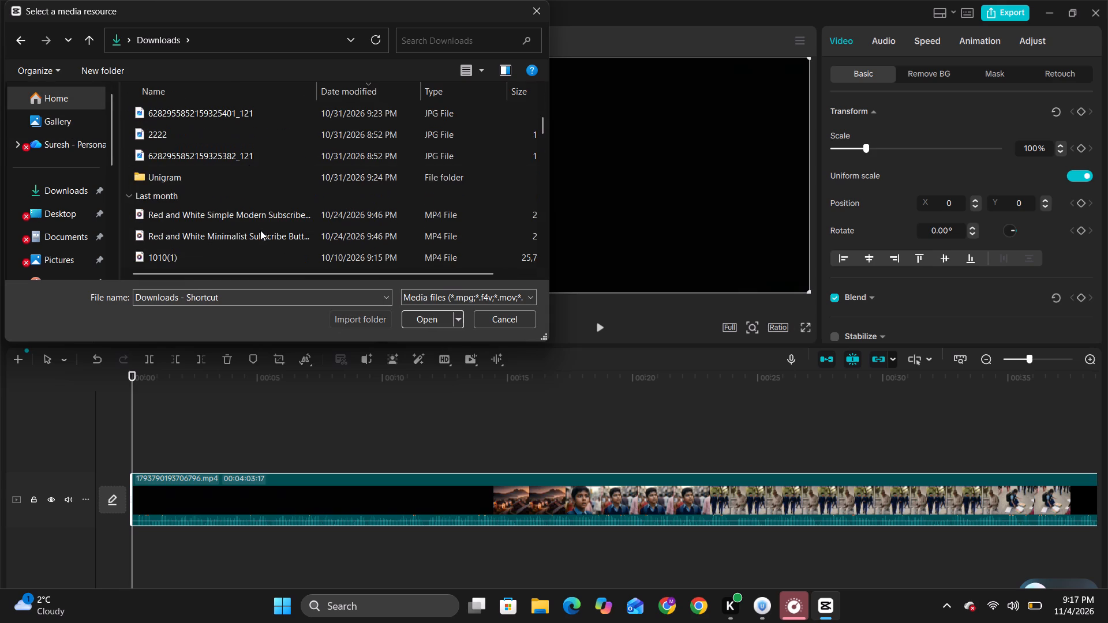
pyautogui.click(244, 218)
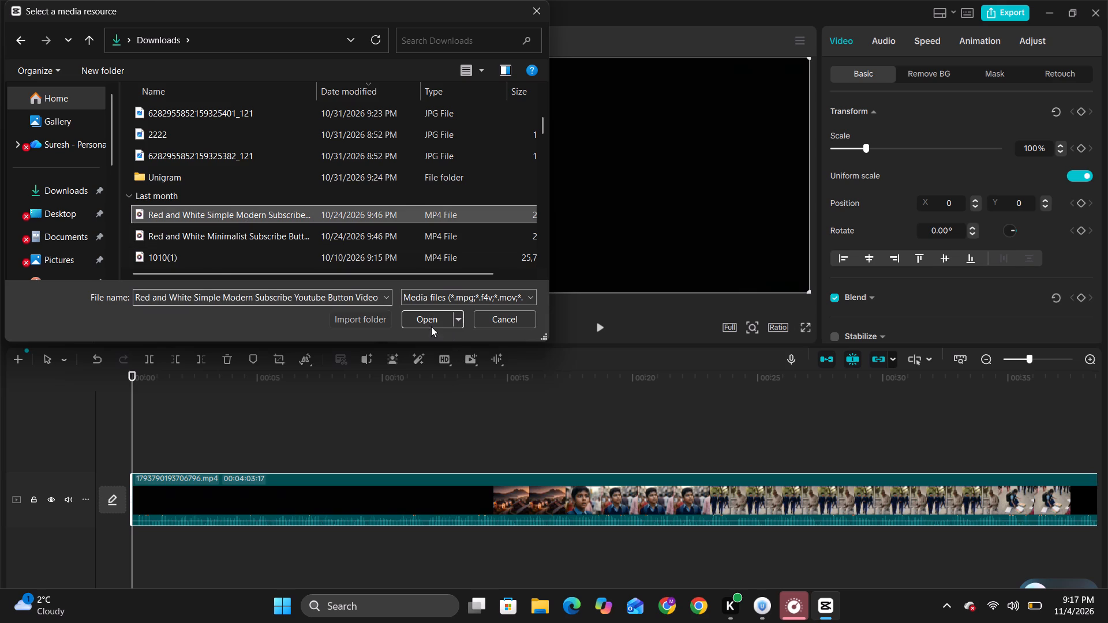
pyautogui.click(418, 322)
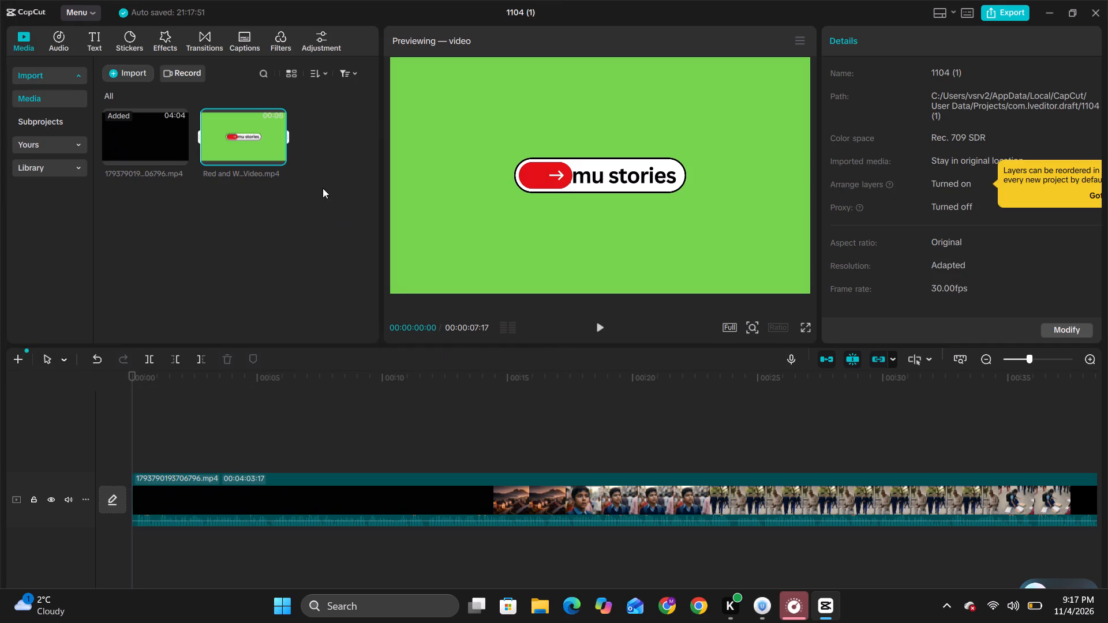
pyautogui.click(268, 506)
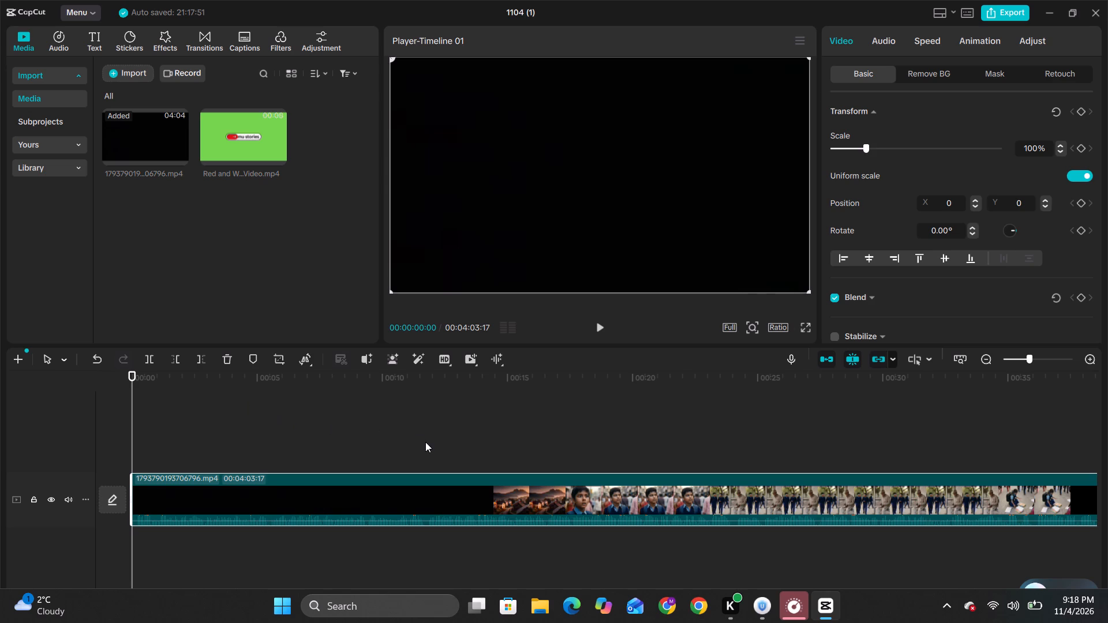
# Set the computer's screen brightness to 10.
pyautogui.click(1015, 620)
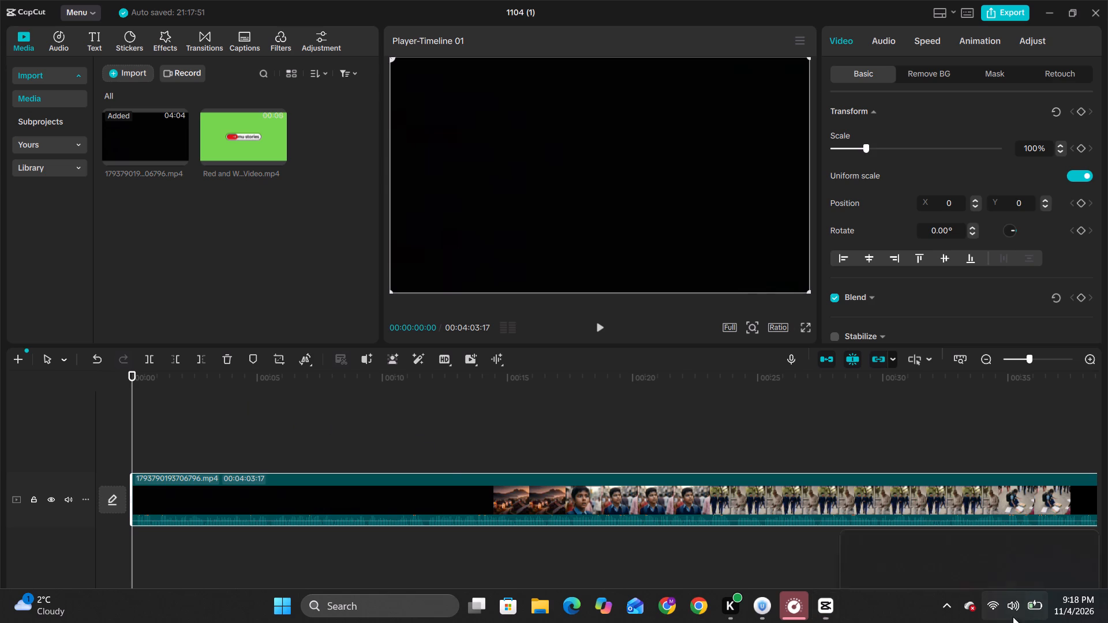
pyautogui.click(904, 482)
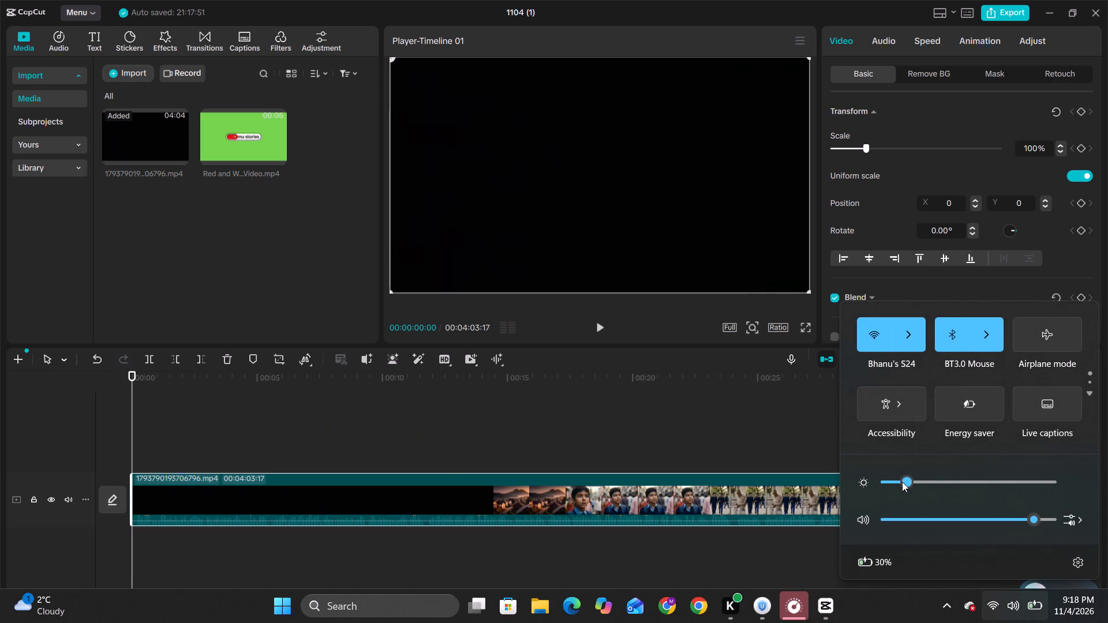
pyautogui.press('Left')
pyautogui.press('Left')
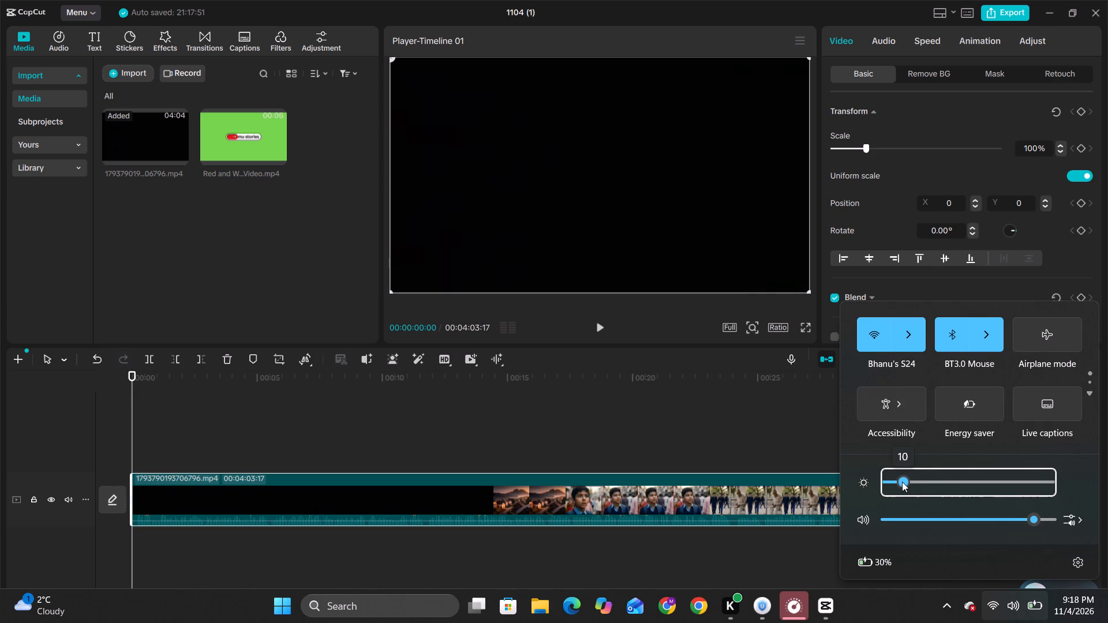
pyautogui.click(686, 429)
# Generate captions for the main video clip using the Classic template "THE QUICK BROWN FOX" with QUICK highlighted in green.
pyautogui.click(160, 430)
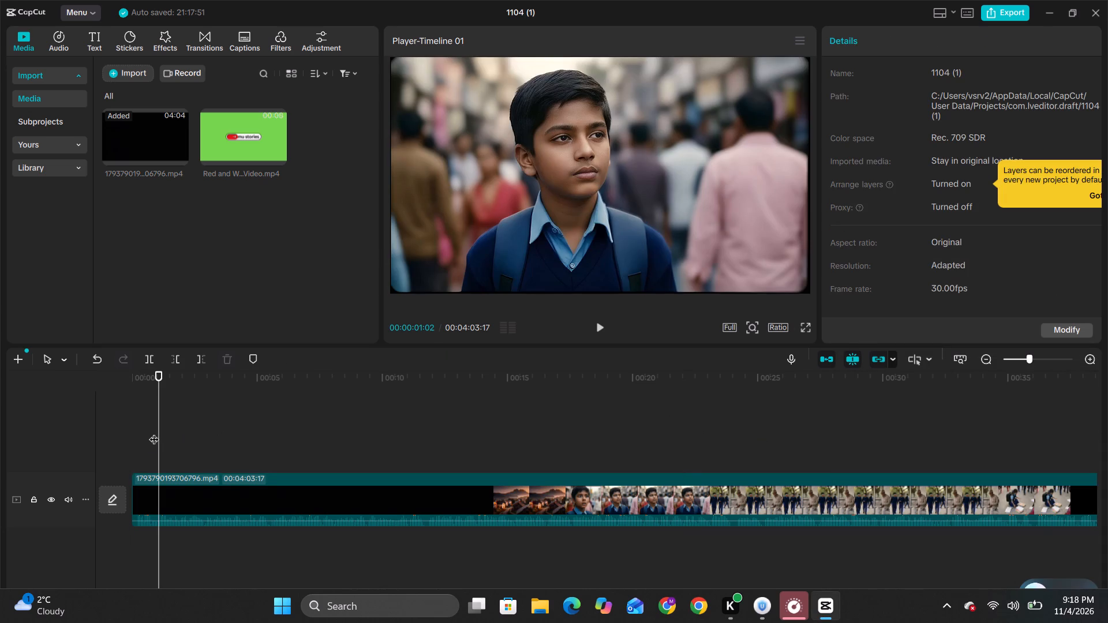
pyautogui.click(192, 485)
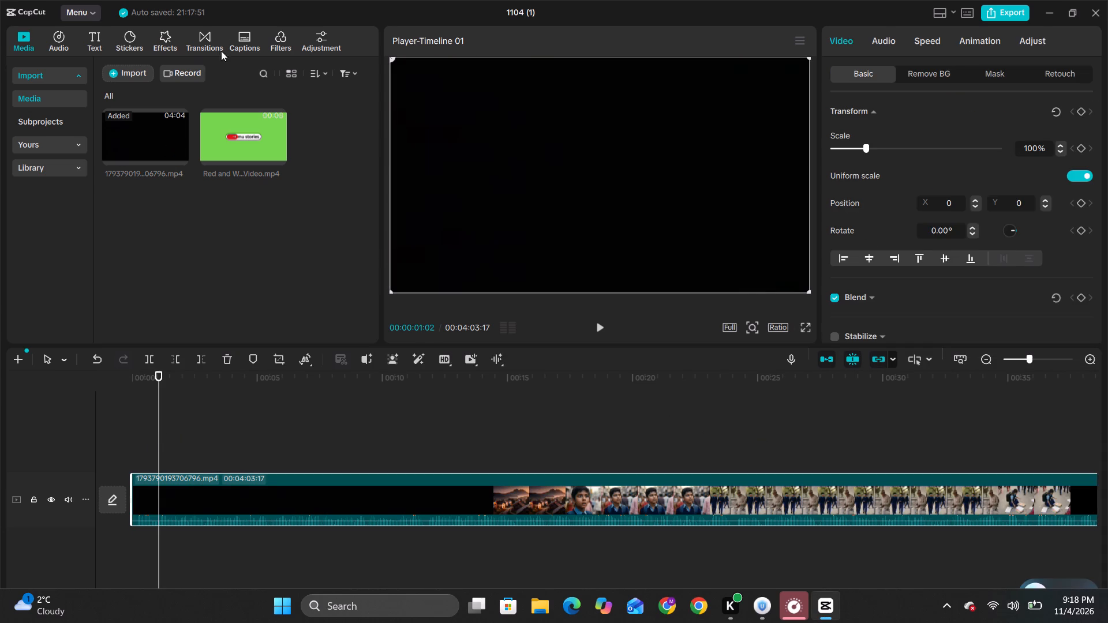
pyautogui.click(246, 36)
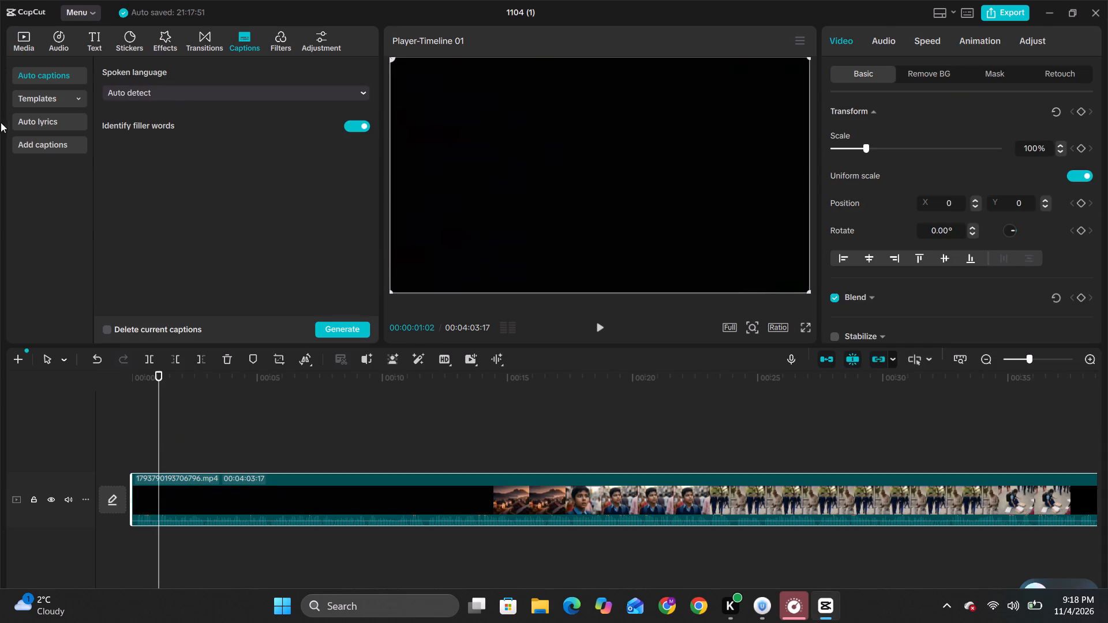
pyautogui.click(57, 95)
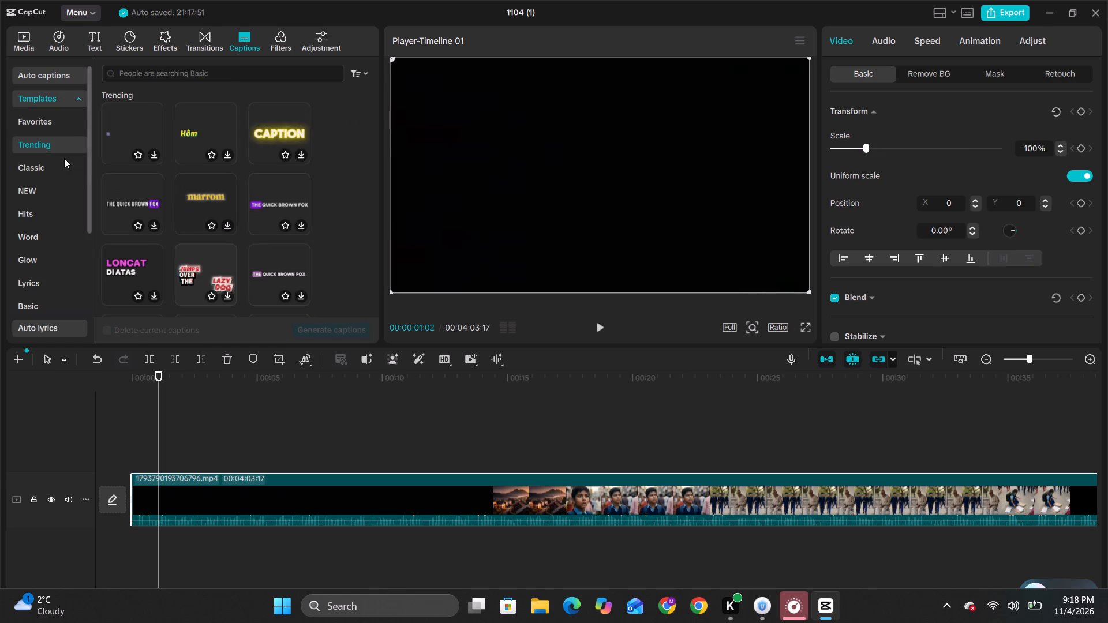
pyautogui.click(48, 163)
pyautogui.scroll(-2, 215, 204)
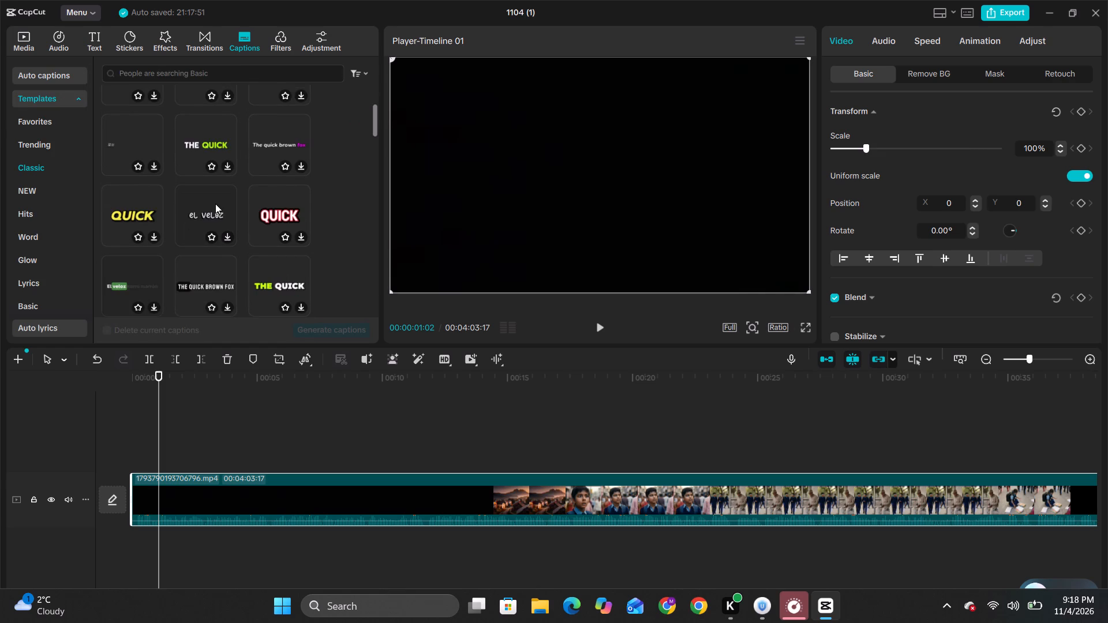
pyautogui.scroll(-3, 215, 204)
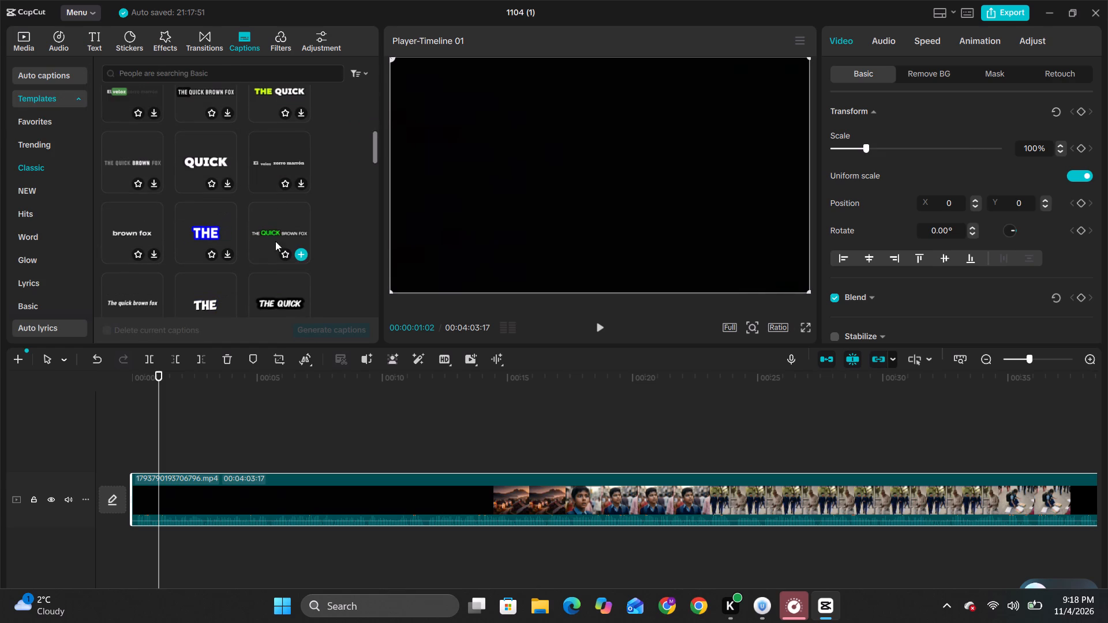
pyautogui.click(276, 222)
pyautogui.click(335, 333)
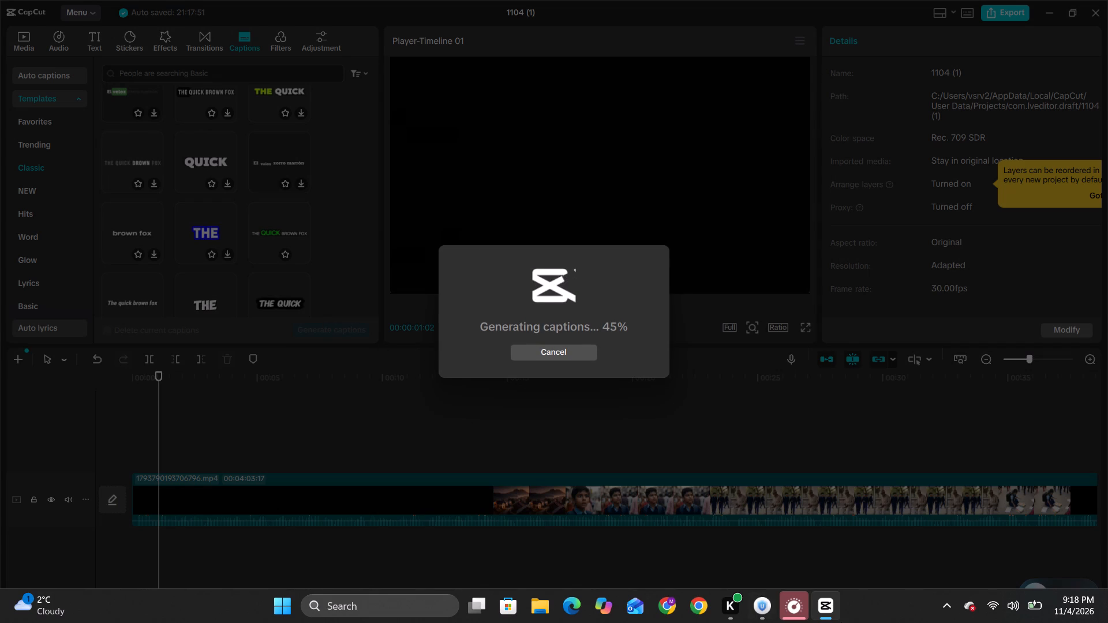
# Lower the computer's sound volume slightly while the captions generate.
pyautogui.click(993, 618)
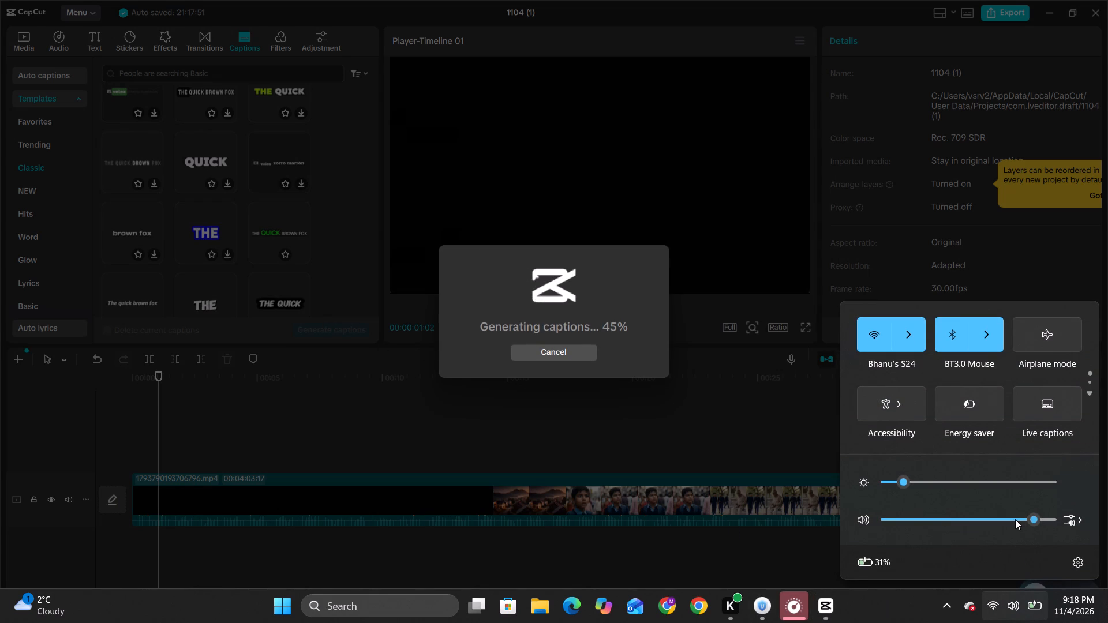
pyautogui.click(1013, 519)
pyautogui.click(740, 449)
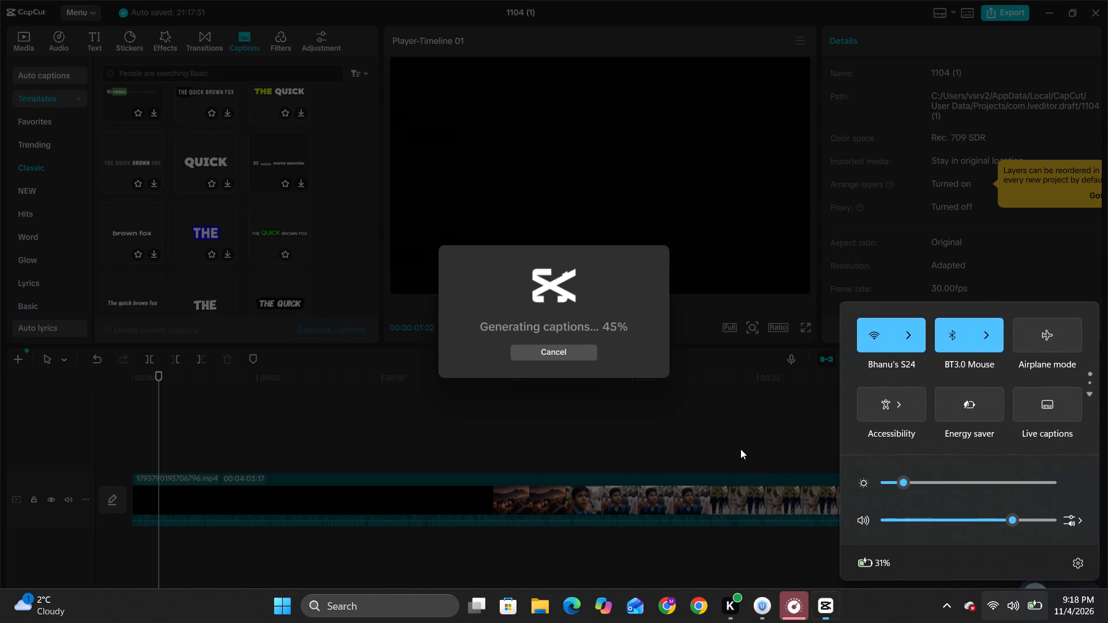
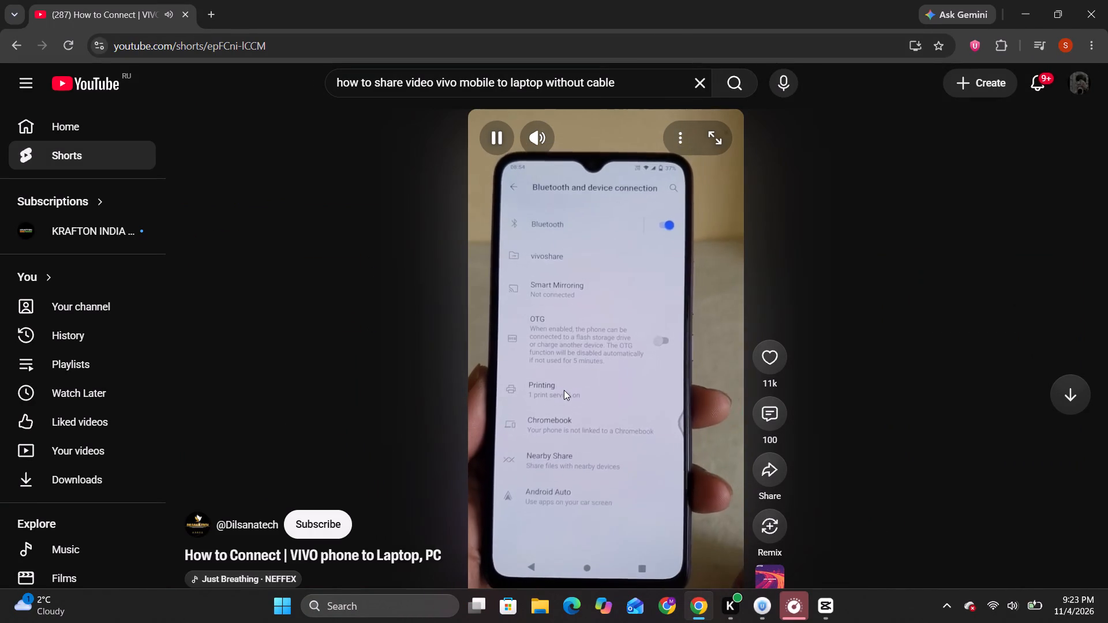
# Watch the VIVO phone to laptop short and return to the search results to look for another cable-free transfer method.
pyautogui.click(564, 390)
pyautogui.click(564, 389)
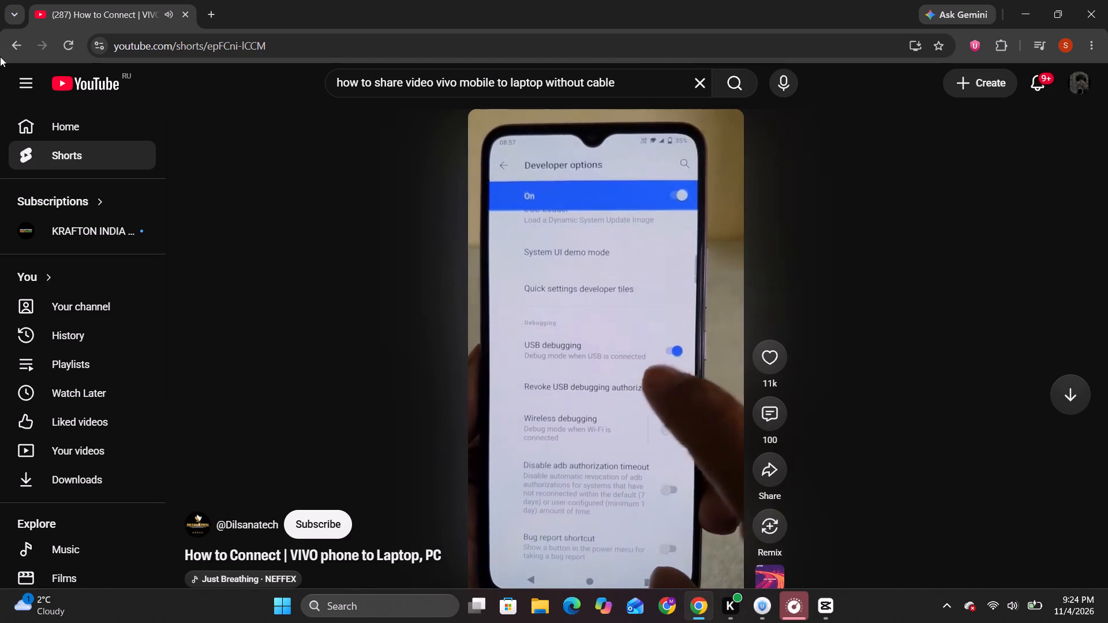
pyautogui.click(15, 42)
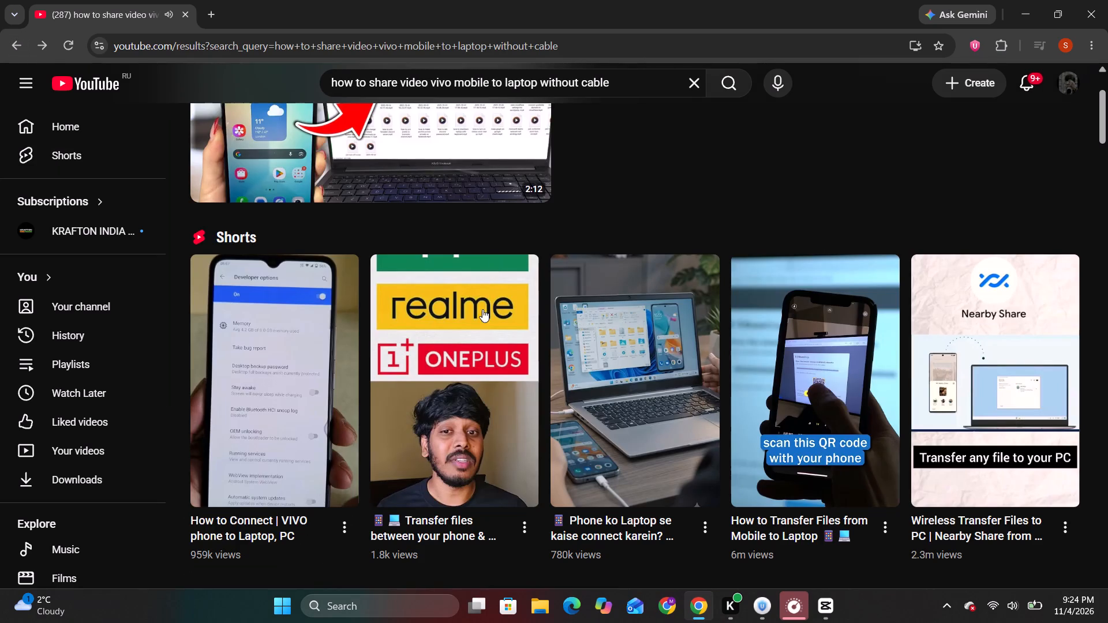
pyautogui.scroll(-1, 478, 324)
pyautogui.click(783, 342)
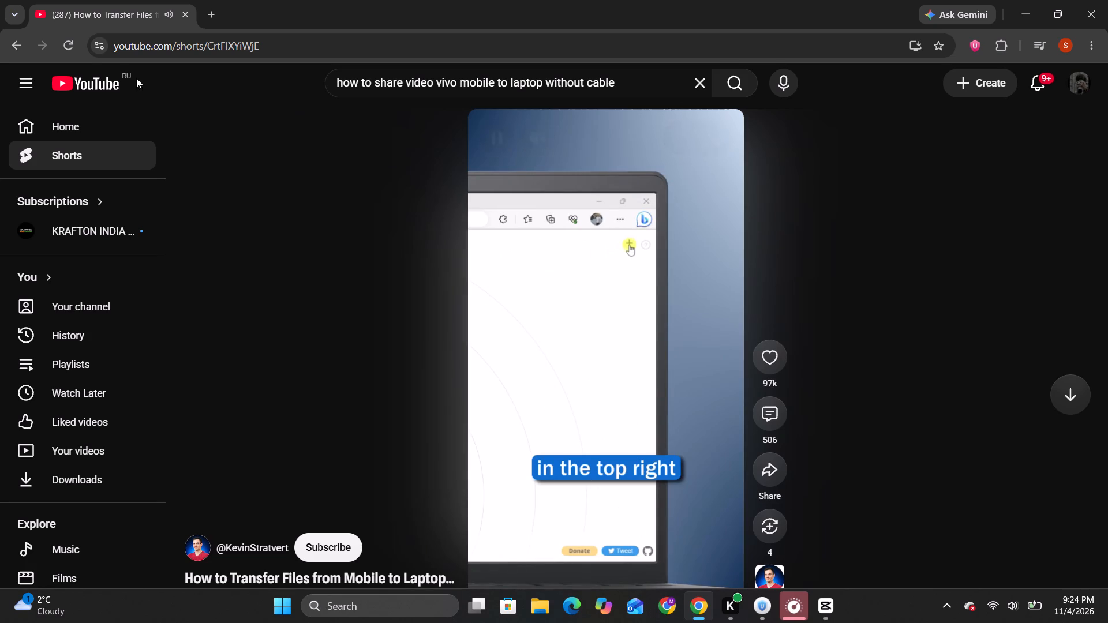
# Leave the mobile-to-laptop file transfer short for the search results, and switch back to the captioned project in CapCut.
pyautogui.click(17, 48)
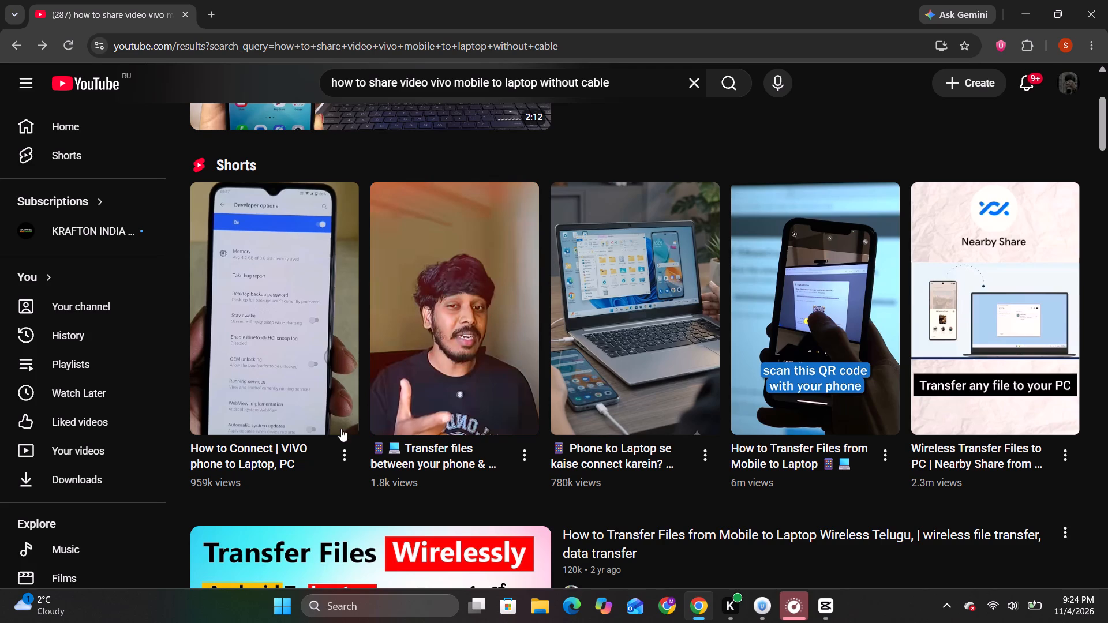
pyautogui.click(828, 616)
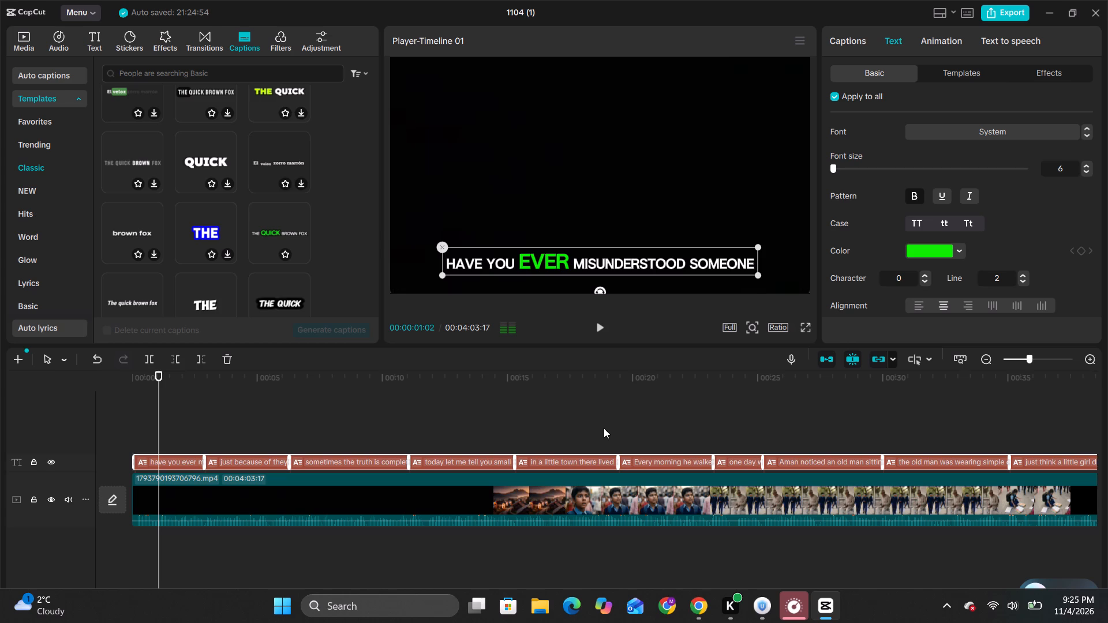
# In CapCut, play the captioned video up to about 00:00:15:18, pausing along the way, to review the caption styling.
pyautogui.click(602, 322)
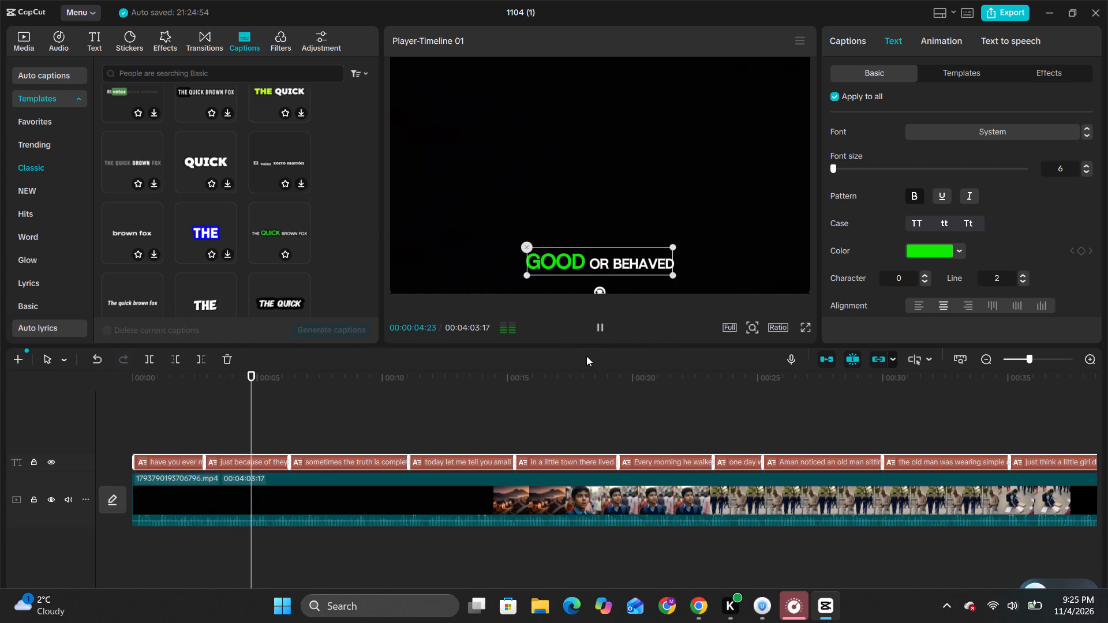
pyautogui.click(598, 324)
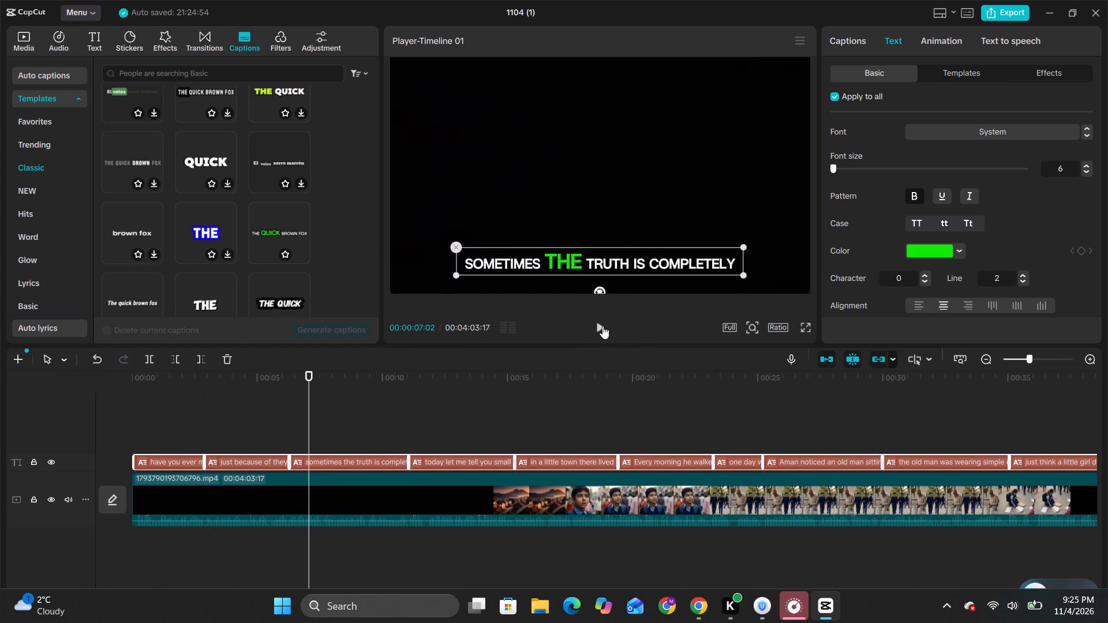
pyautogui.click(602, 326)
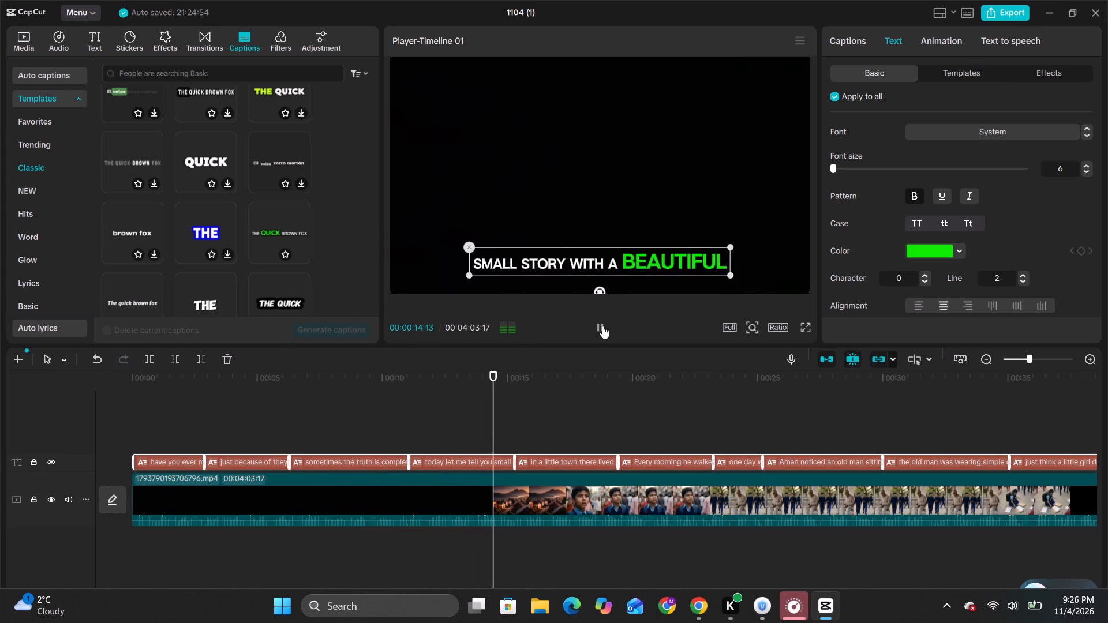
pyautogui.click(602, 326)
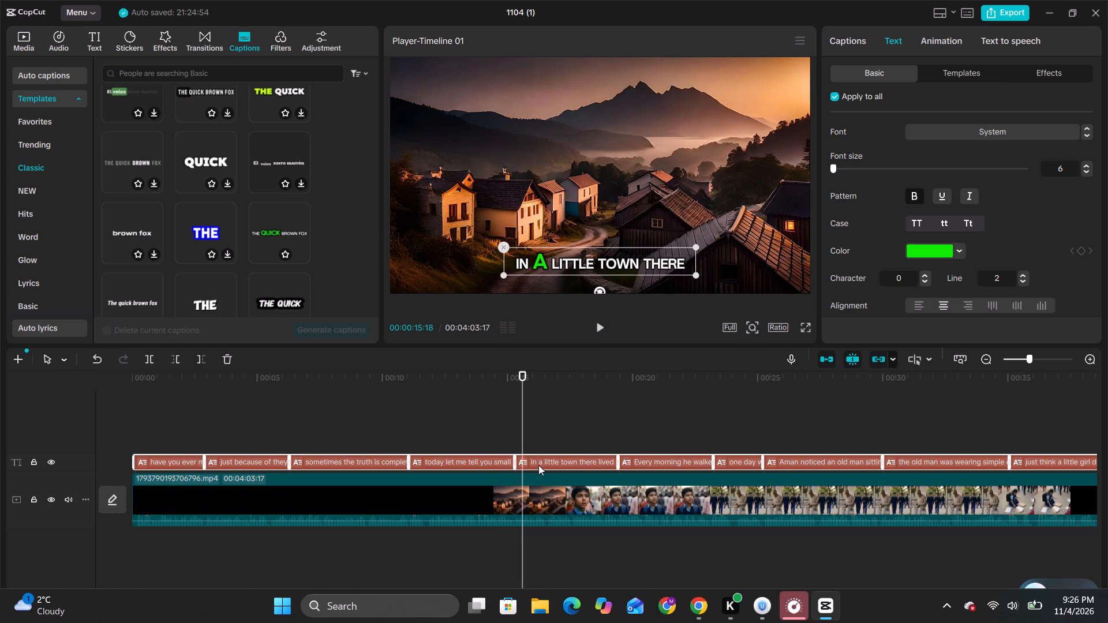
# Select the main video clip and set the project's aspect ratio to 16:9.
pyautogui.click(537, 505)
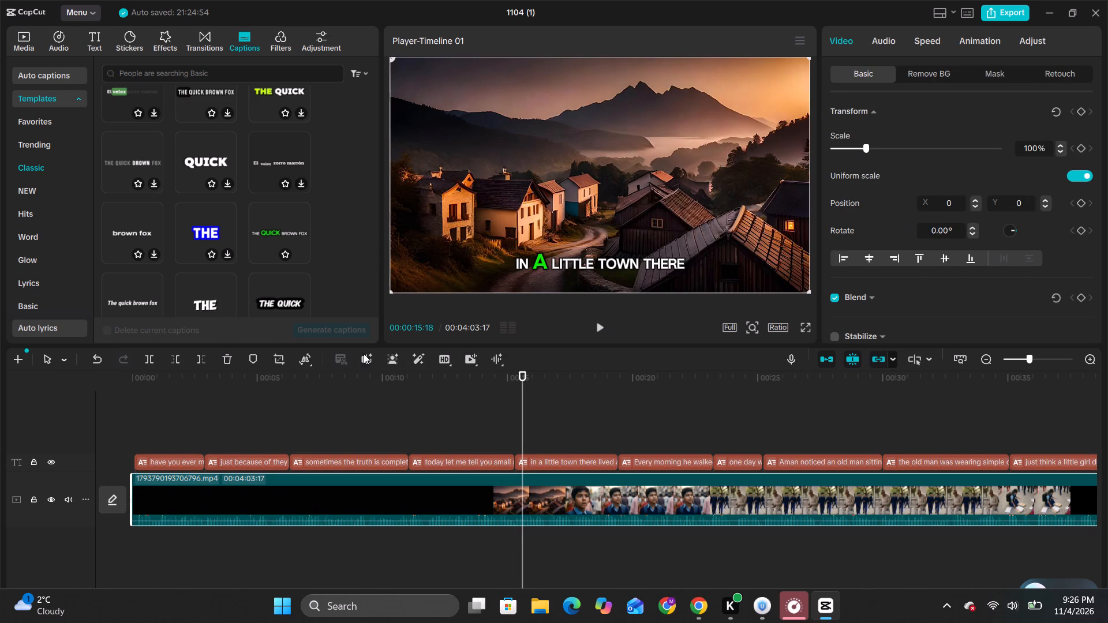
pyautogui.click(776, 329)
pyautogui.click(829, 390)
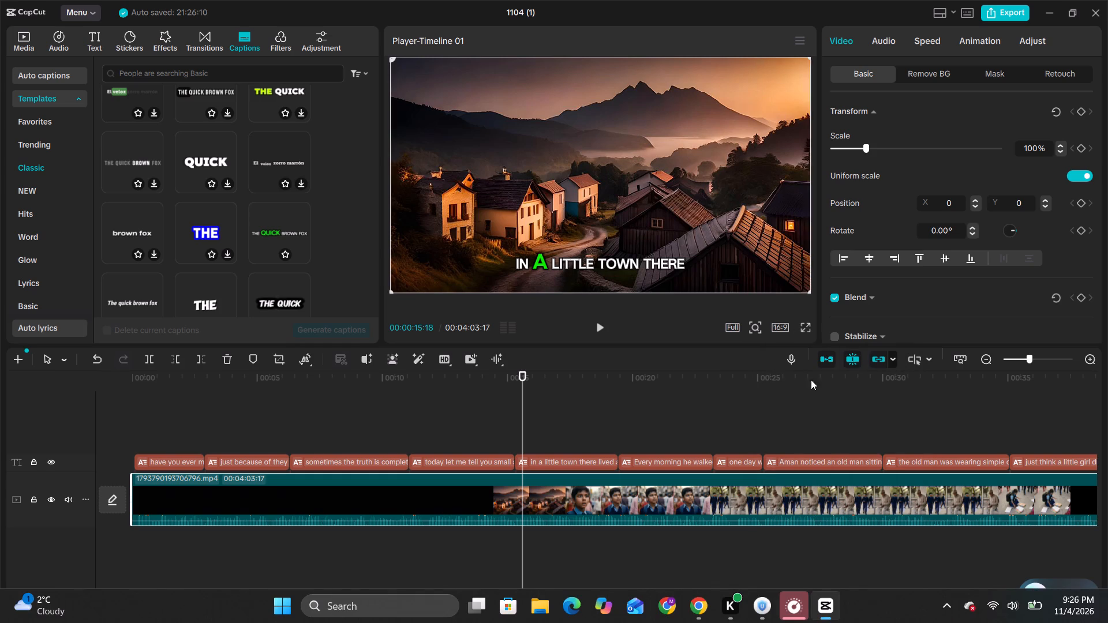
# Crop thin strips off the left and right edges of the main video clip, keeping the crop ratio Free.
pyautogui.click(277, 362)
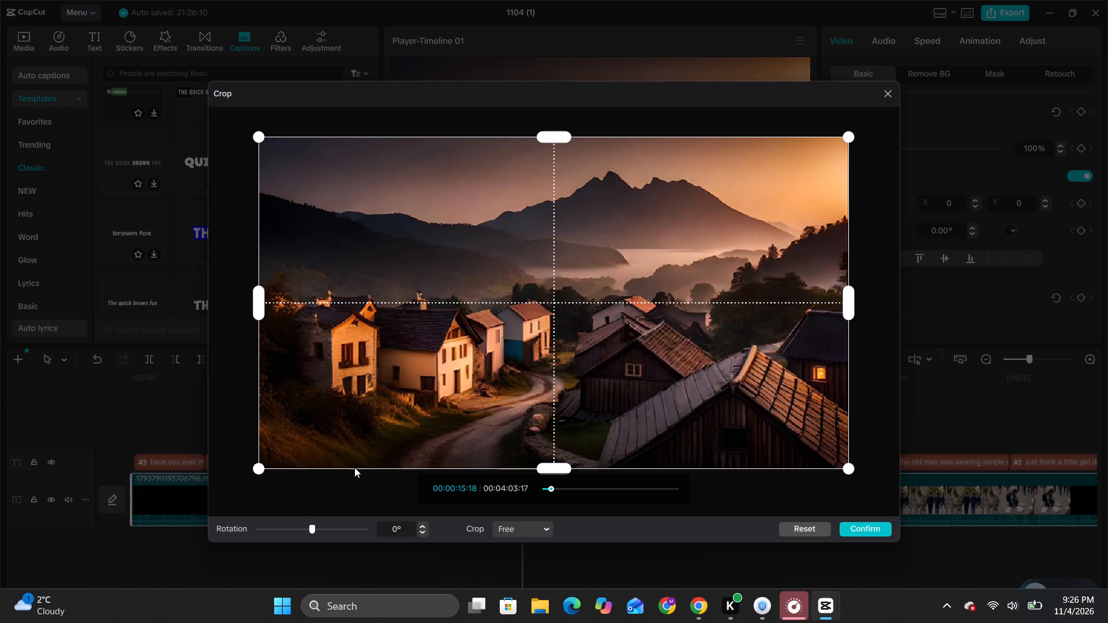
pyautogui.click(259, 302)
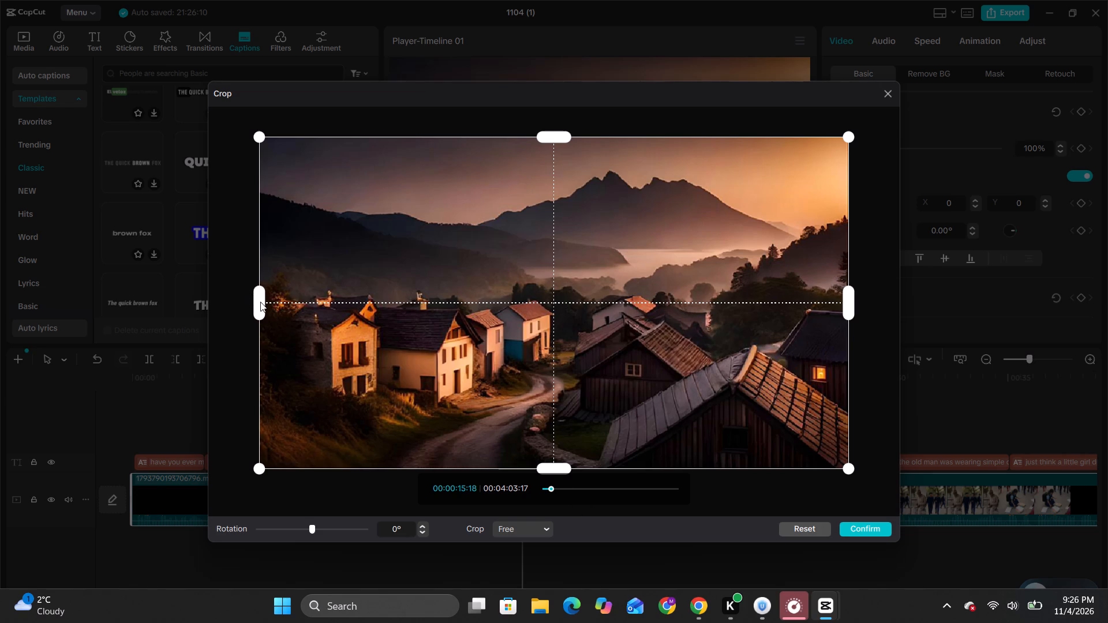
pyautogui.click(848, 303)
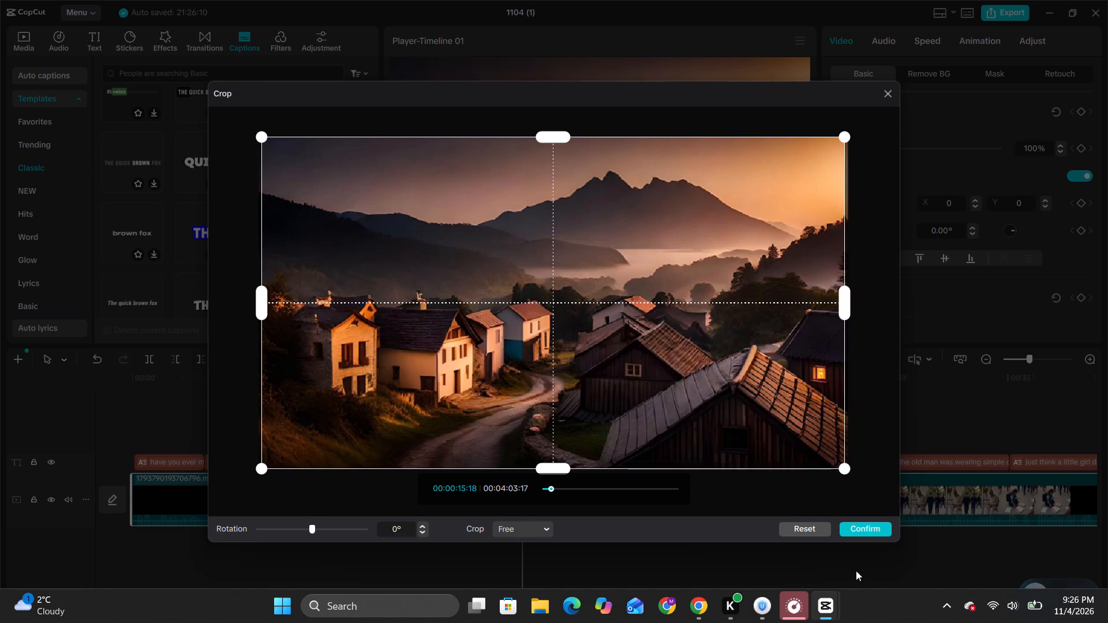
pyautogui.click(863, 532)
pyautogui.click(925, 505)
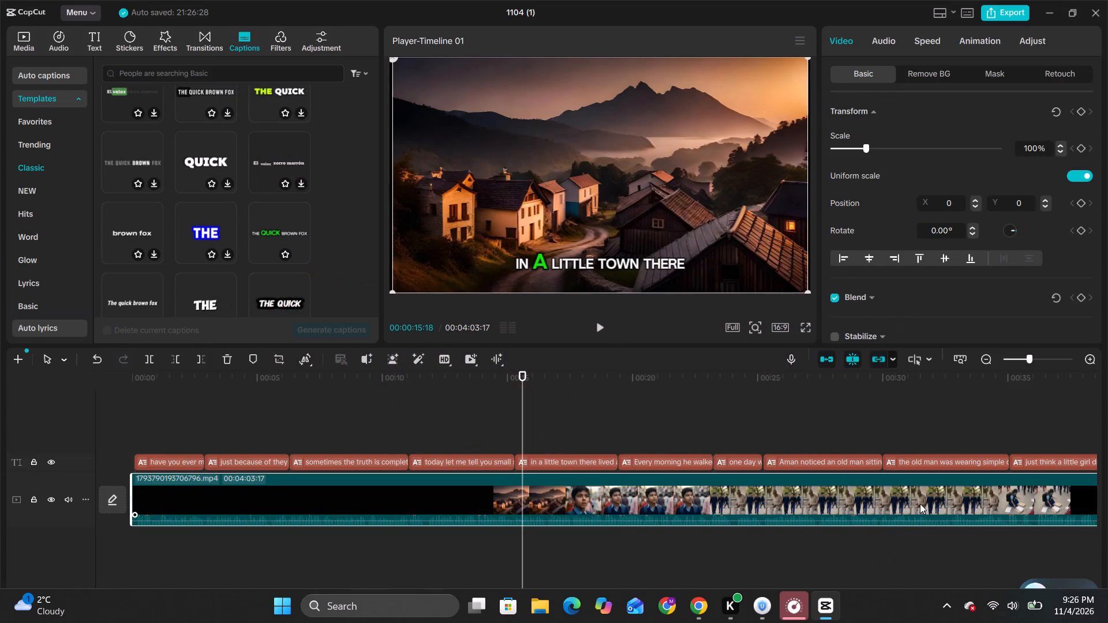
# Crop the top and bottom edges of the main video clip slightly, using the frame at 00:00:29:01 as reference.
pyautogui.moveTo(521, 397); pyautogui.dragTo(713, 404)
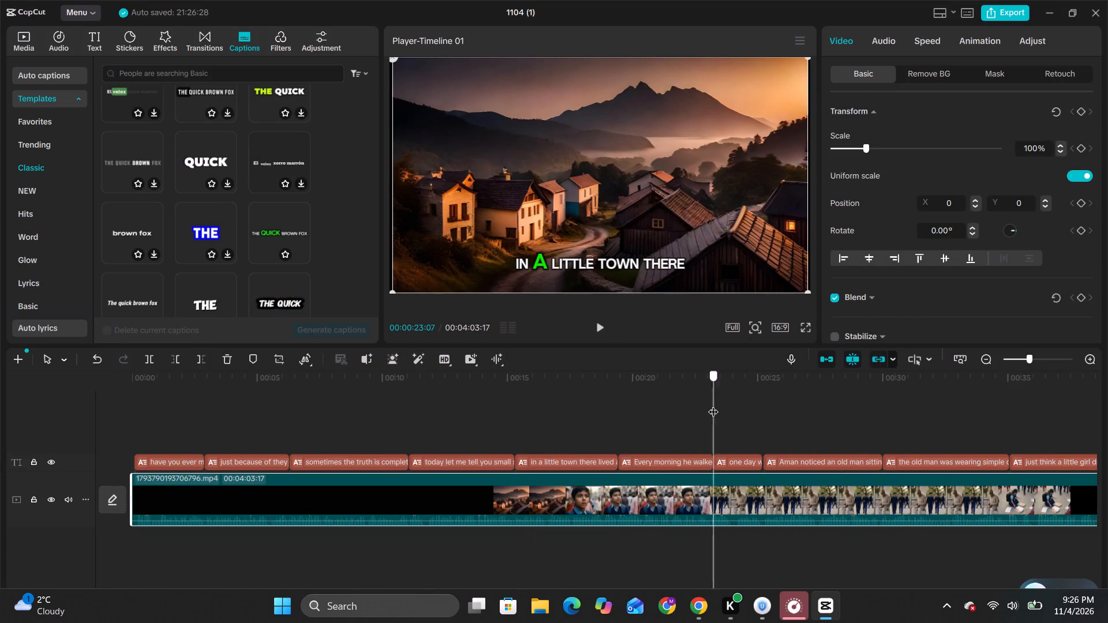
pyautogui.moveTo(713, 404); pyautogui.dragTo(718, 406)
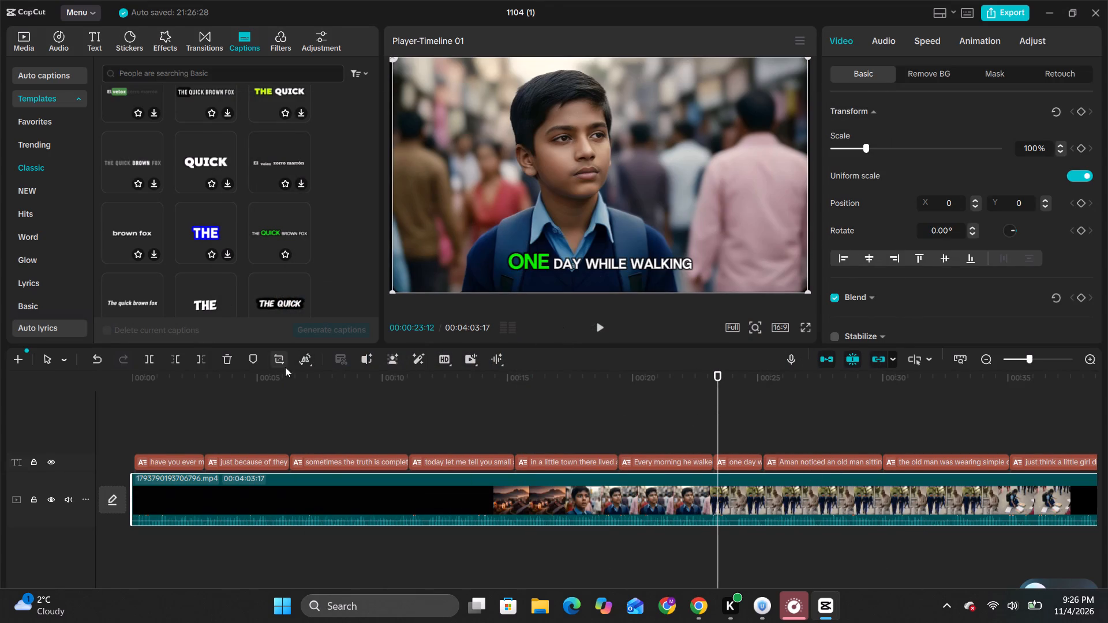
pyautogui.moveTo(717, 403); pyautogui.dragTo(859, 403)
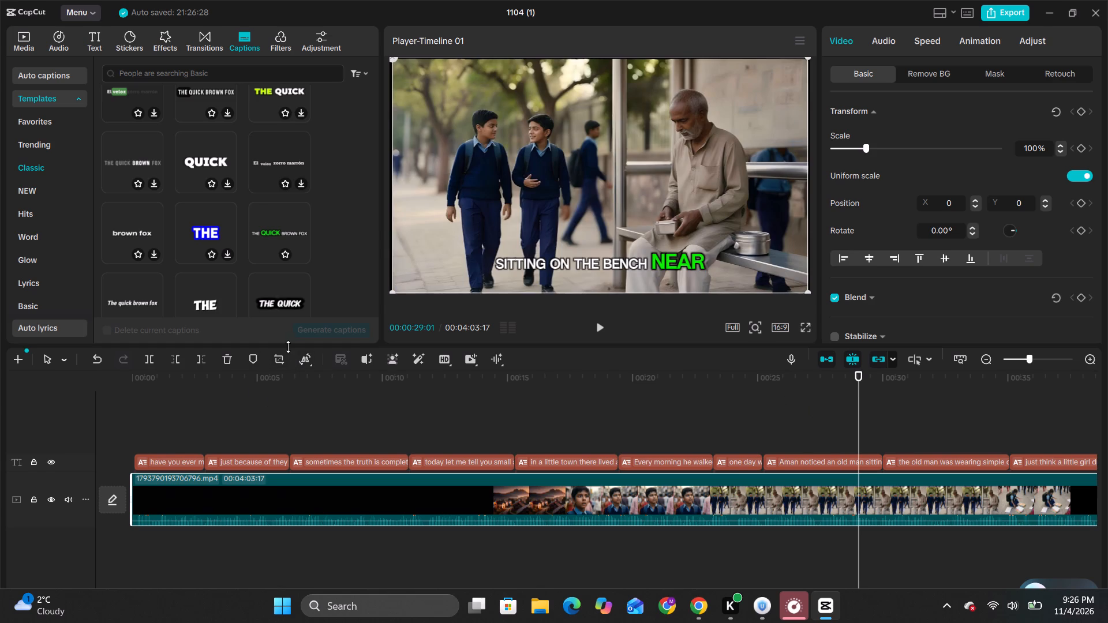
pyautogui.click(279, 365)
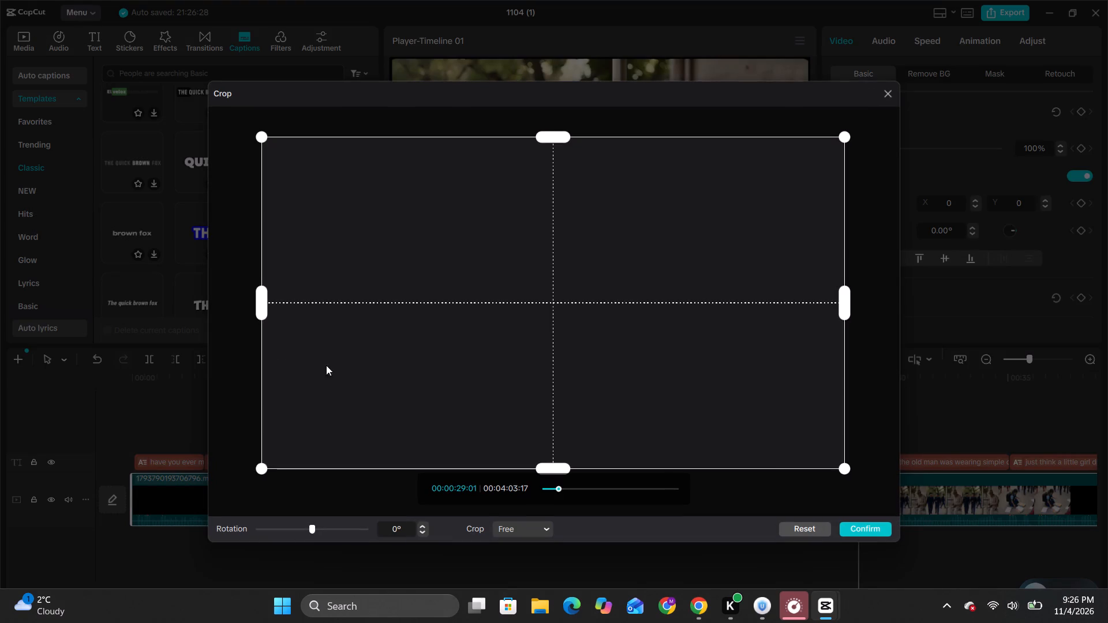
pyautogui.moveTo(551, 466); pyautogui.dragTo(553, 457)
pyautogui.moveTo(549, 138); pyautogui.dragTo(552, 157)
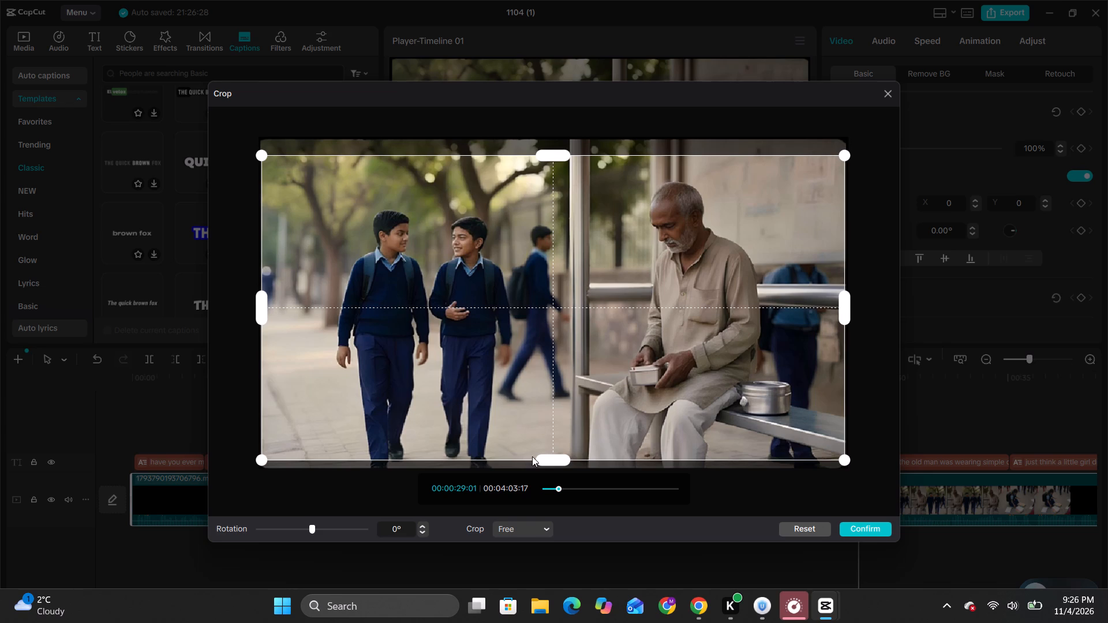
pyautogui.moveTo(552, 458); pyautogui.dragTo(553, 449)
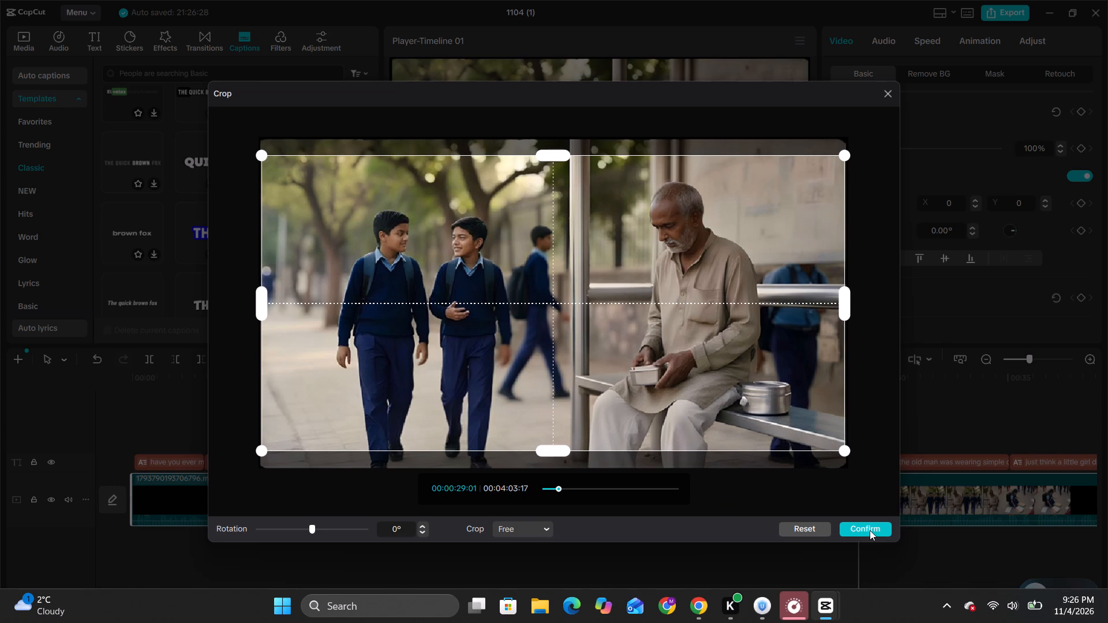
pyautogui.click(870, 530)
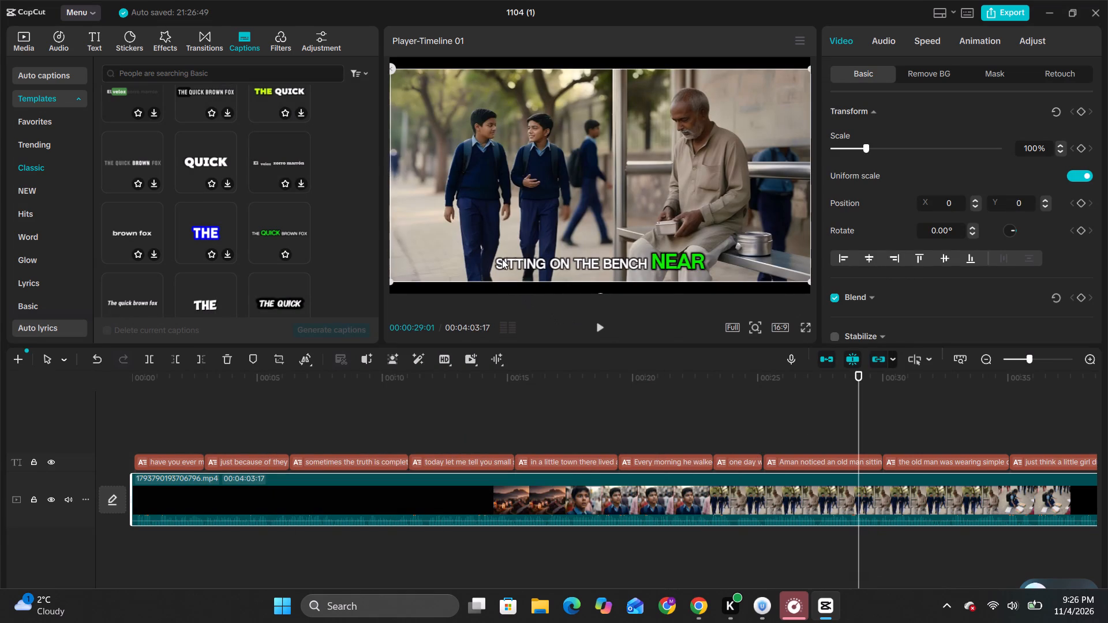
# Check the cropped bench scene in full-screen preview and return to the editor.
pyautogui.click(779, 329)
pyautogui.click(718, 359)
pyautogui.click(808, 331)
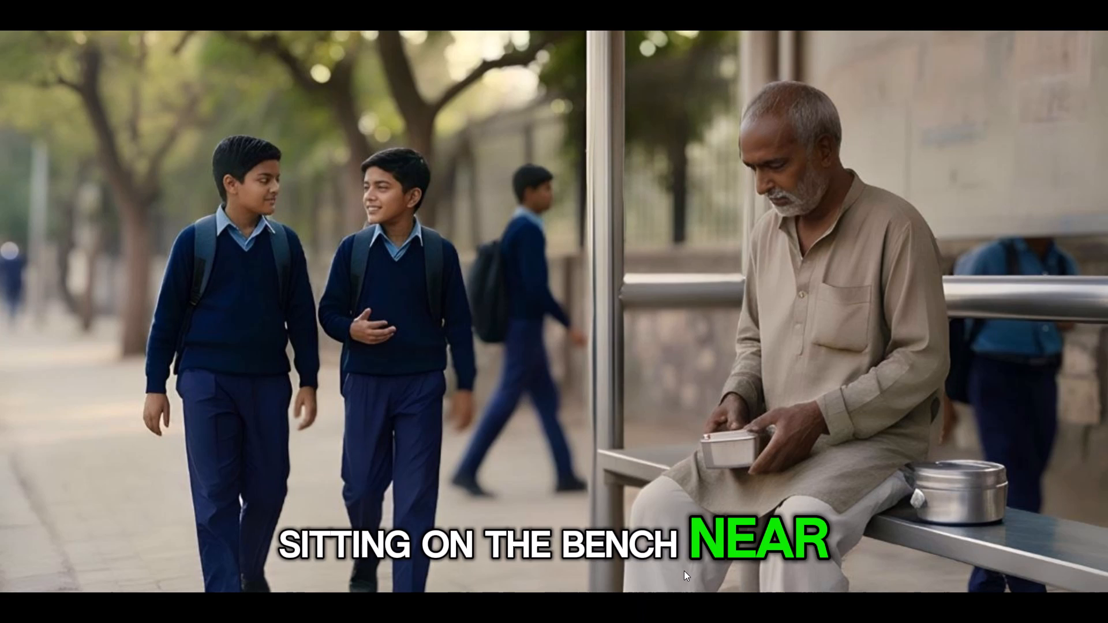
pyautogui.click(937, 542)
pyautogui.click(746, 560)
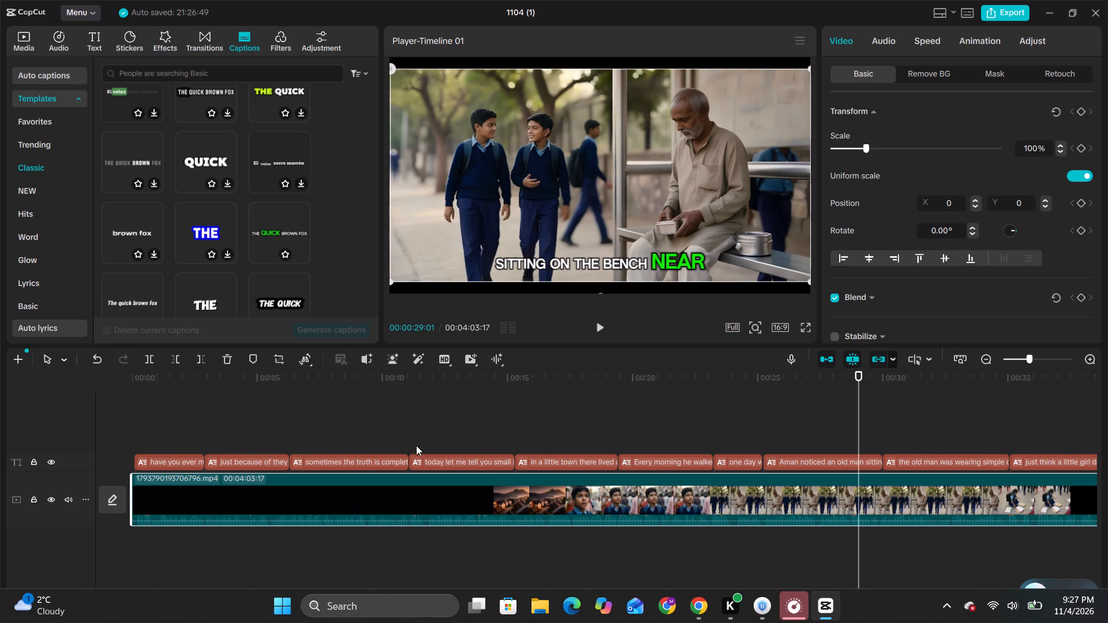
# Play a brief stretch of the bench scene from 00:00:29:01 to check the cropped video with its captions.
pyautogui.moveTo(598, 168); pyautogui.dragTo(597, 162)
pyautogui.moveTo(597, 162); pyautogui.dragTo(597, 162)
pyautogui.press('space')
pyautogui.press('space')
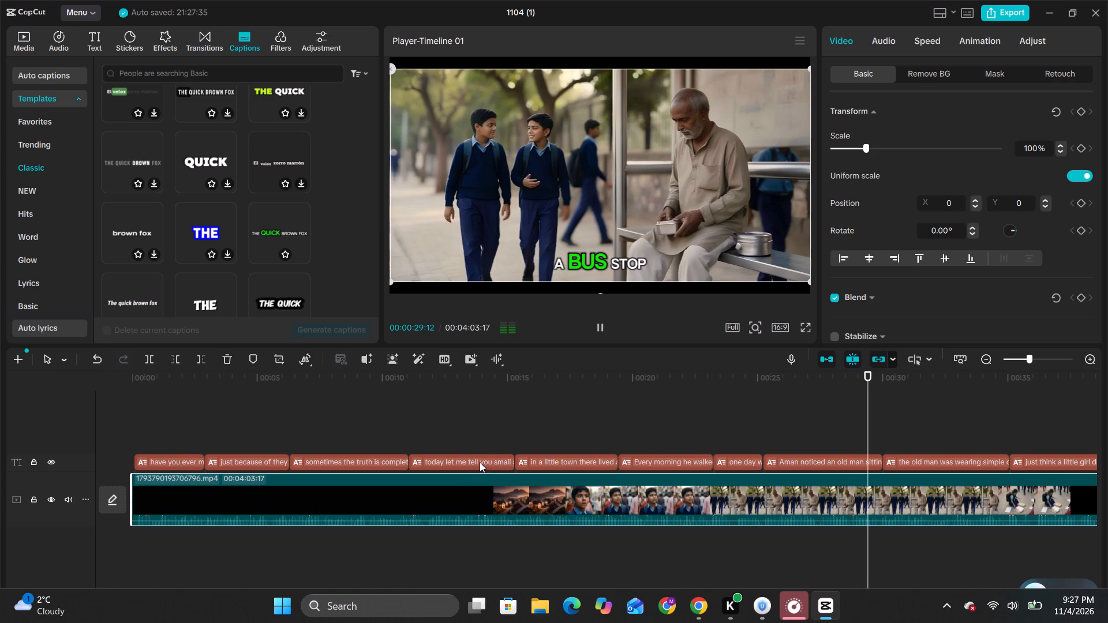
# Move the playhead to the opening caption at 00:00:00:13 and browse the Classic and Hits caption templates.
pyautogui.click(128, 441)
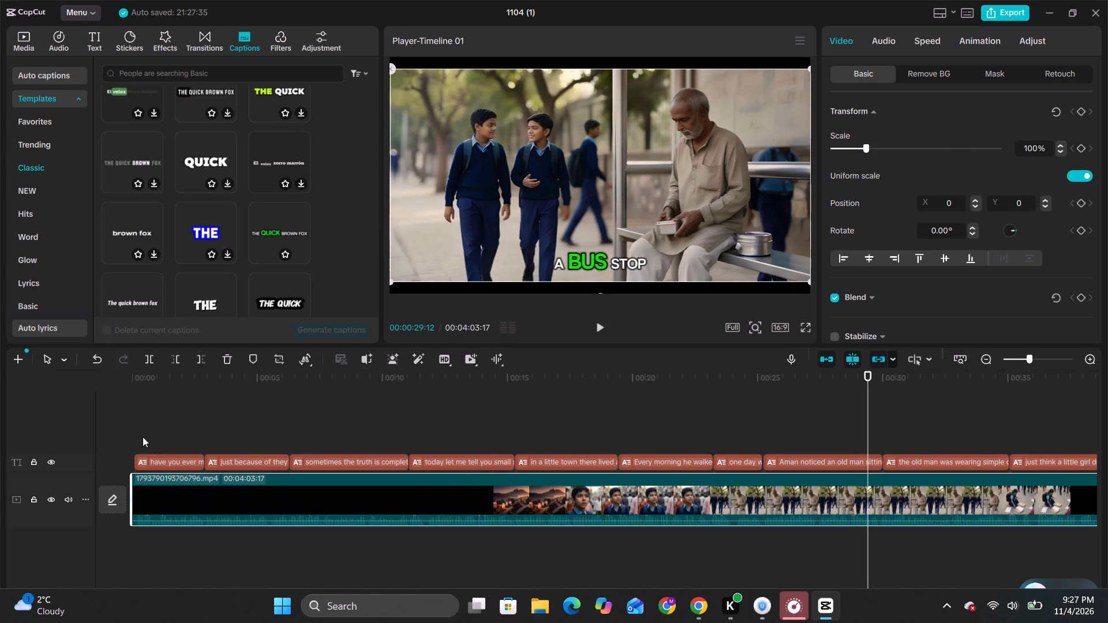
pyautogui.click(143, 437)
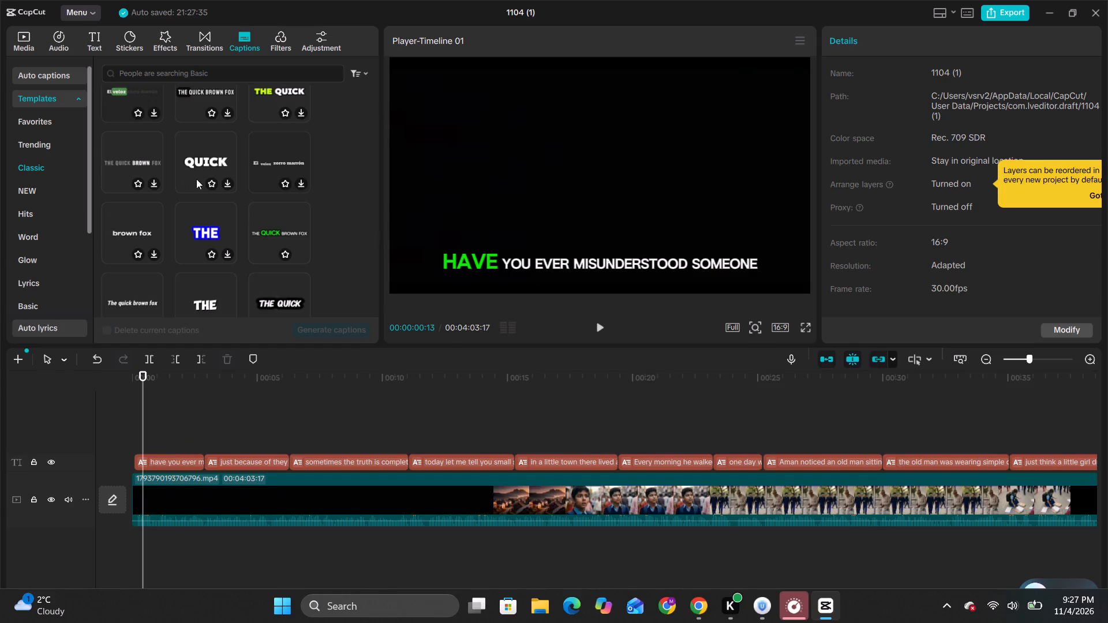
pyautogui.scroll(-2, 167, 209)
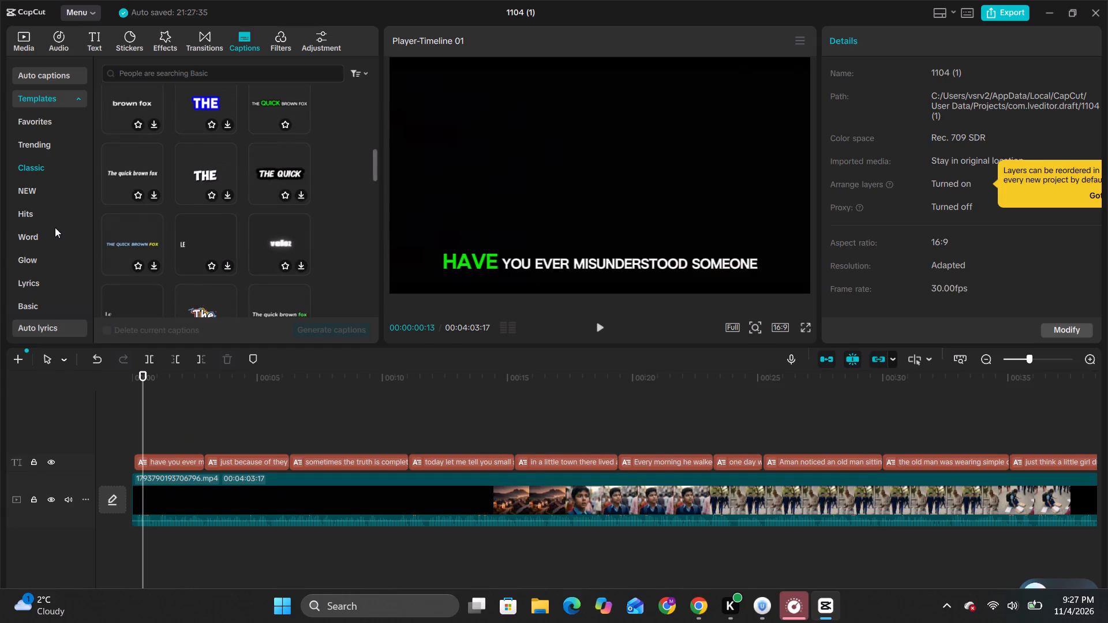
pyautogui.click(40, 216)
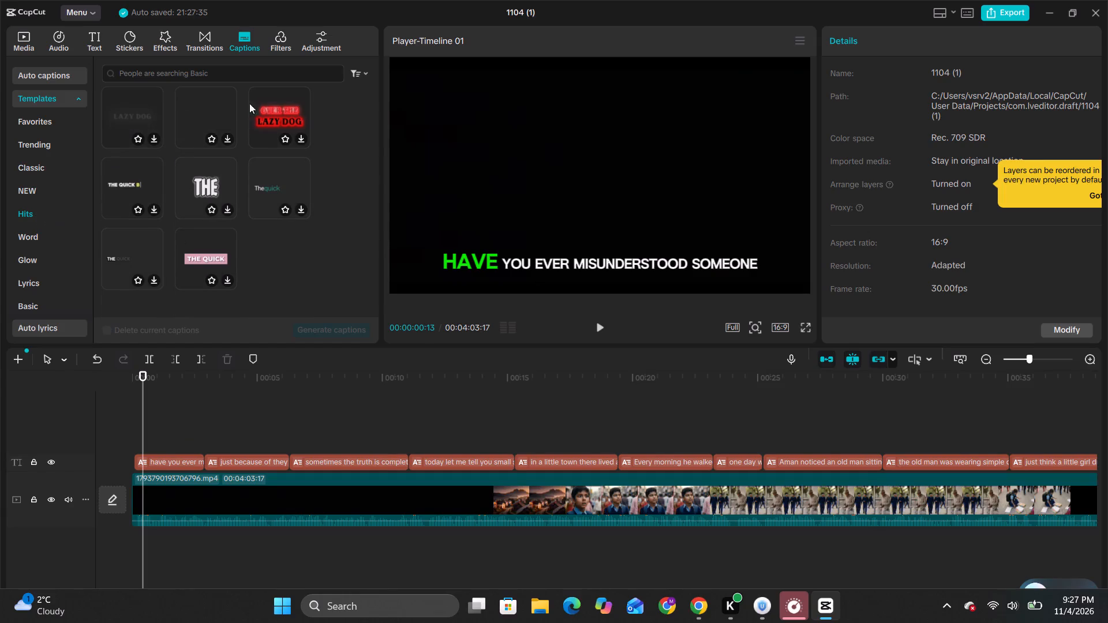
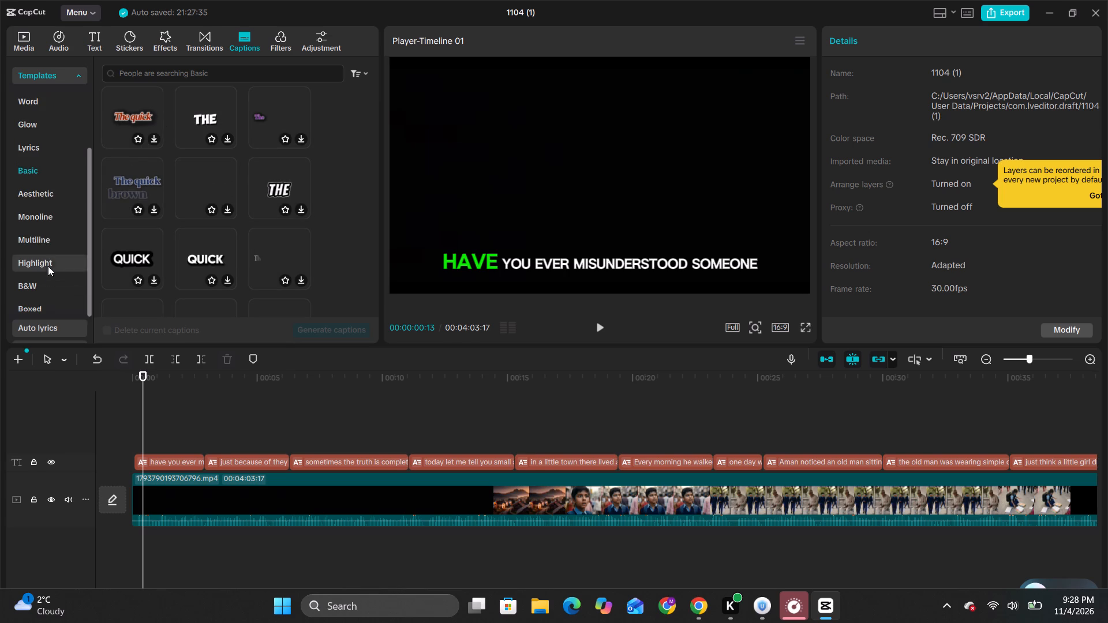
pyautogui.click(47, 144)
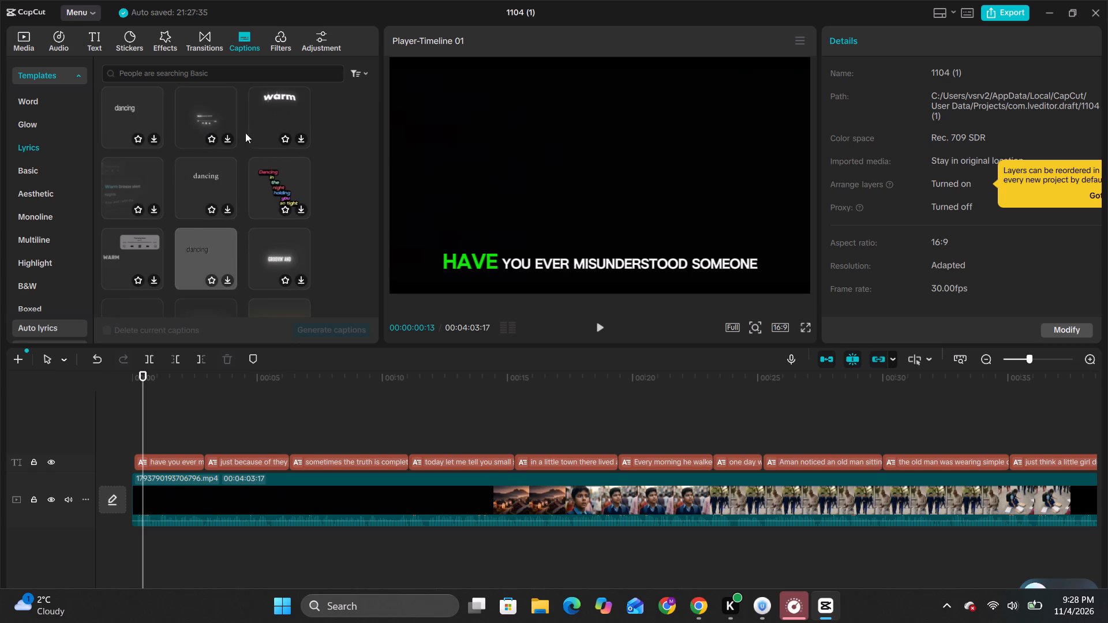
pyautogui.click(42, 274)
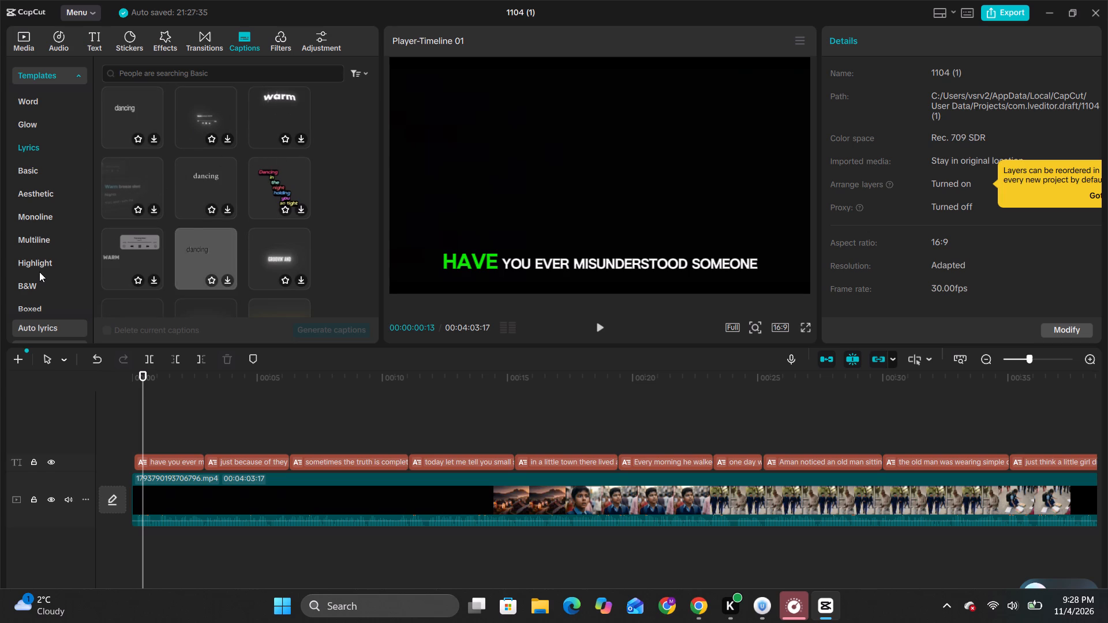
pyautogui.click(39, 263)
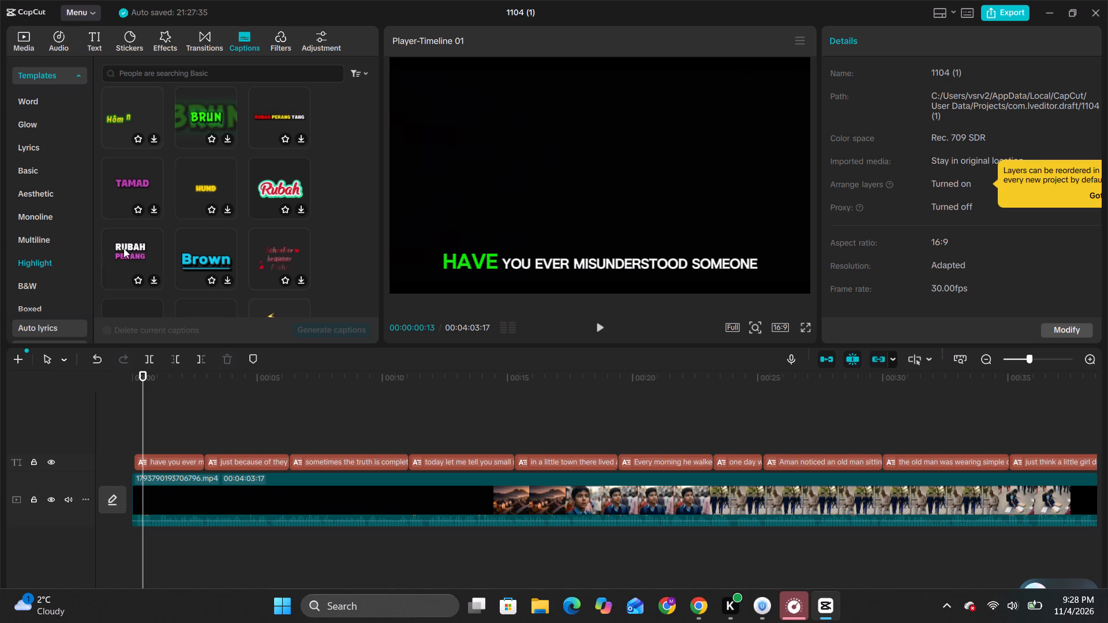
# Look through the Highlight caption templates for a suitable style.
pyautogui.scroll(-3, 205, 226)
pyautogui.scroll(1, 205, 226)
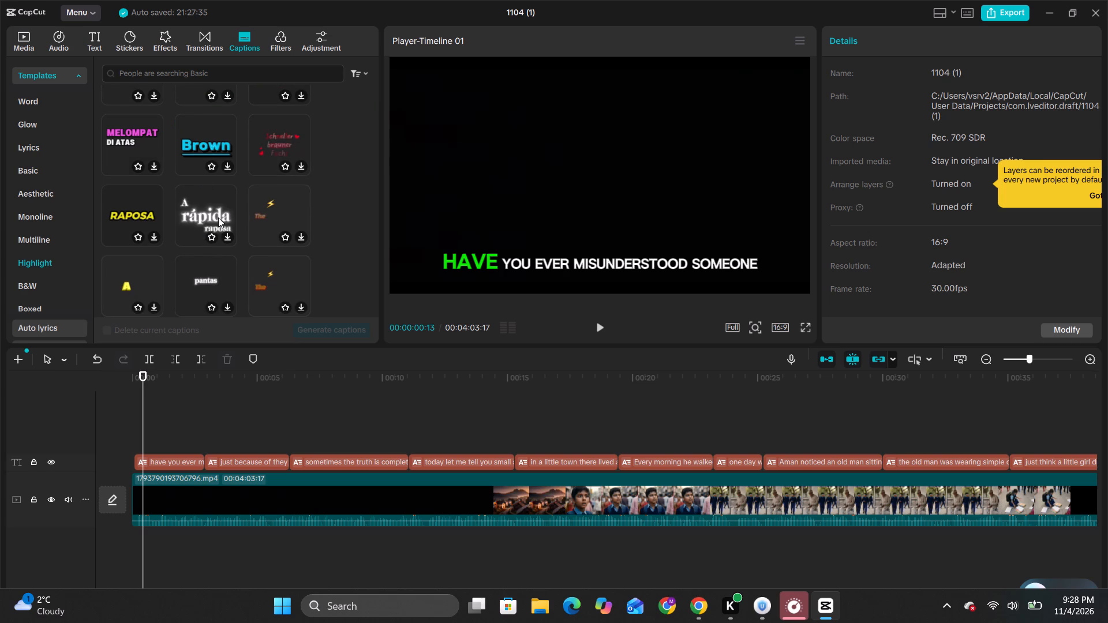
pyautogui.scroll(-2, 212, 212)
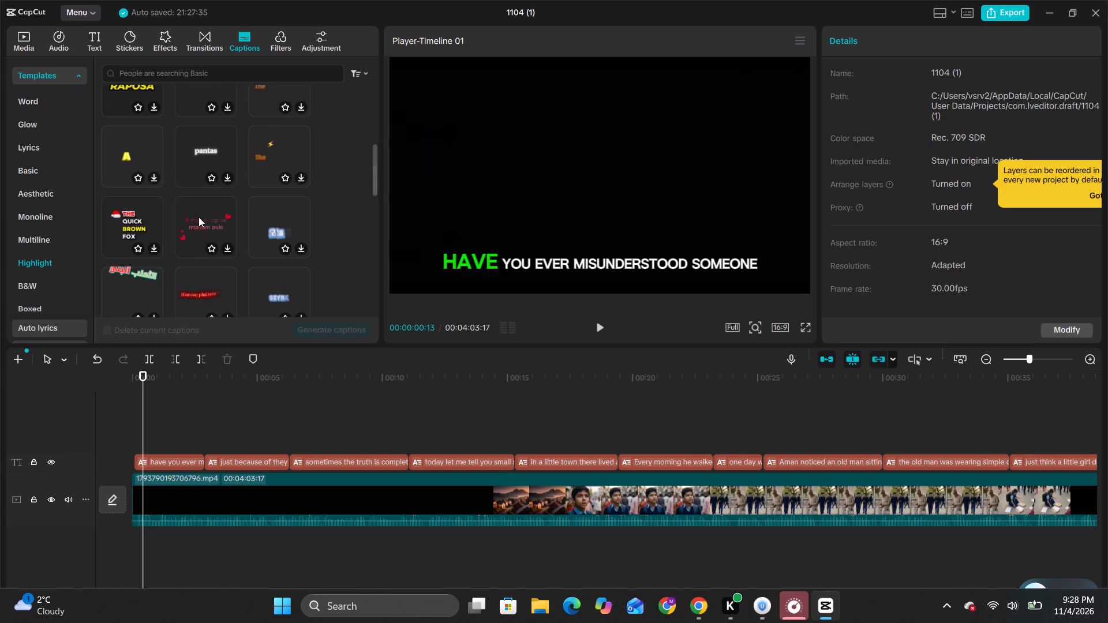
pyautogui.scroll(-2, 138, 217)
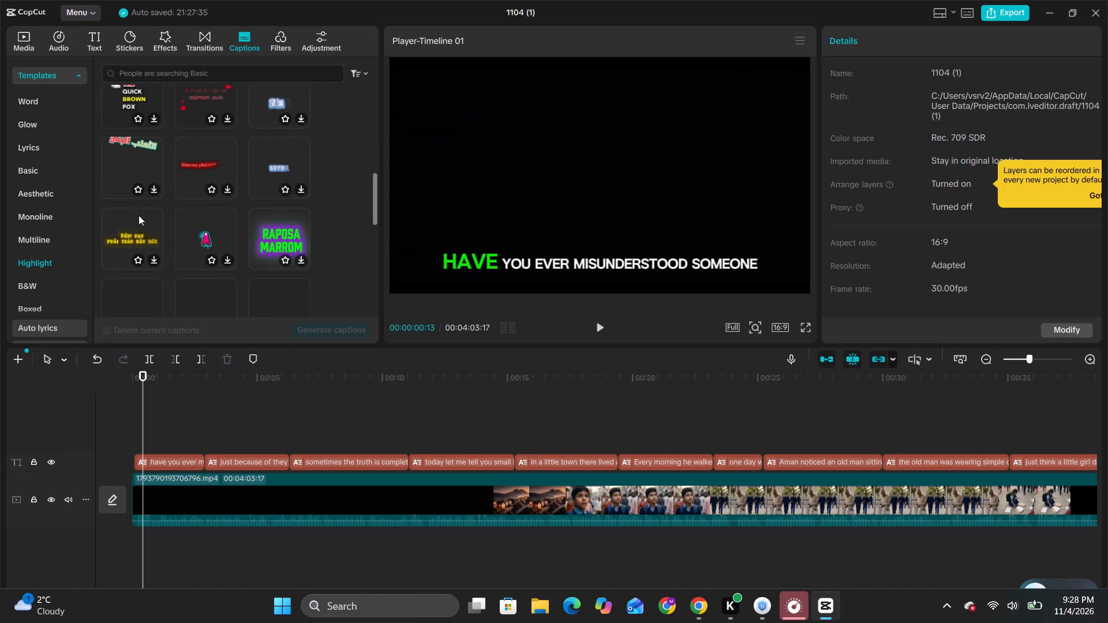
pyautogui.scroll(-1, 86, 238)
pyautogui.scroll(-2, 181, 258)
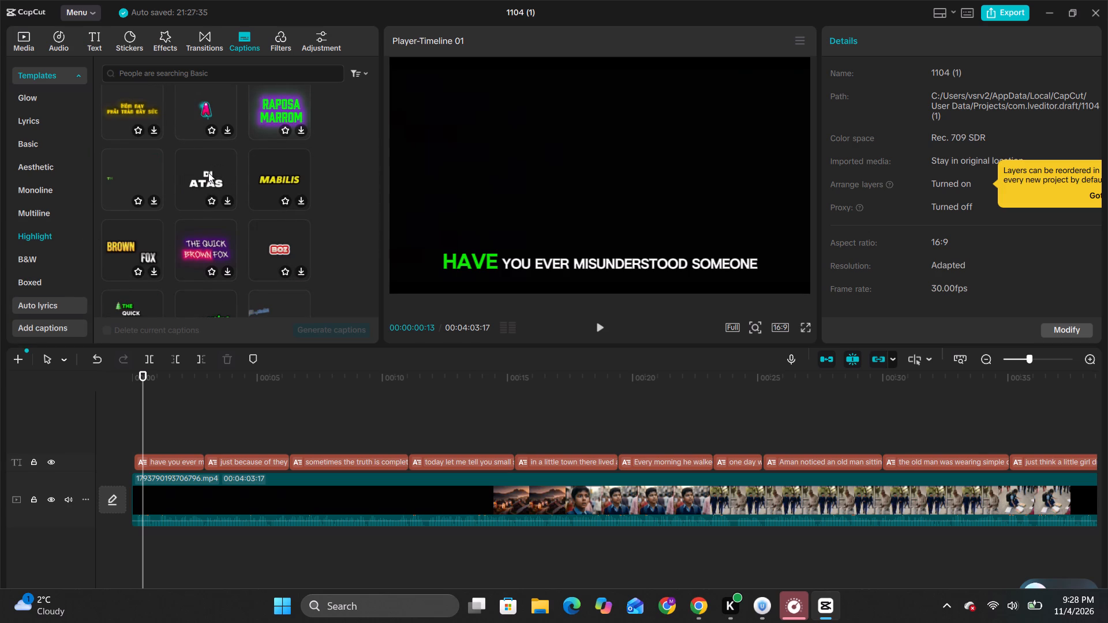
pyautogui.scroll(-2, 208, 172)
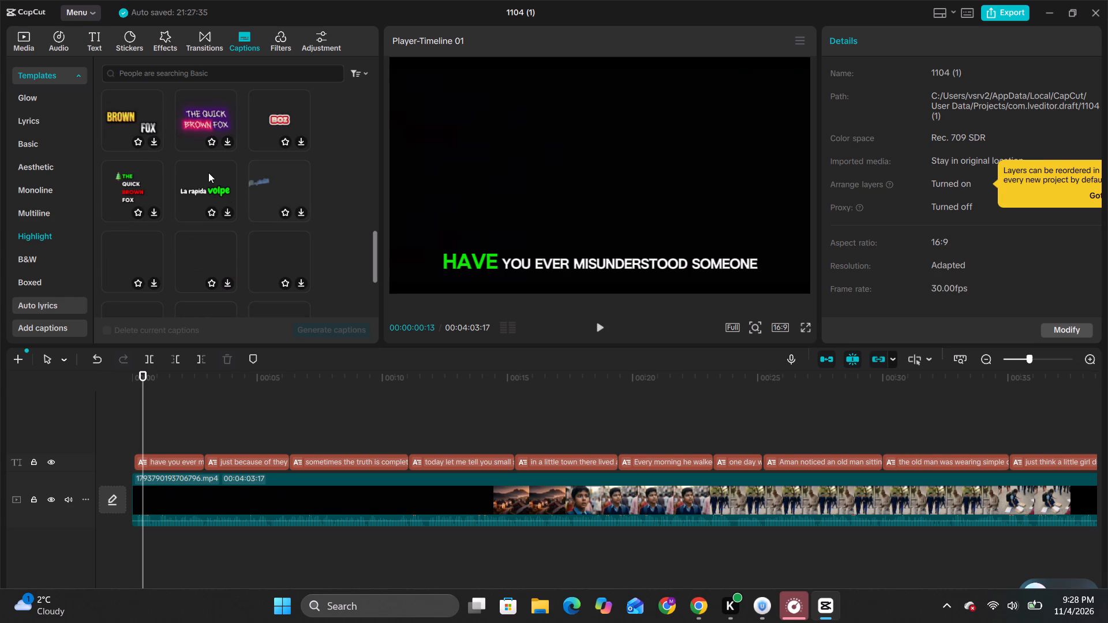
pyautogui.scroll(-3, 208, 172)
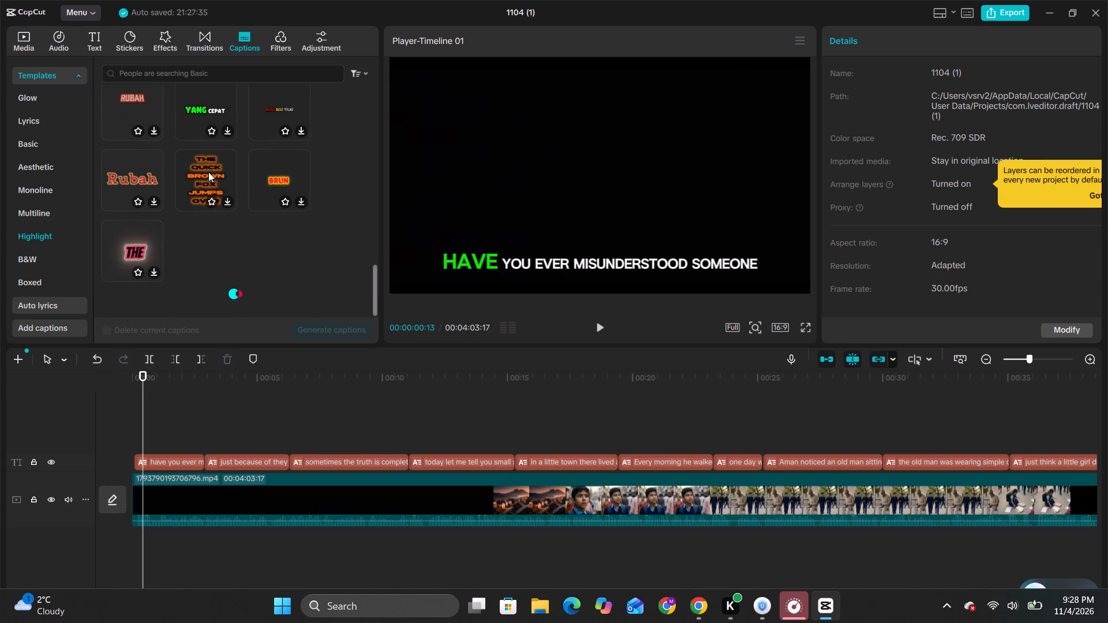
# Examine the B&W and Boxed caption templates for a suitable style.
pyautogui.click(39, 257)
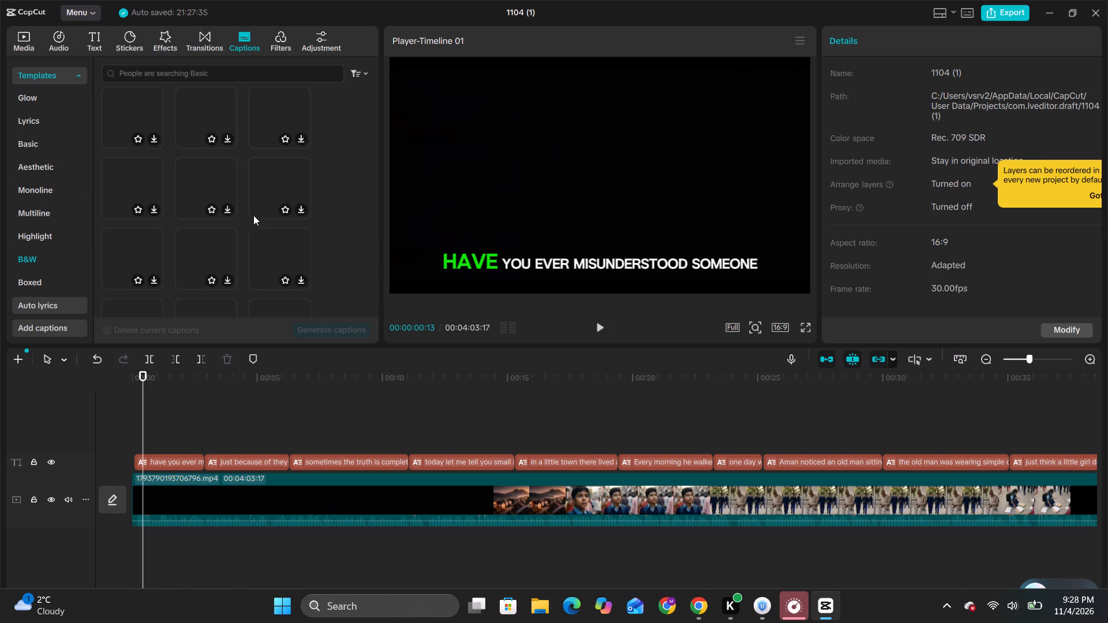
pyautogui.scroll(-2, 154, 196)
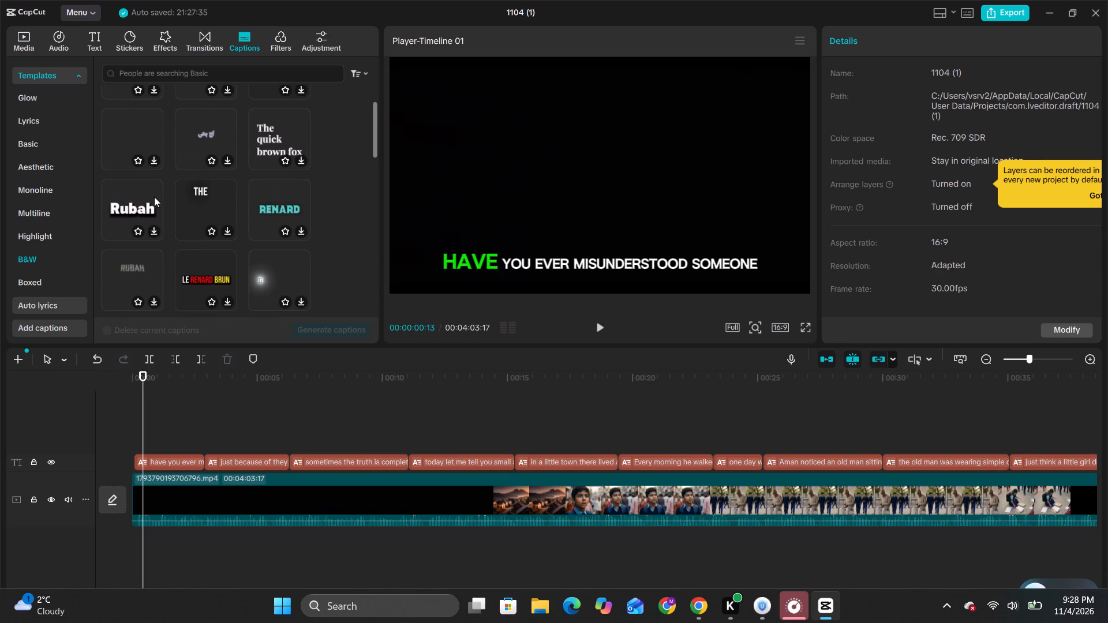
pyautogui.scroll(-1, 51, 240)
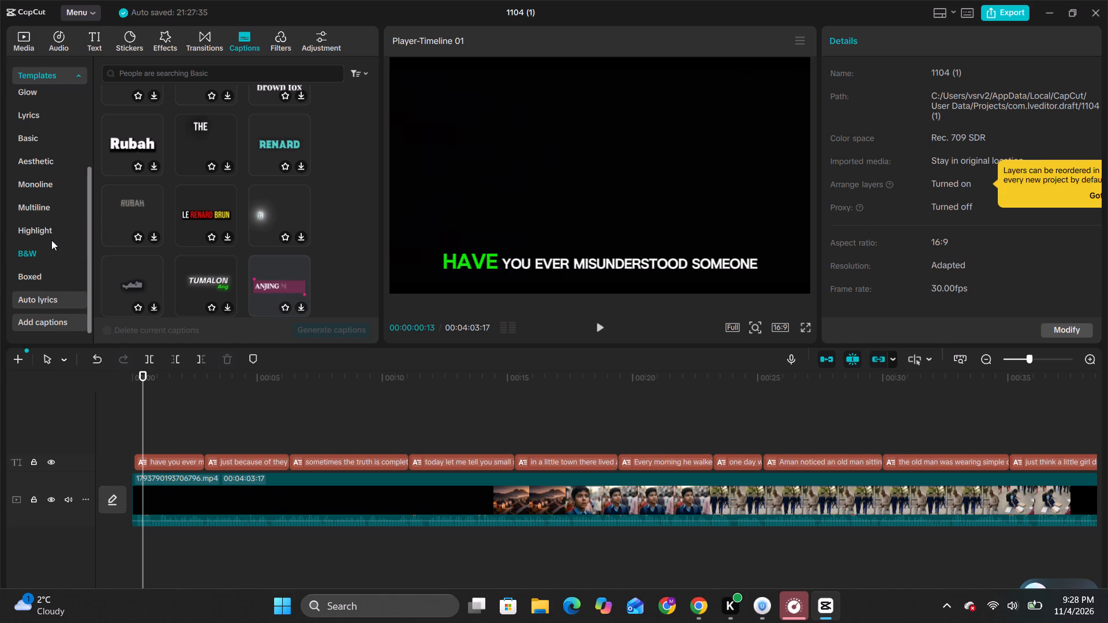
pyautogui.click(40, 276)
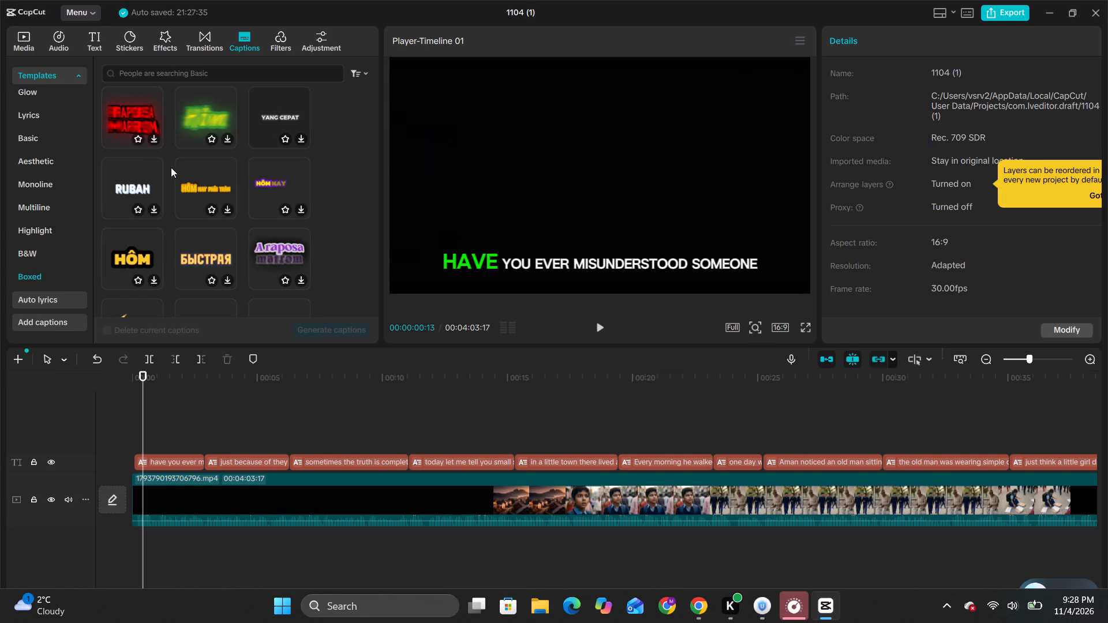
pyautogui.scroll(-1, 227, 181)
pyautogui.scroll(4, 66, 192)
pyautogui.scroll(-1, 66, 192)
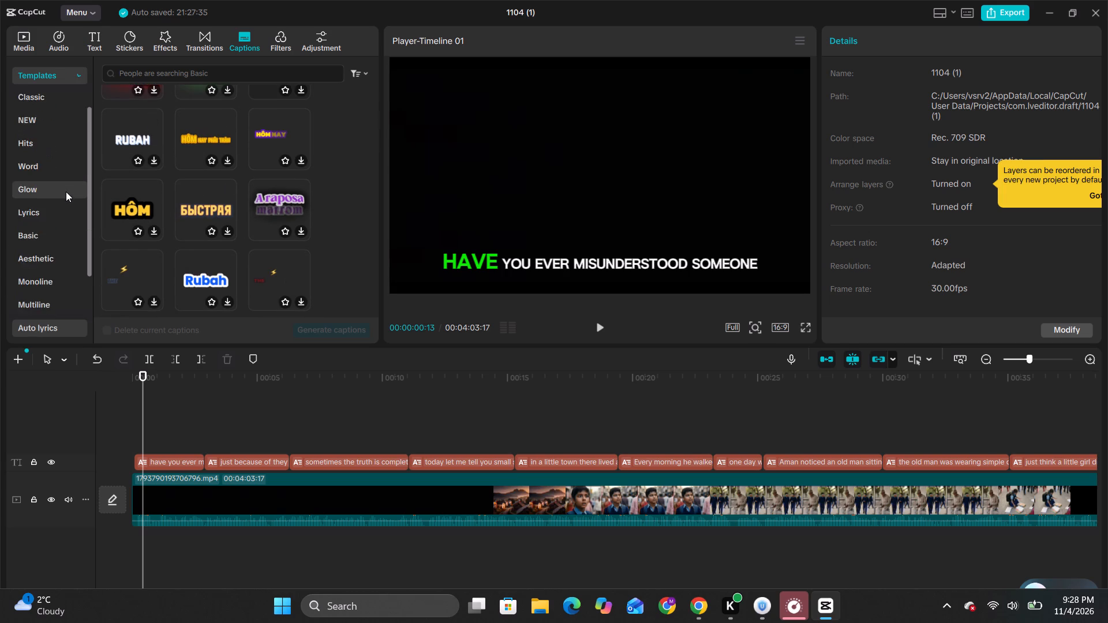
pyautogui.scroll(-1, 66, 192)
pyautogui.scroll(4, 66, 192)
# Compare the Classic, NEW and Monoline caption templates for a suitable style.
pyautogui.click(41, 171)
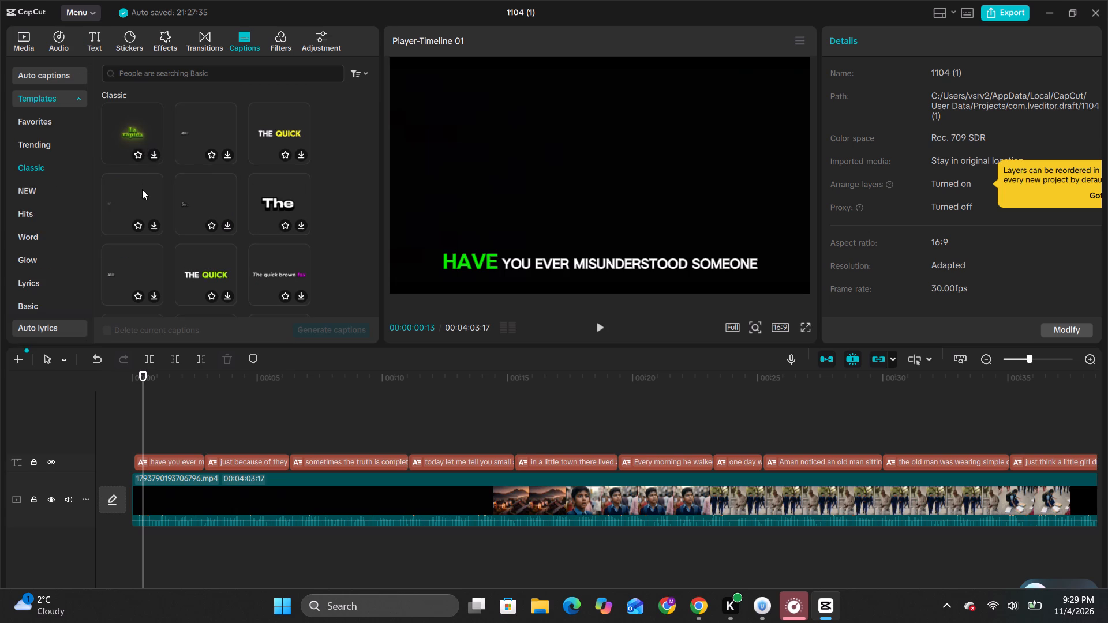
pyautogui.click(57, 194)
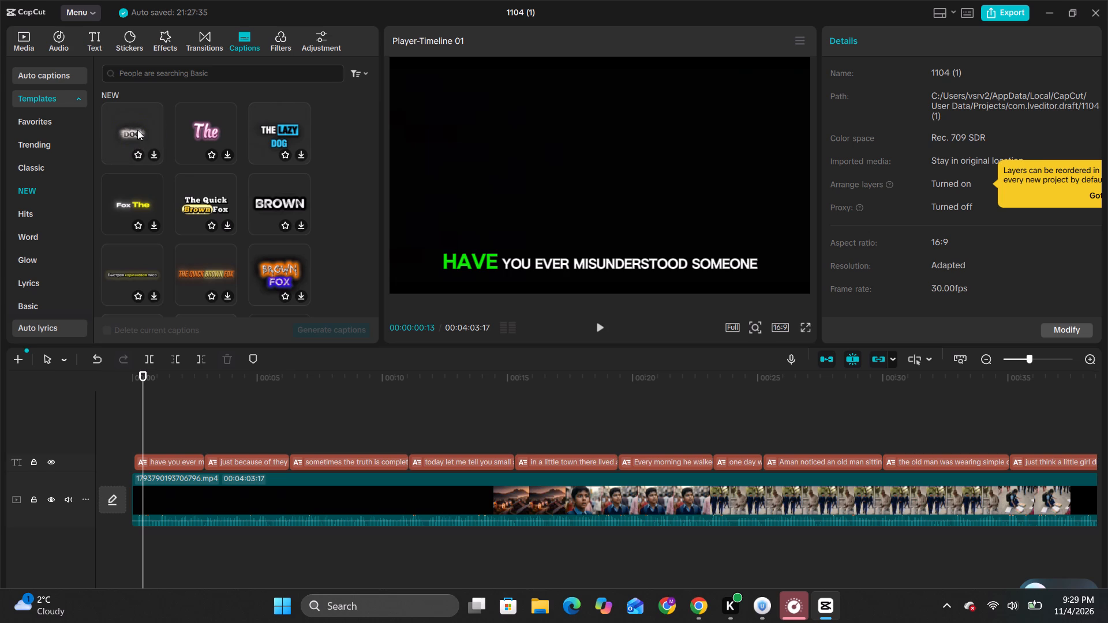
pyautogui.scroll(-3, 137, 130)
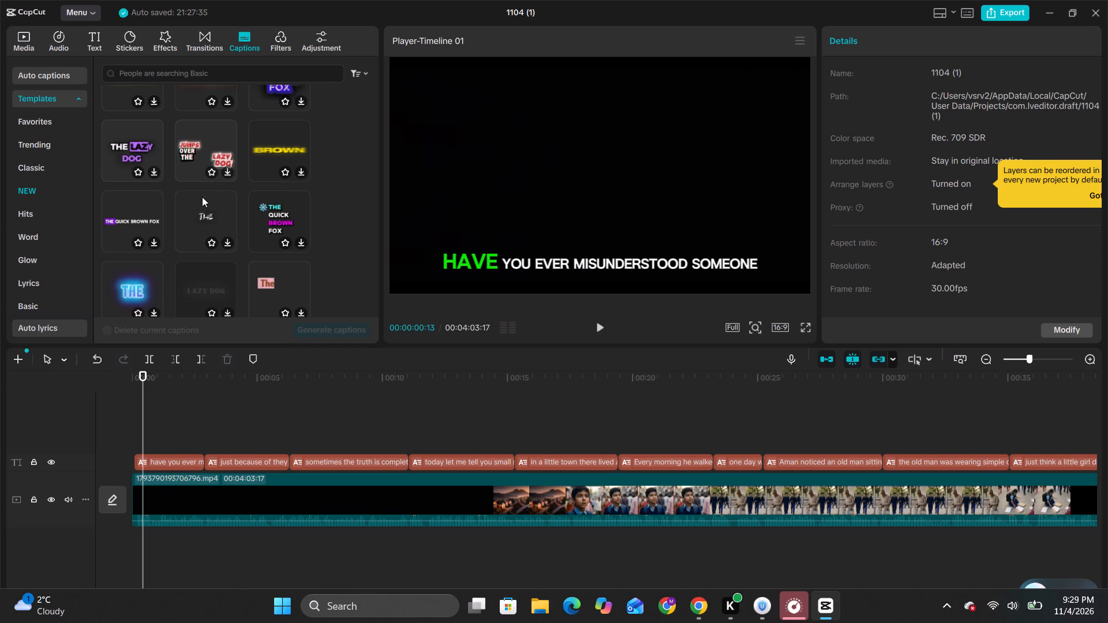
pyautogui.scroll(-1, 209, 192)
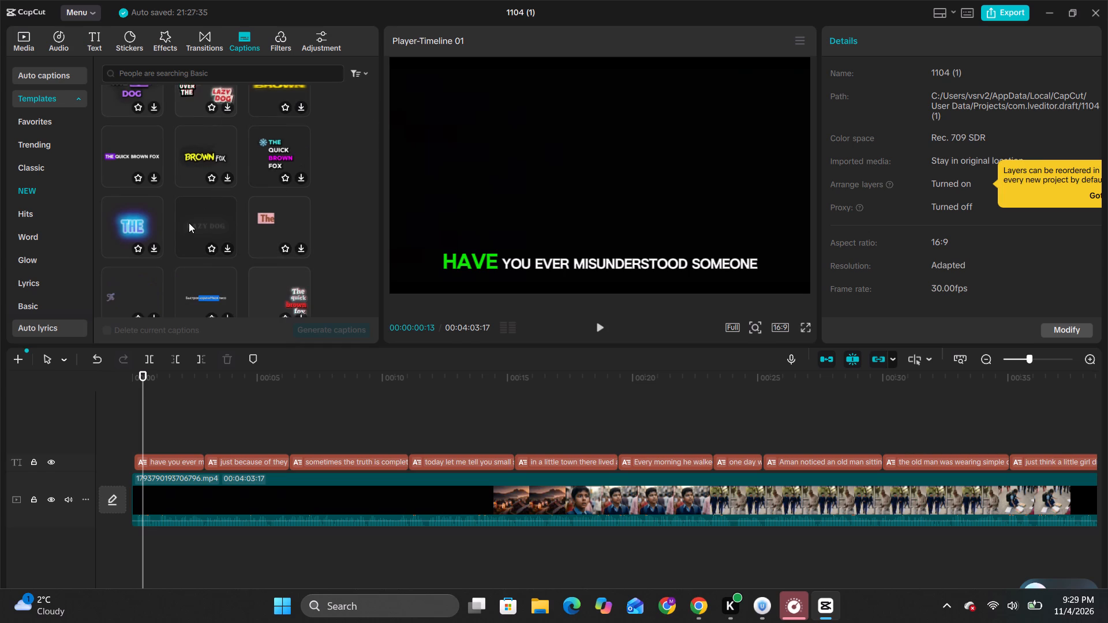
pyautogui.scroll(-1, 200, 240)
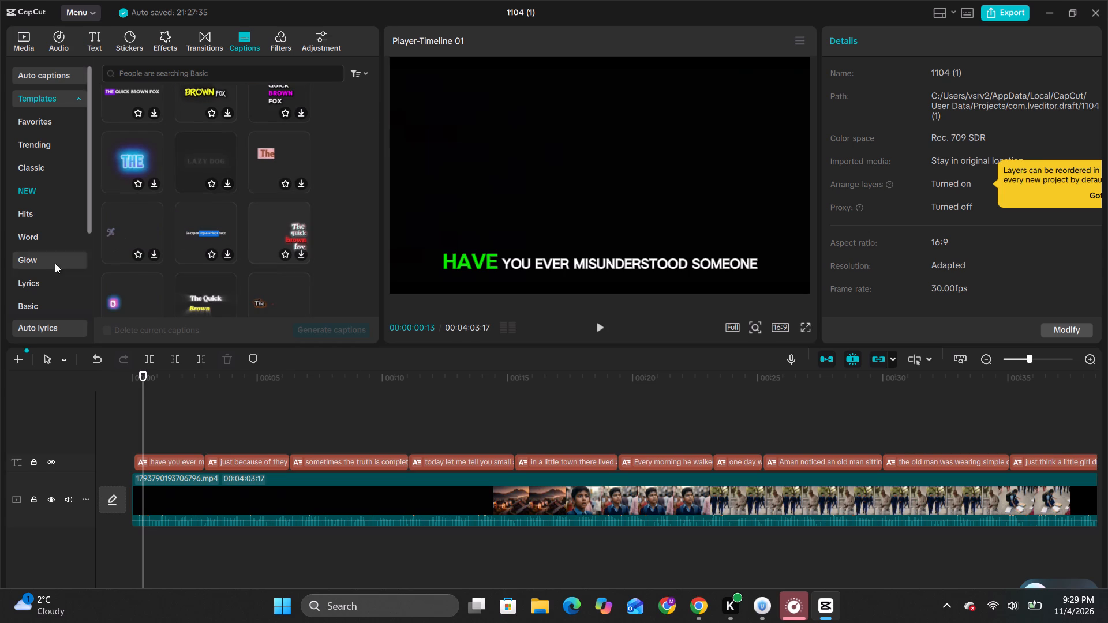
pyautogui.scroll(-1, 43, 276)
pyautogui.click(44, 281)
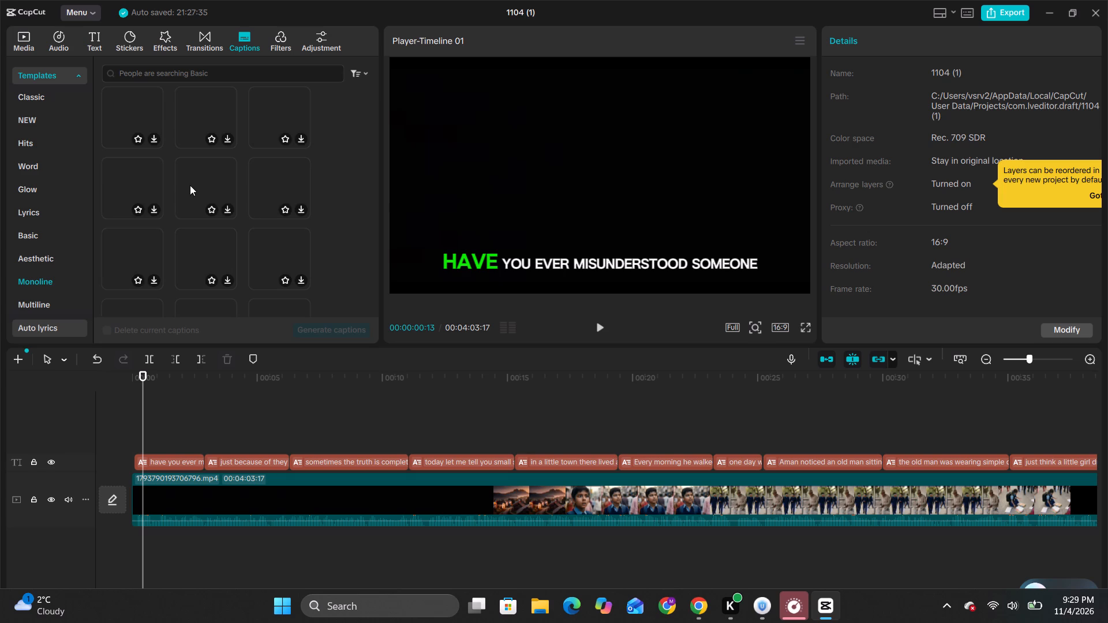
pyautogui.scroll(-2, 189, 184)
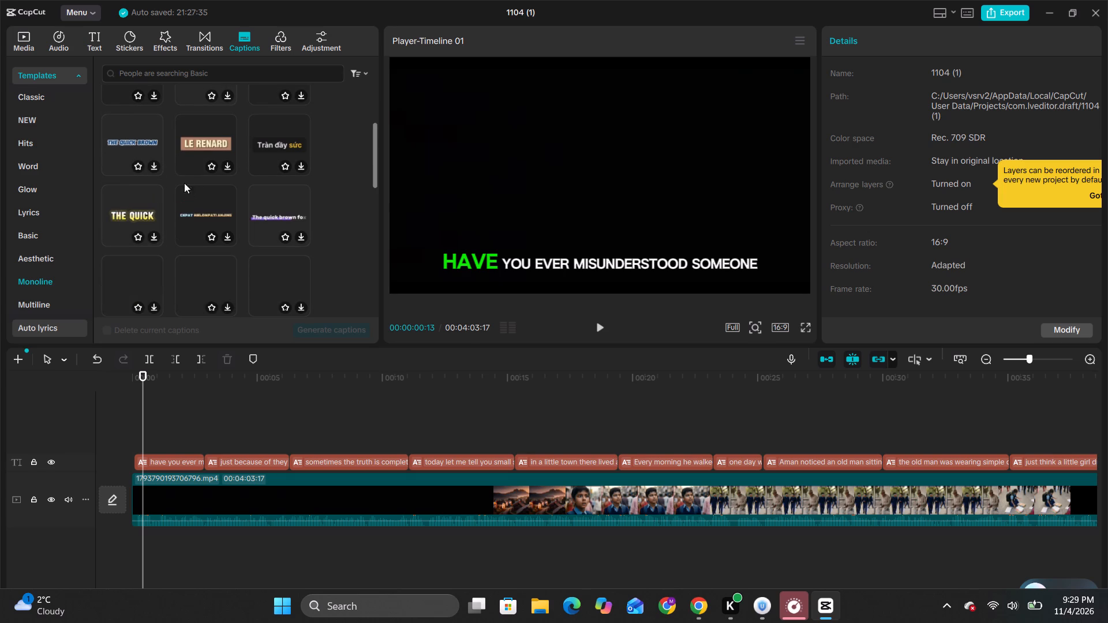
pyautogui.scroll(-2, 45, 238)
# Download the Highlight caption template with bold white and orange "RUBAH COKLAT" sample text.
pyautogui.click(47, 233)
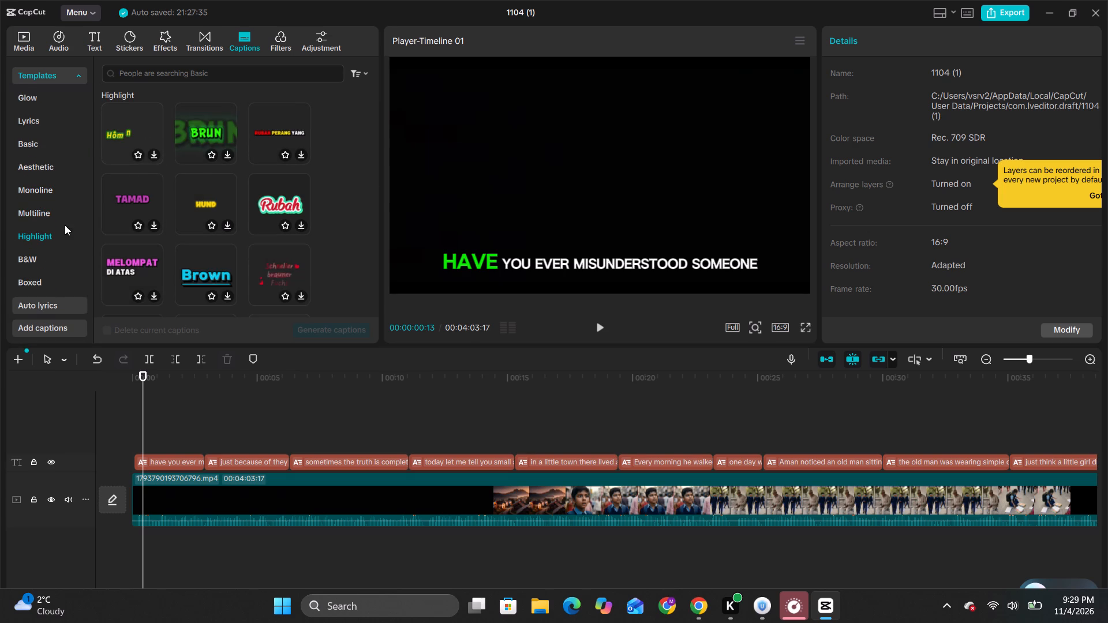
pyautogui.scroll(-2, 196, 224)
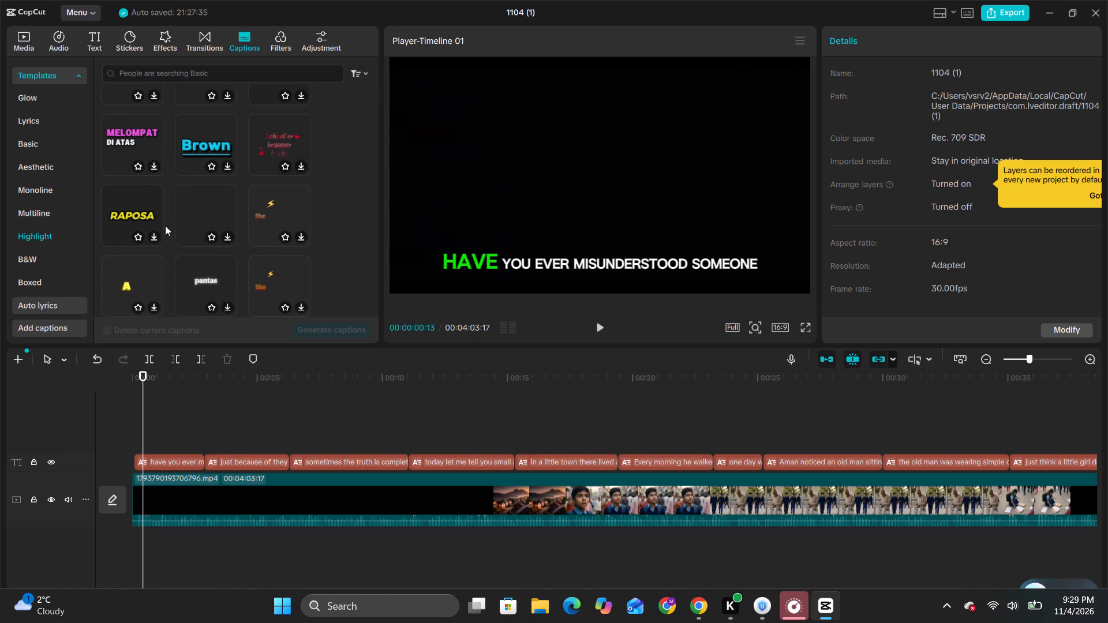
pyautogui.scroll(-2, 151, 243)
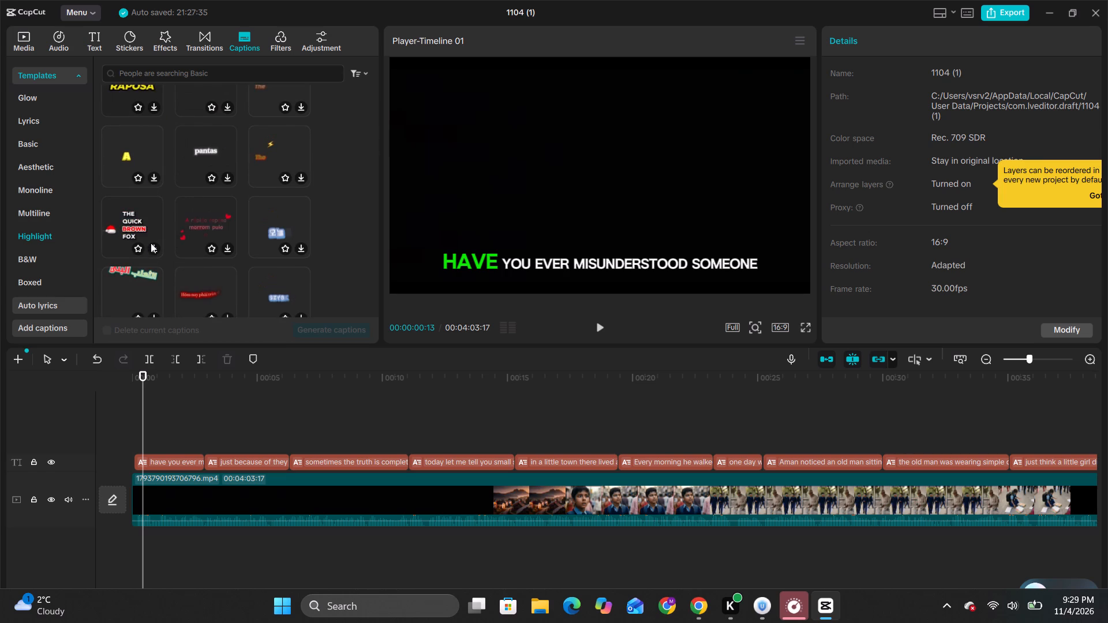
pyautogui.scroll(3, 151, 243)
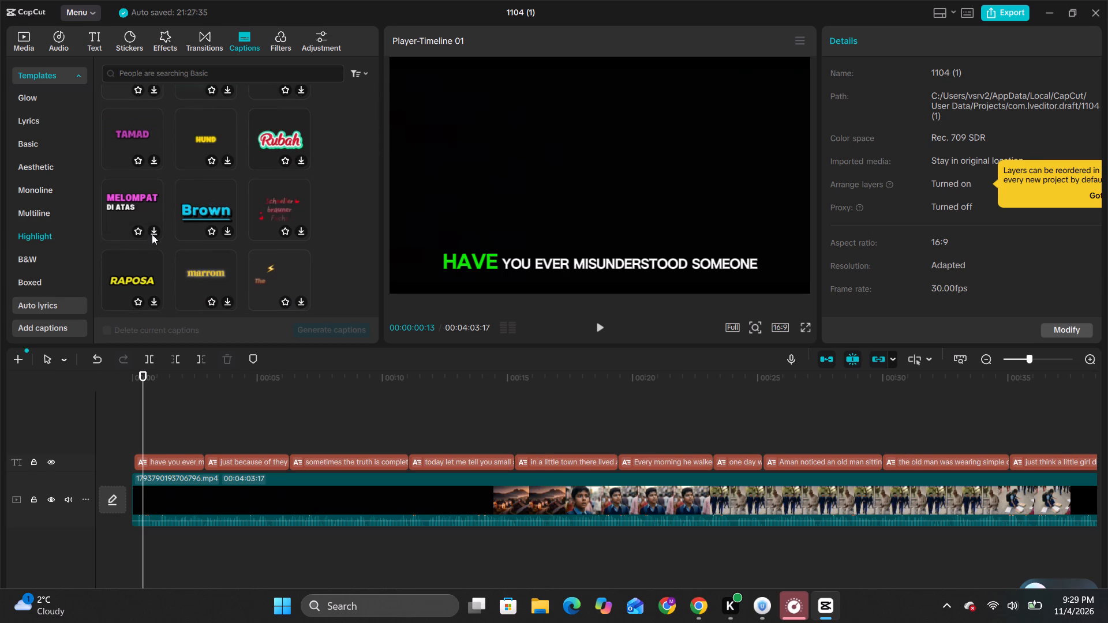
pyautogui.scroll(-3, 132, 197)
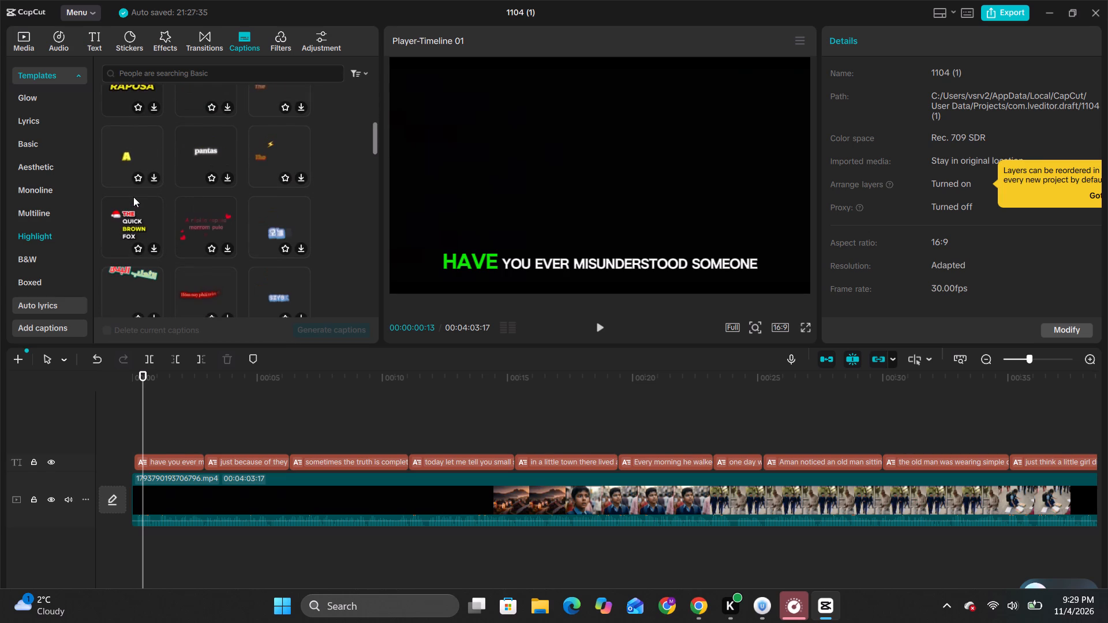
pyautogui.scroll(2, 133, 197)
pyautogui.scroll(-6, 135, 198)
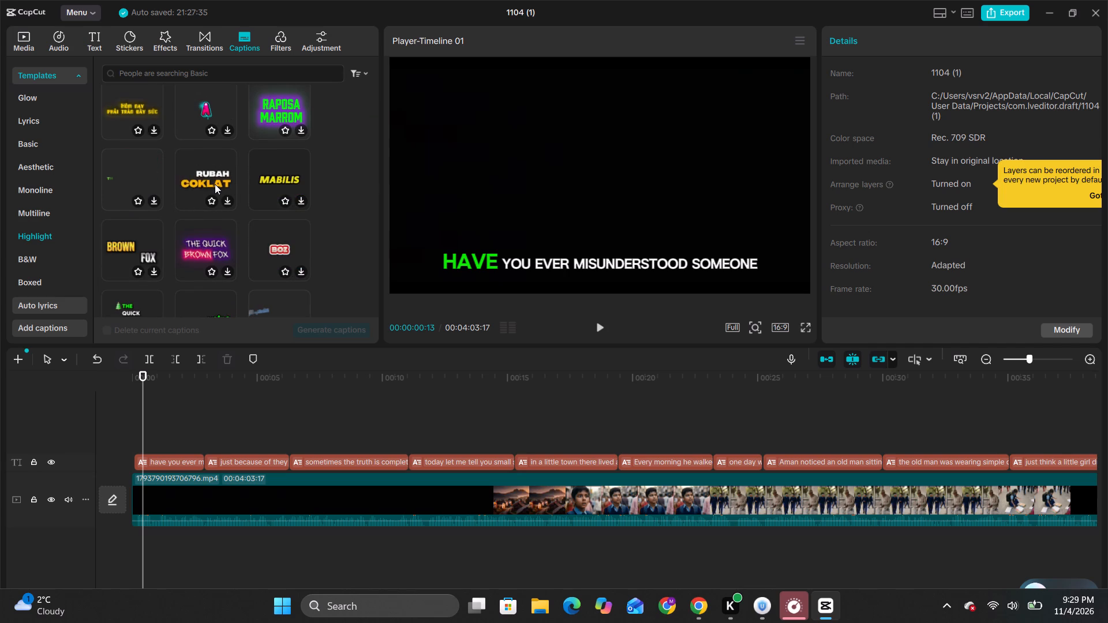
pyautogui.click(225, 202)
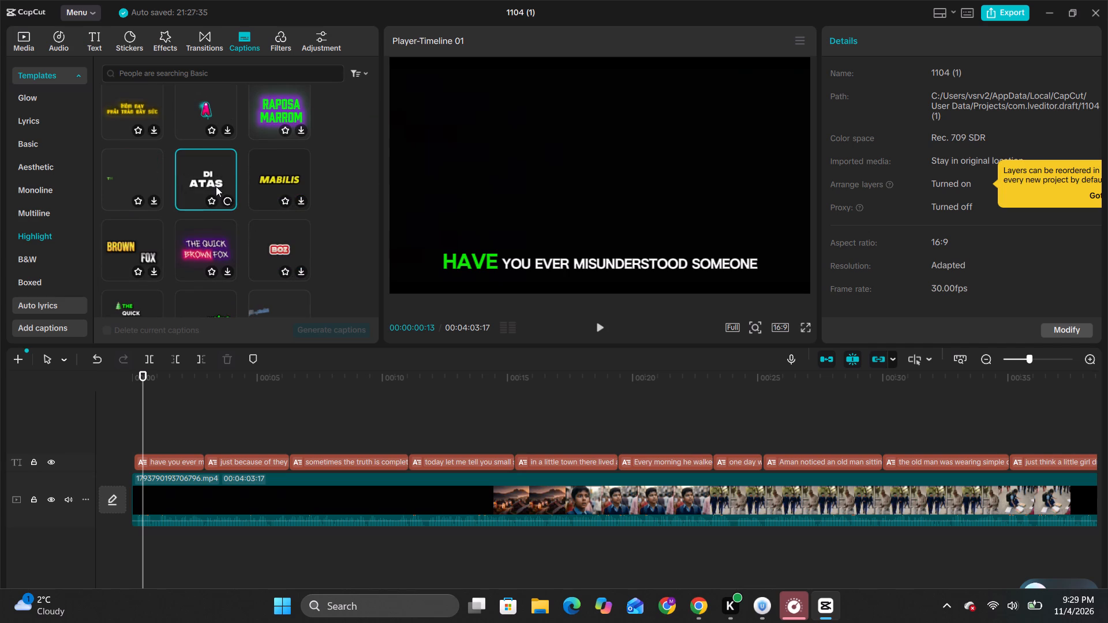
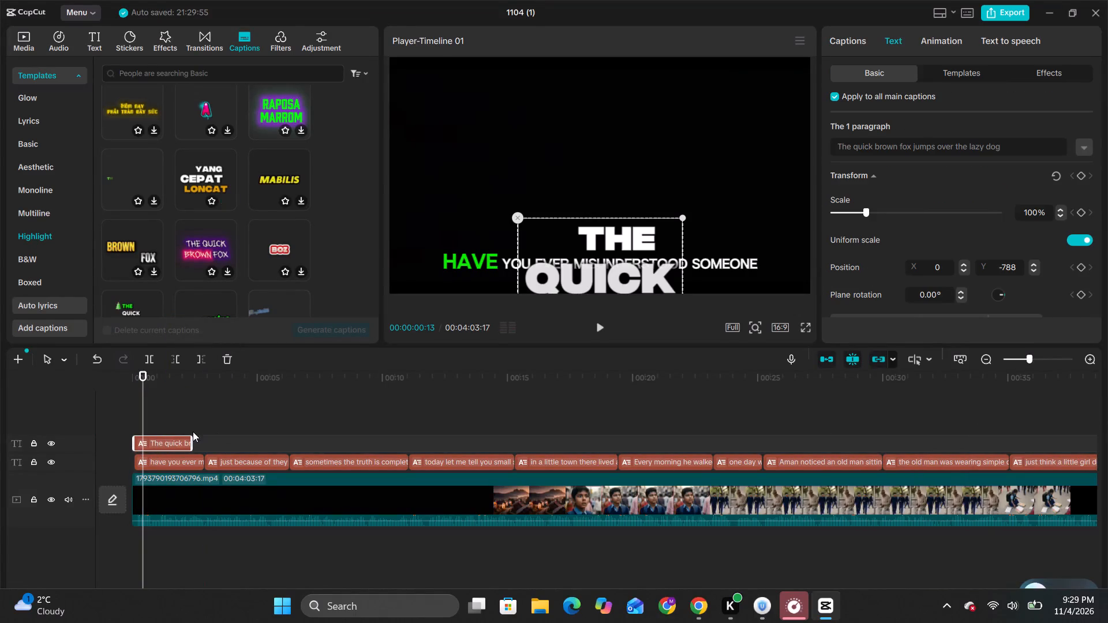
# Extend the template caption clip to the end of the first generated caption.
pyautogui.moveTo(189, 444); pyautogui.dragTo(204, 444)
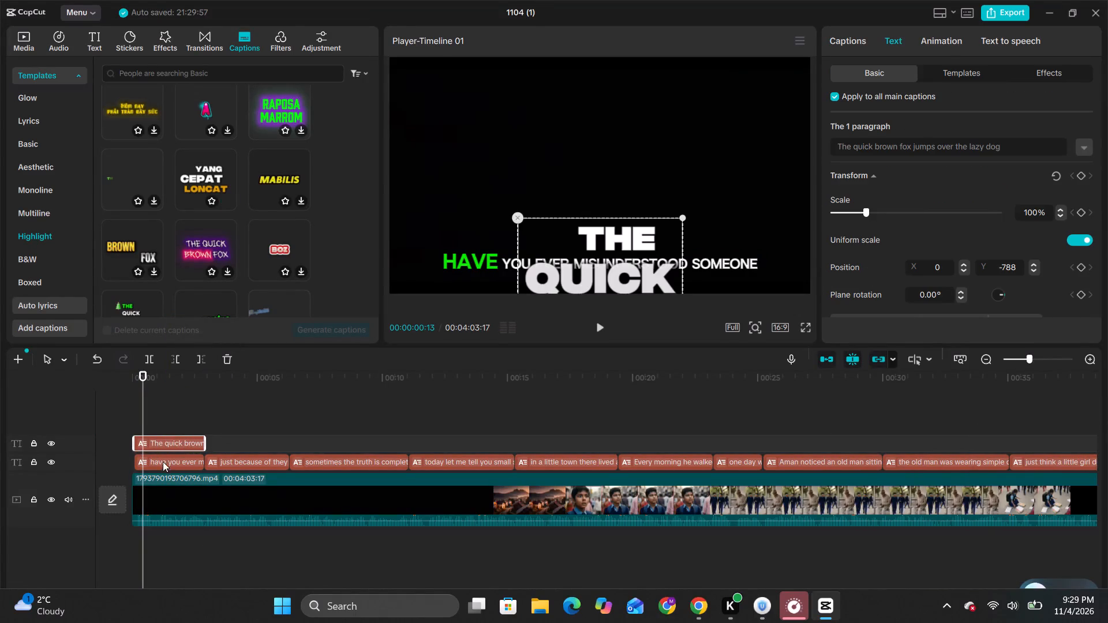
# Examine the text properties of the first generated caption on the timeline.
pyautogui.click(163, 461)
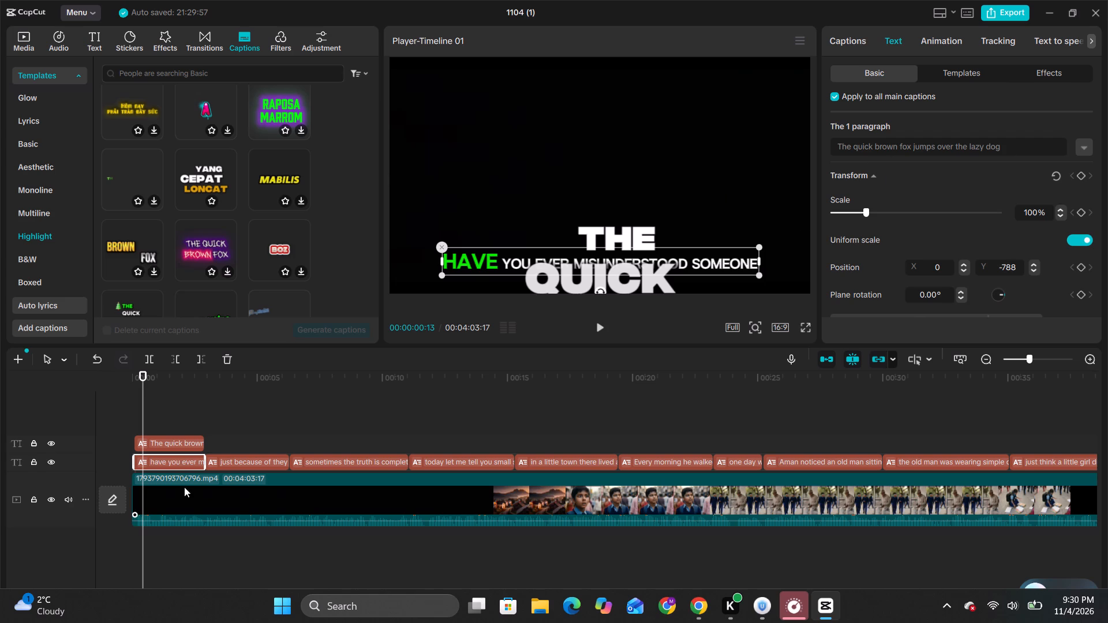
pyautogui.click(178, 460)
pyautogui.click(174, 461)
pyautogui.scroll(-2, 922, 200)
pyautogui.scroll(1, 920, 200)
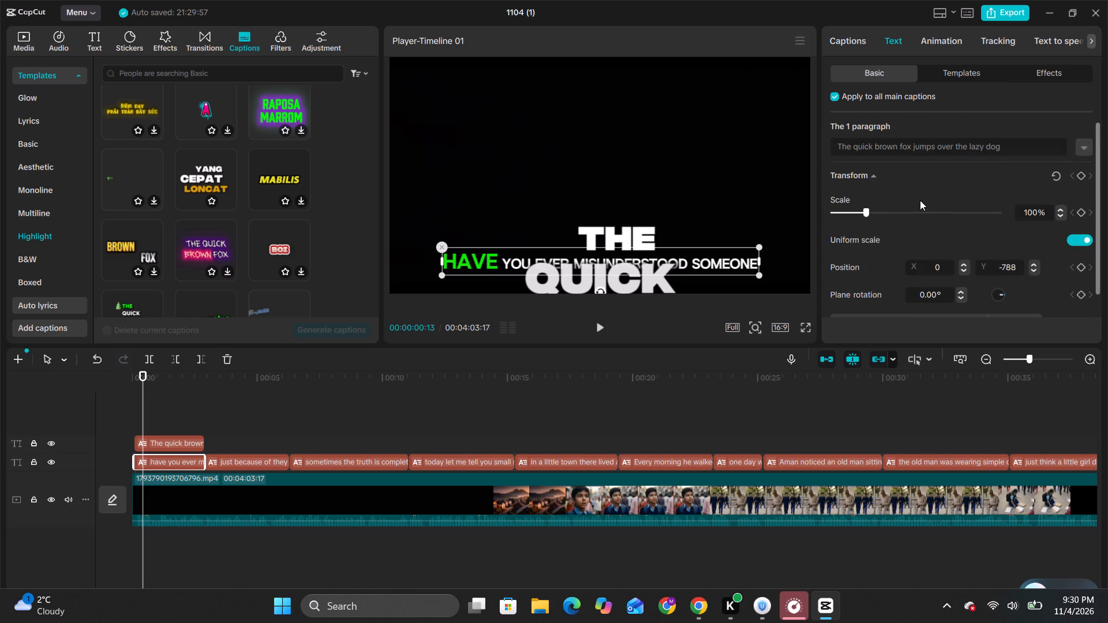
pyautogui.scroll(1, 920, 200)
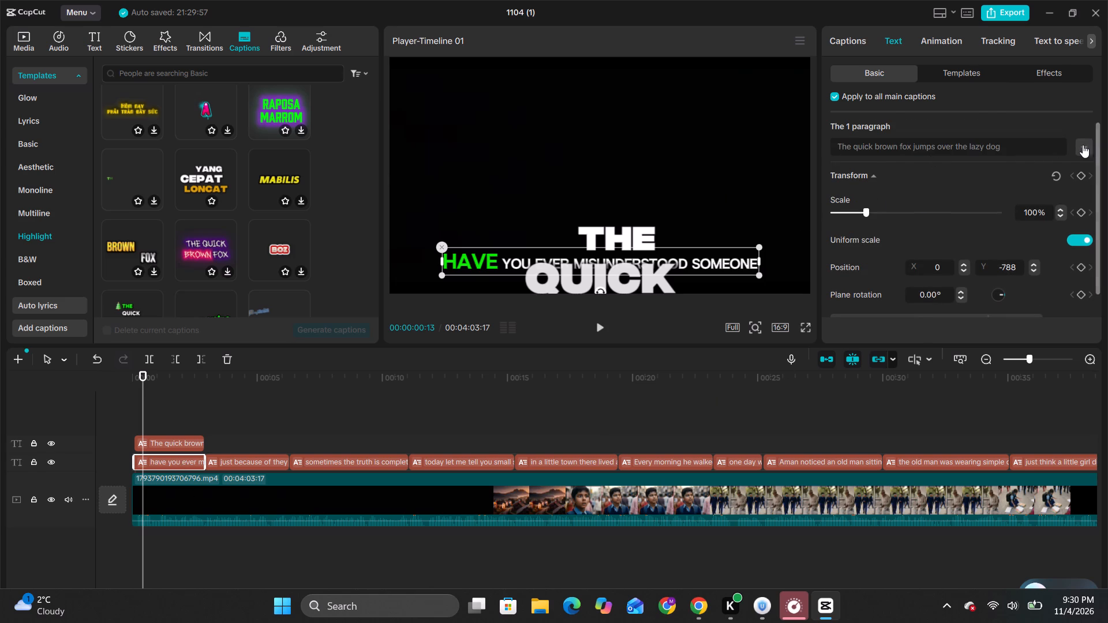
pyautogui.click(1083, 145)
pyautogui.click(1083, 145)
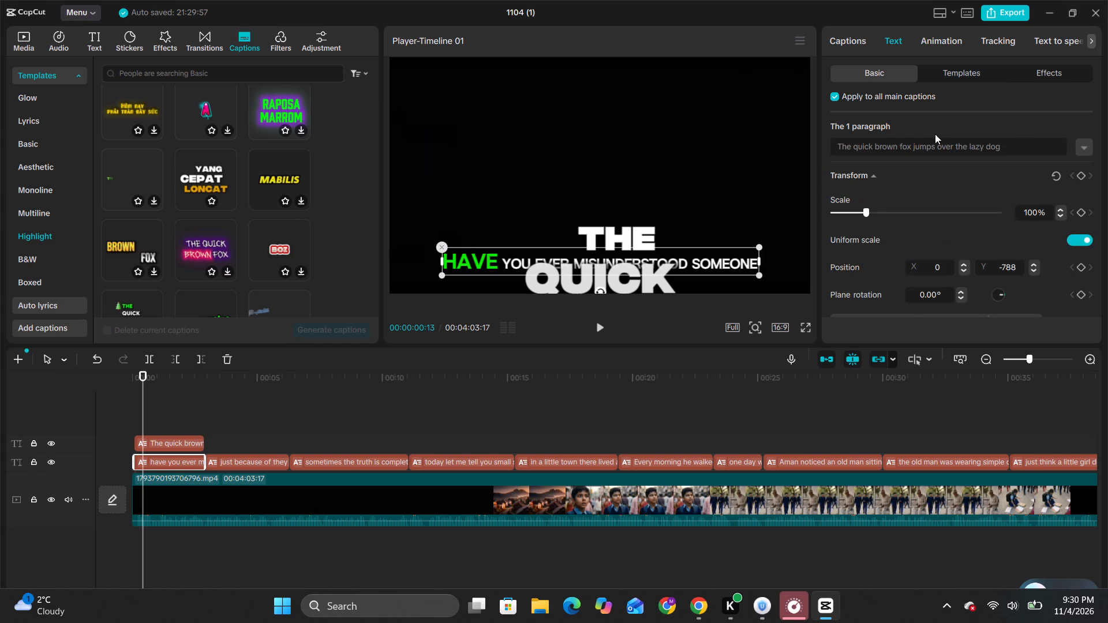
pyautogui.scroll(-4, 935, 134)
pyautogui.scroll(4, 935, 134)
# Turn off Apply to all main captions and move the template caption to the upper left of the frame, about X -1040, Y 558.
pyautogui.moveTo(161, 444); pyautogui.dragTo(158, 464)
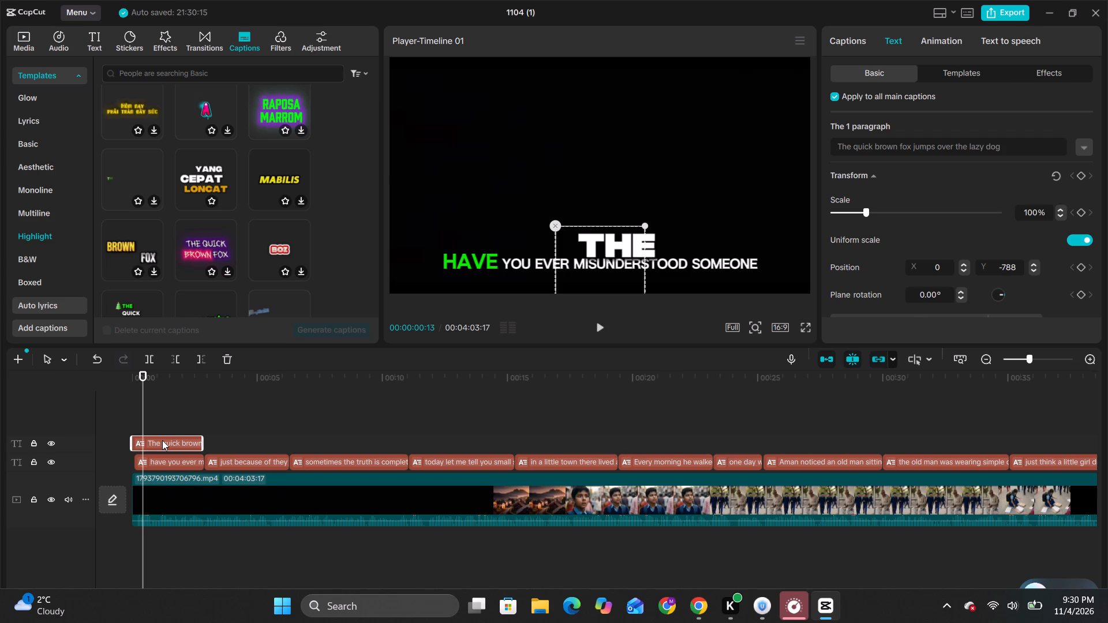
pyautogui.click(840, 100)
pyautogui.moveTo(596, 258); pyautogui.dragTo(597, 228)
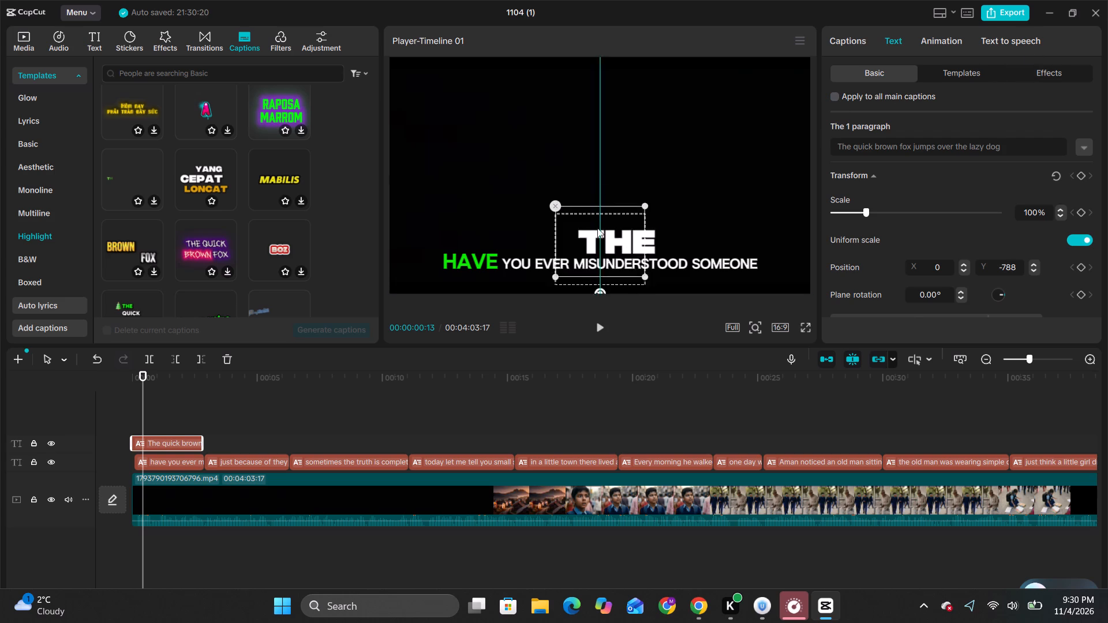
pyautogui.moveTo(597, 228); pyautogui.dragTo(482, 111)
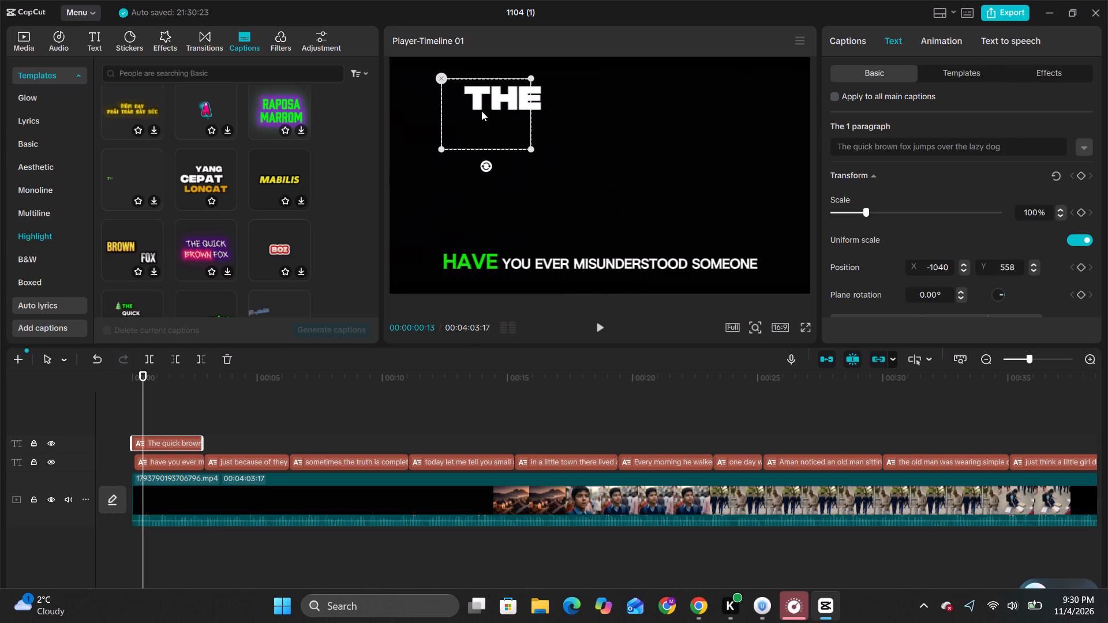
# Replace the template caption's sample text with a copy of the first generated caption's text, "have you ever misunderstood someone".
pyautogui.click(510, 267)
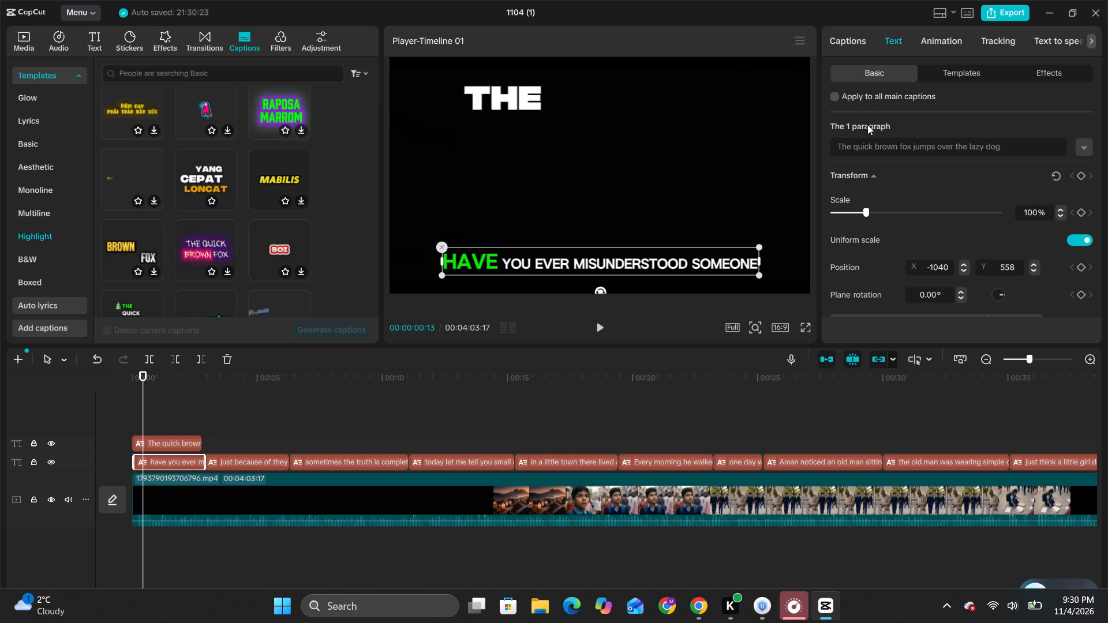
pyautogui.doubleClick(553, 261)
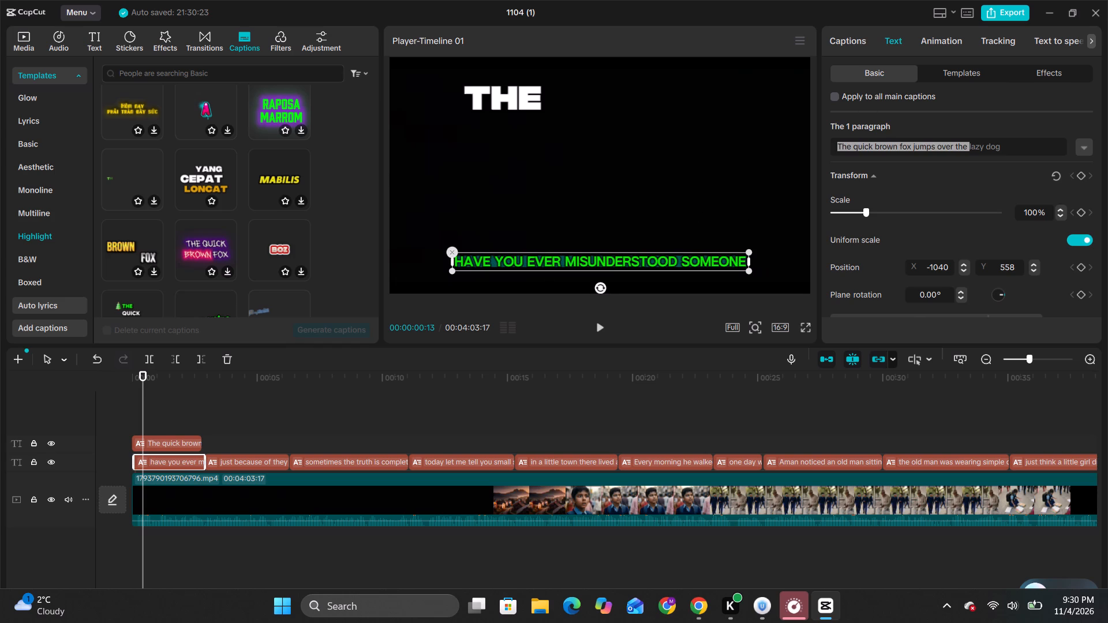
pyautogui.click(553, 261)
pyautogui.click(553, 261)
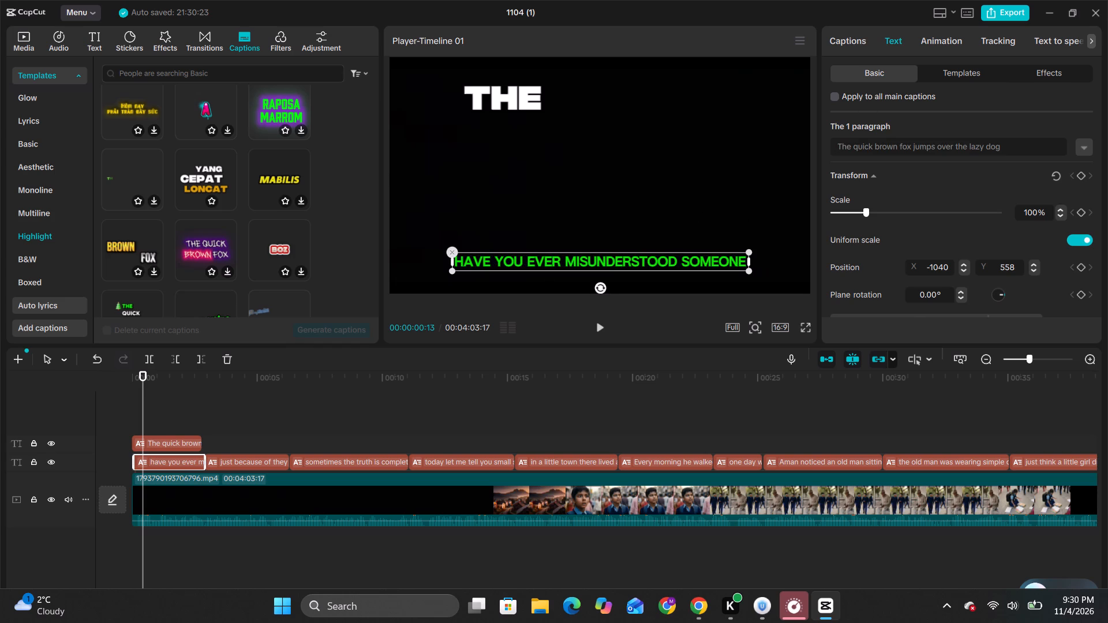
pyautogui.doubleClick(553, 261)
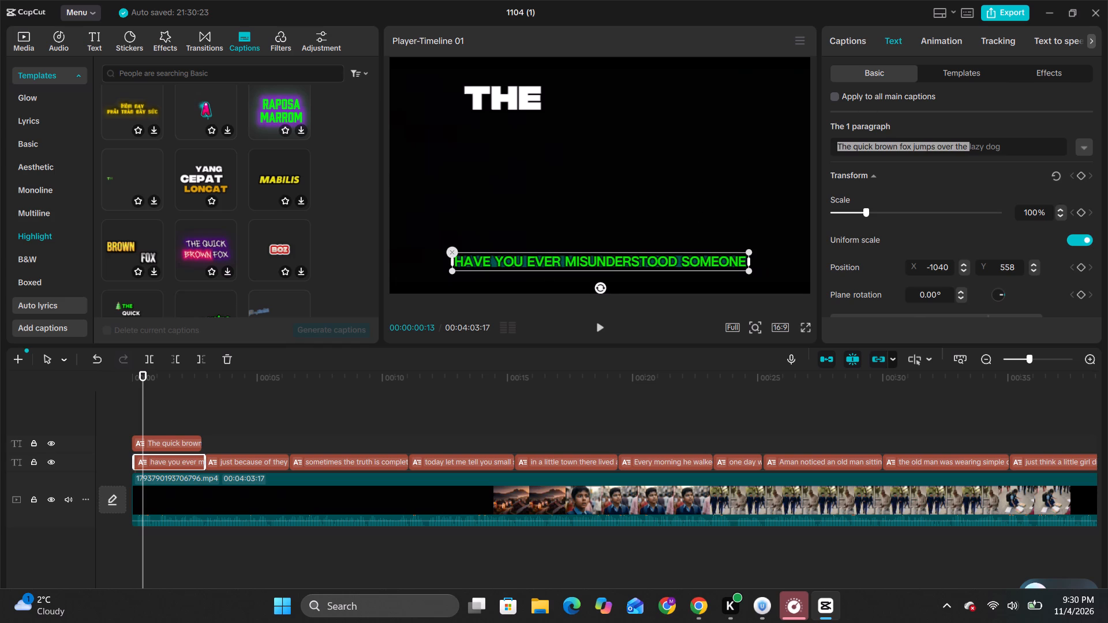
pyautogui.hotkey('ctrl', 'c')
pyautogui.click(531, 105)
pyautogui.doubleClick(516, 110)
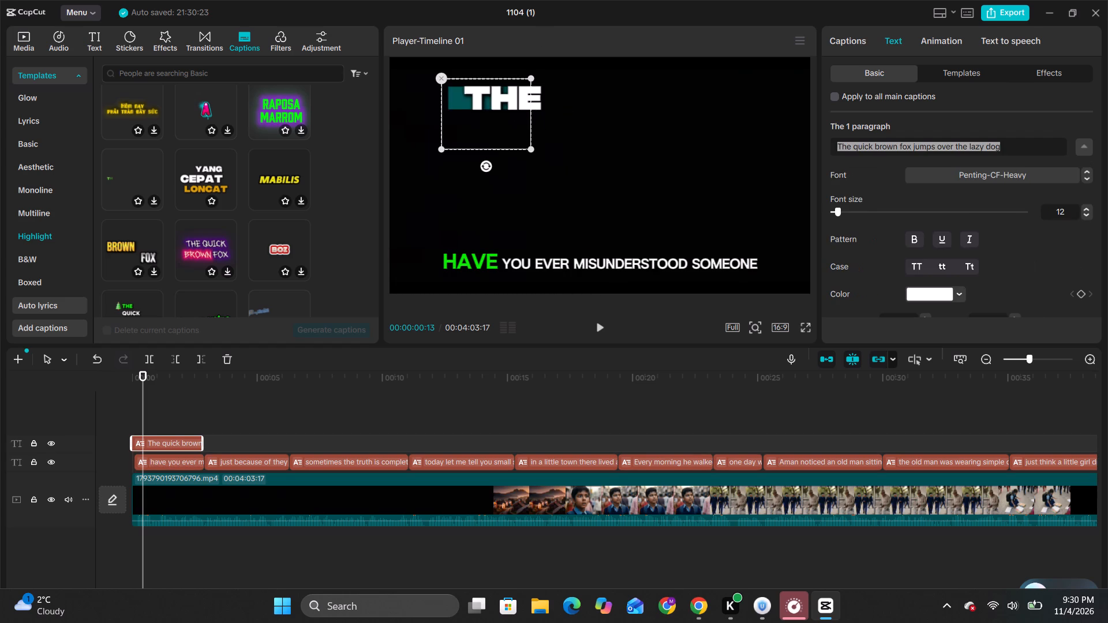
pyautogui.hotkey('ctrl', 'v')
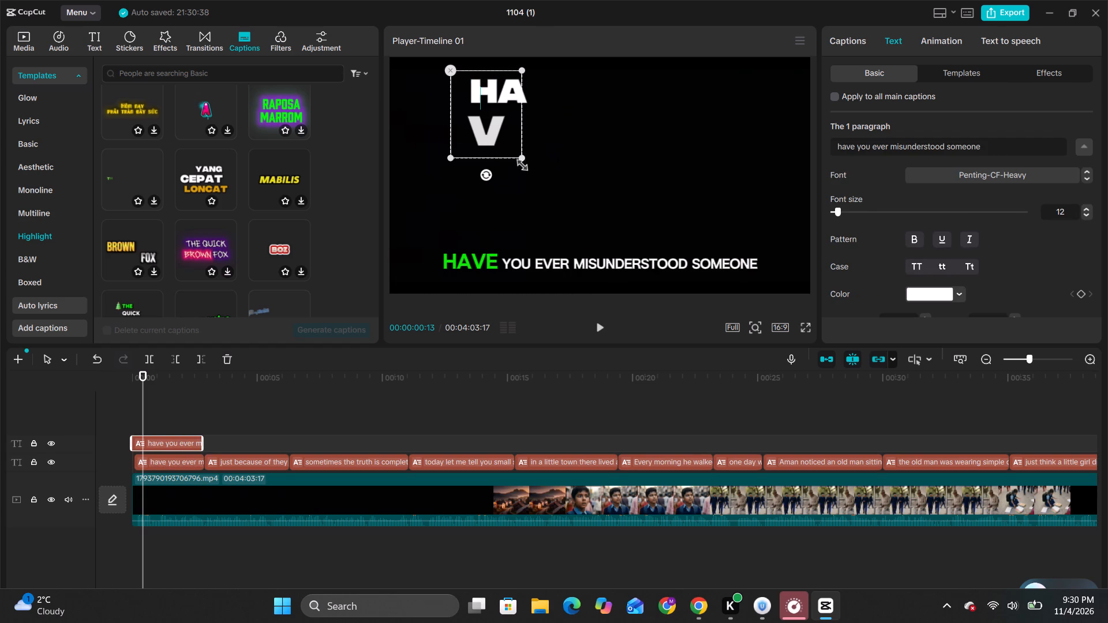
# Enlarge the template caption in the frame.
pyautogui.moveTo(516, 157); pyautogui.dragTo(590, 201)
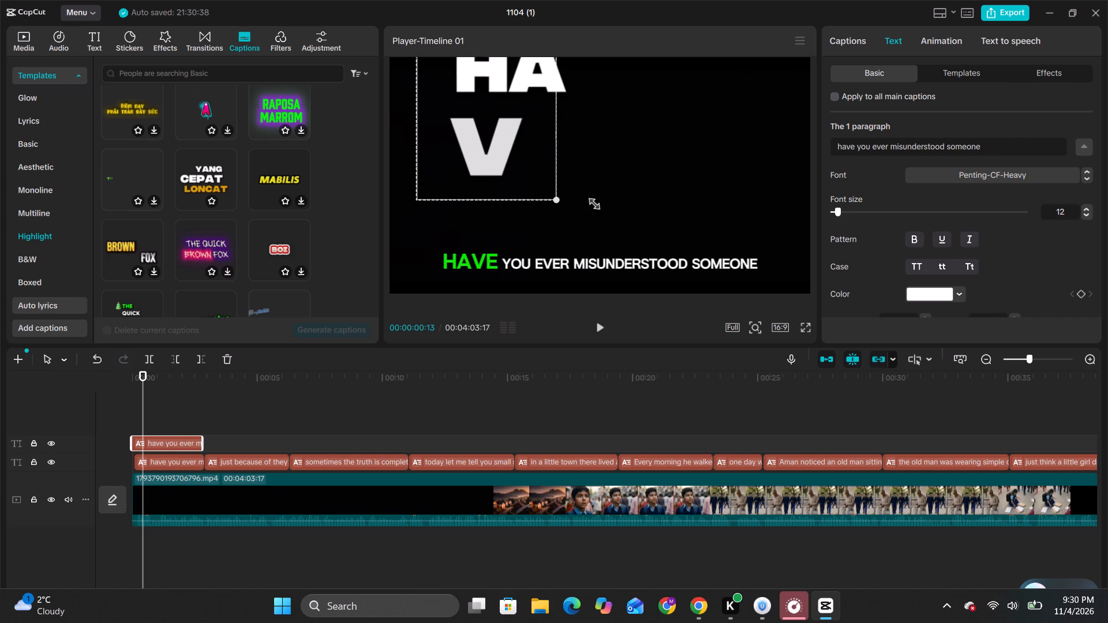
pyautogui.moveTo(590, 201); pyautogui.dragTo(602, 215)
# Delete the original generated caption "have you ever misunderstood someone" from the lower caption track.
pyautogui.click(593, 261)
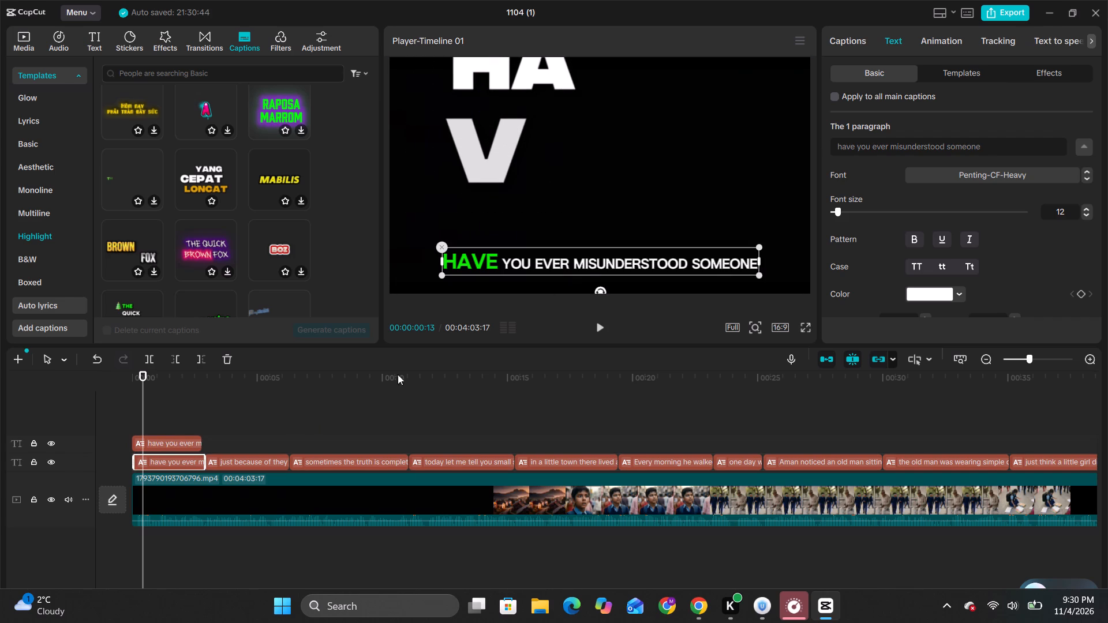
pyautogui.click(229, 360)
# Move the template caption to the vertical middle of the frame and play it back briefly.
pyautogui.click(497, 129)
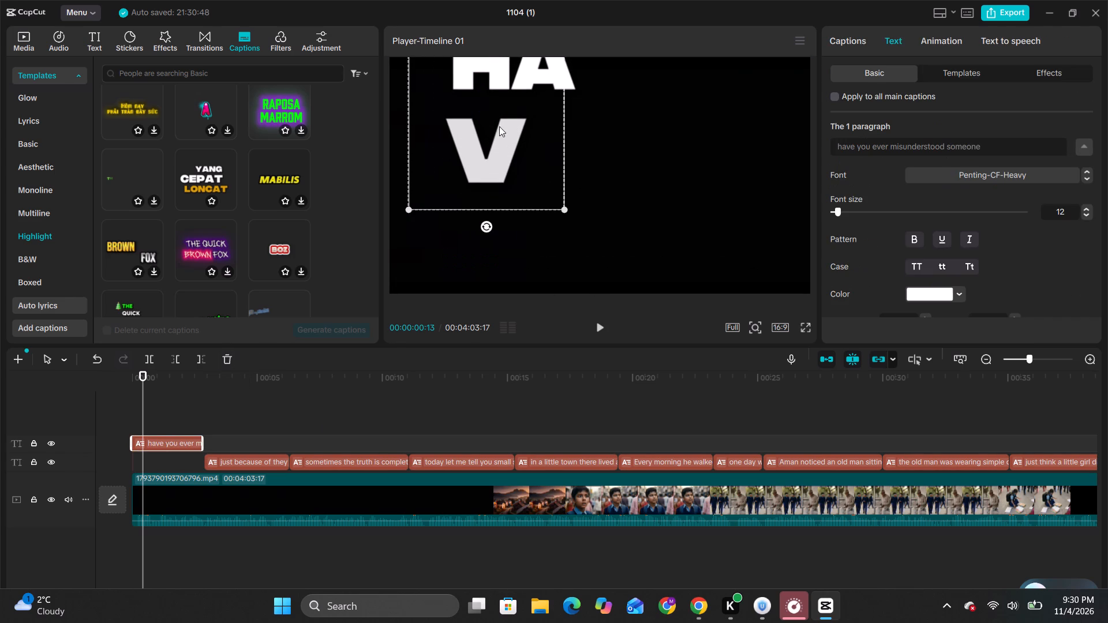
pyautogui.moveTo(510, 117); pyautogui.dragTo(526, 175)
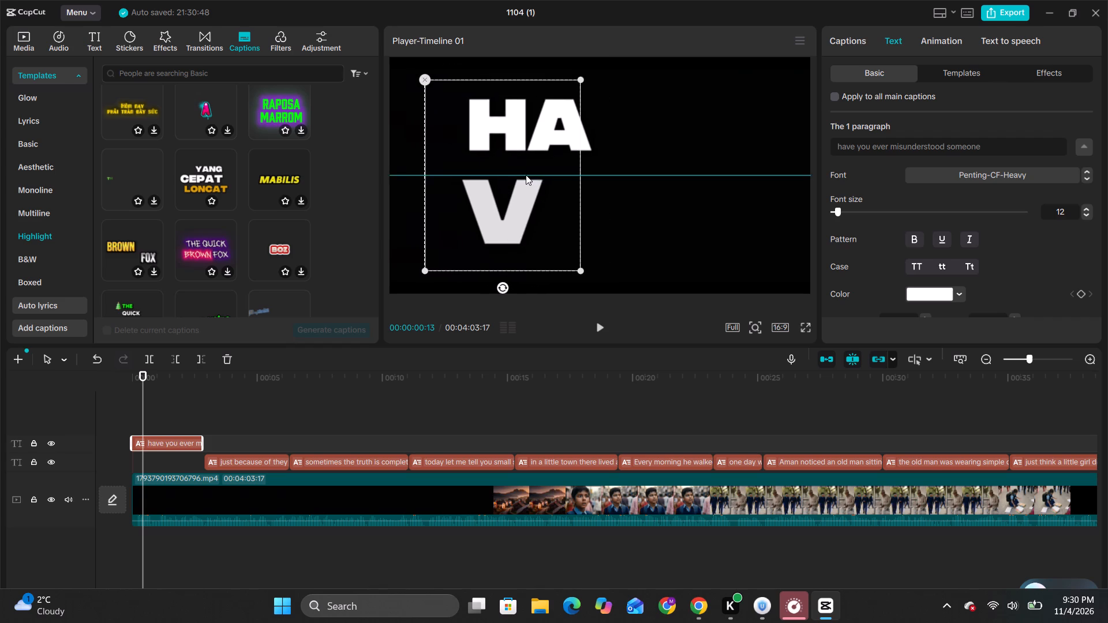
pyautogui.moveTo(526, 175); pyautogui.dragTo(520, 174)
pyautogui.press('space')
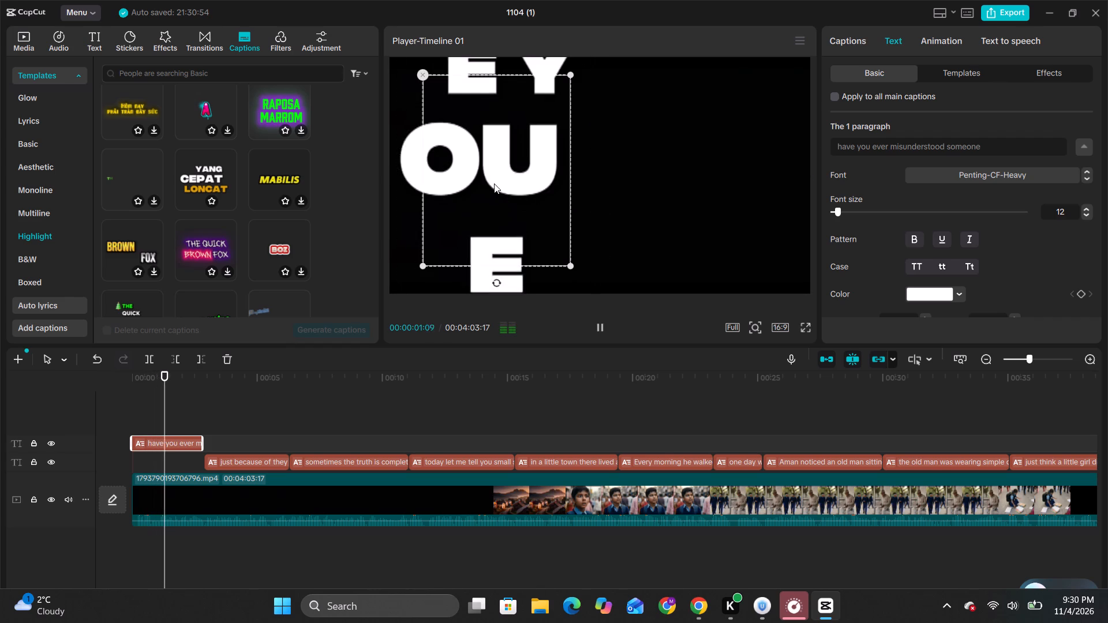
pyautogui.press('space')
# Resize the template caption, move it towards the horizontal centre of the frame and preview it in playback.
pyautogui.moveTo(568, 264); pyautogui.dragTo(583, 261)
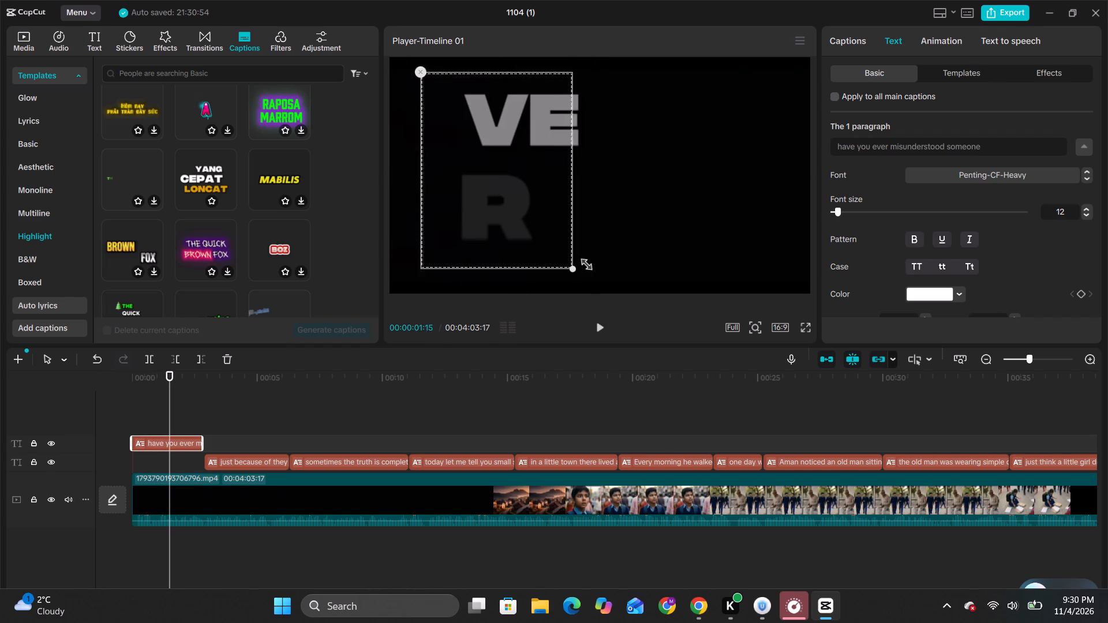
pyautogui.moveTo(583, 261); pyautogui.dragTo(602, 261)
pyautogui.moveTo(516, 197); pyautogui.dragTo(577, 204)
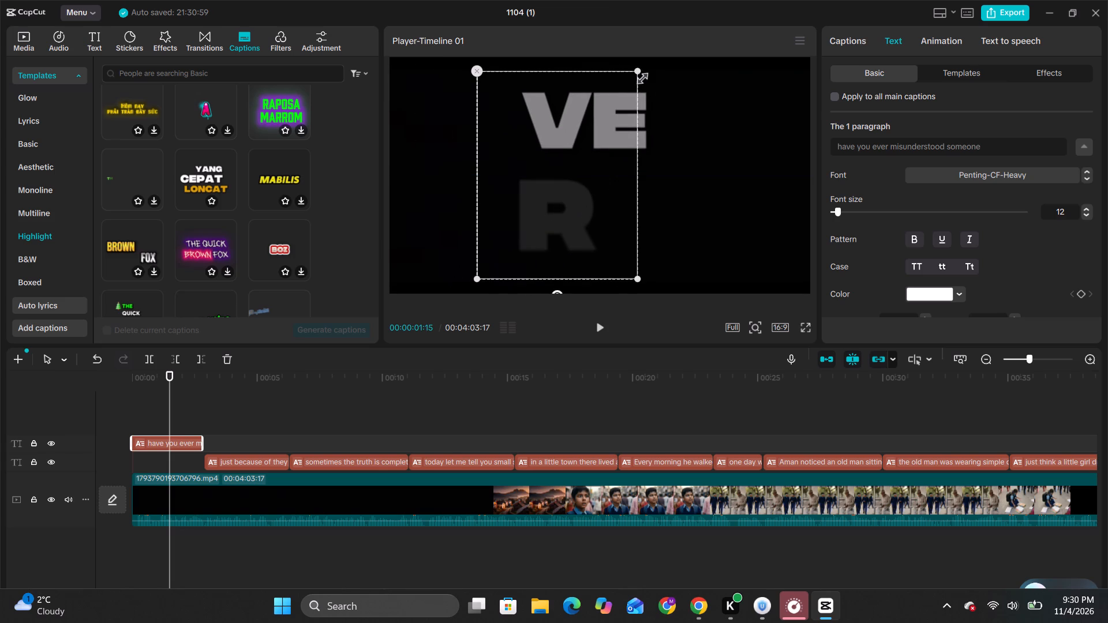
pyautogui.moveTo(638, 69); pyautogui.dragTo(563, 120)
pyautogui.moveTo(561, 167); pyautogui.dragTo(600, 158)
pyautogui.press('space')
pyautogui.press('space')
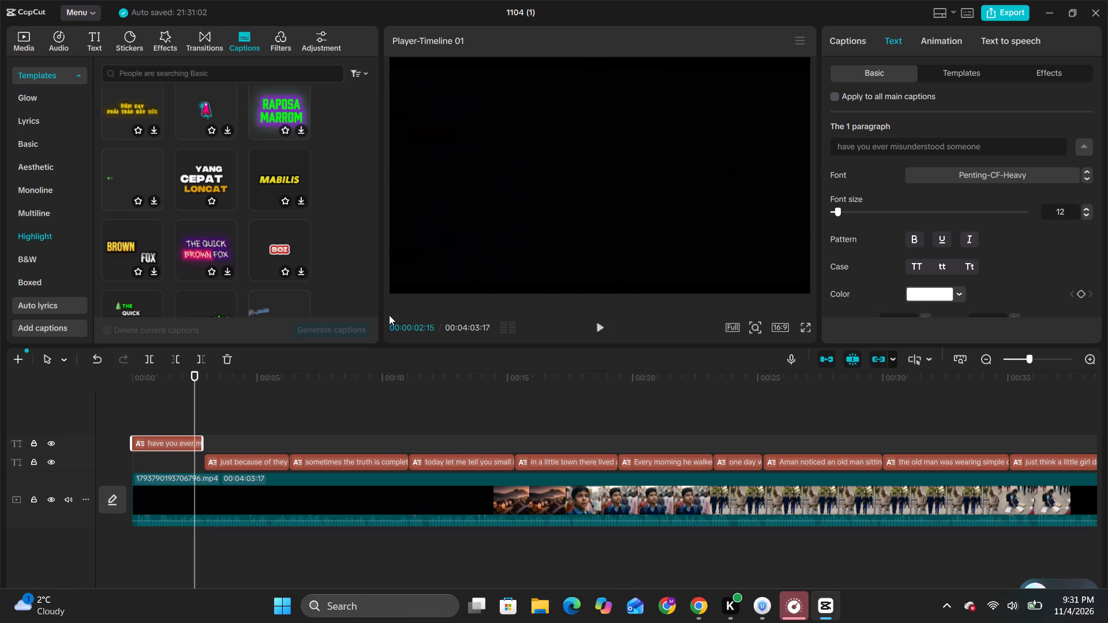
# Compare the NEW, Classic, Favorites and Trending caption templates for an alternative style.
pyautogui.click(168, 439)
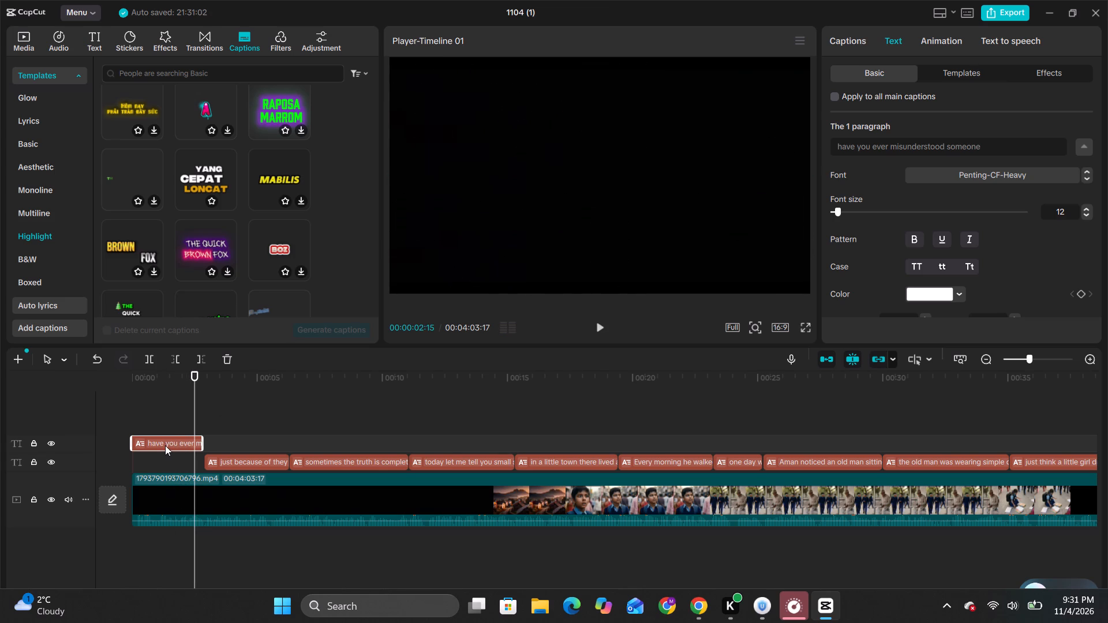
pyautogui.click(165, 445)
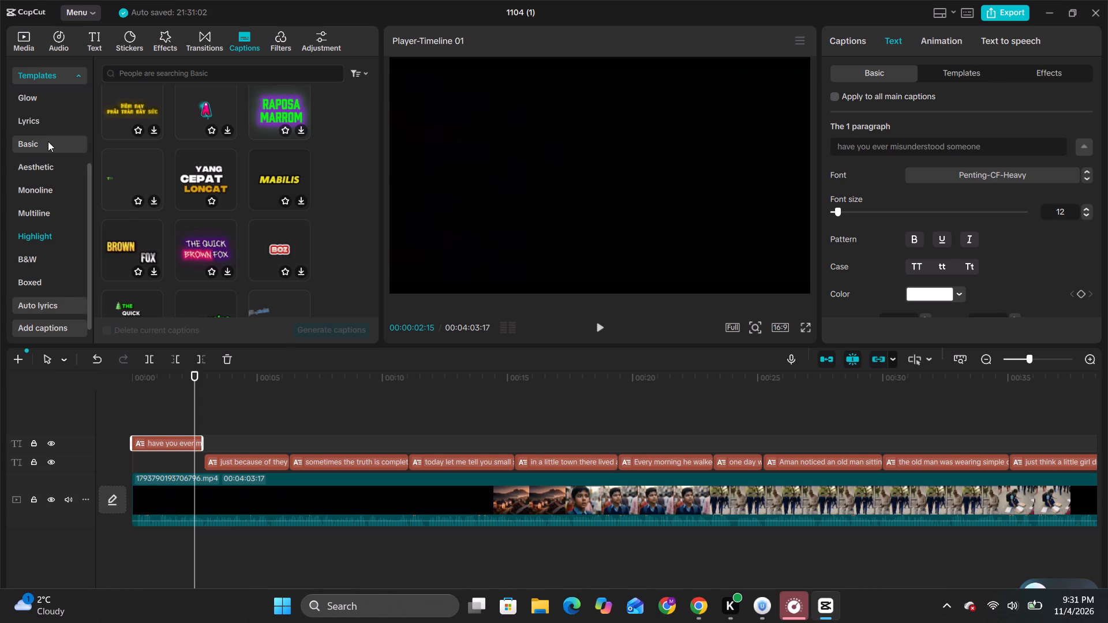
pyautogui.scroll(5, 48, 168)
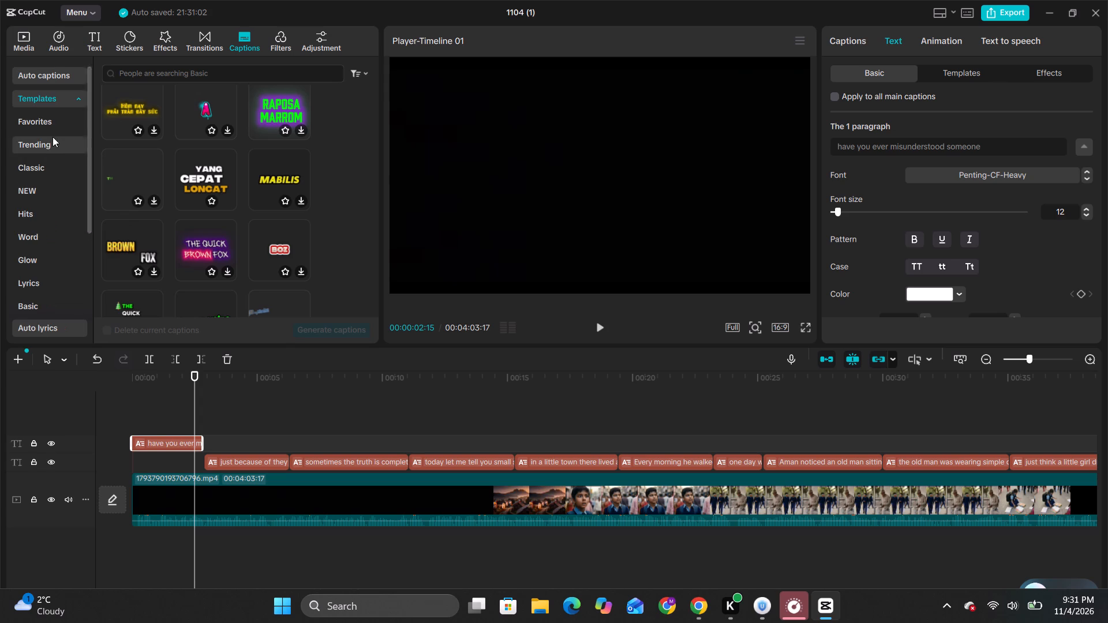
pyautogui.click(42, 185)
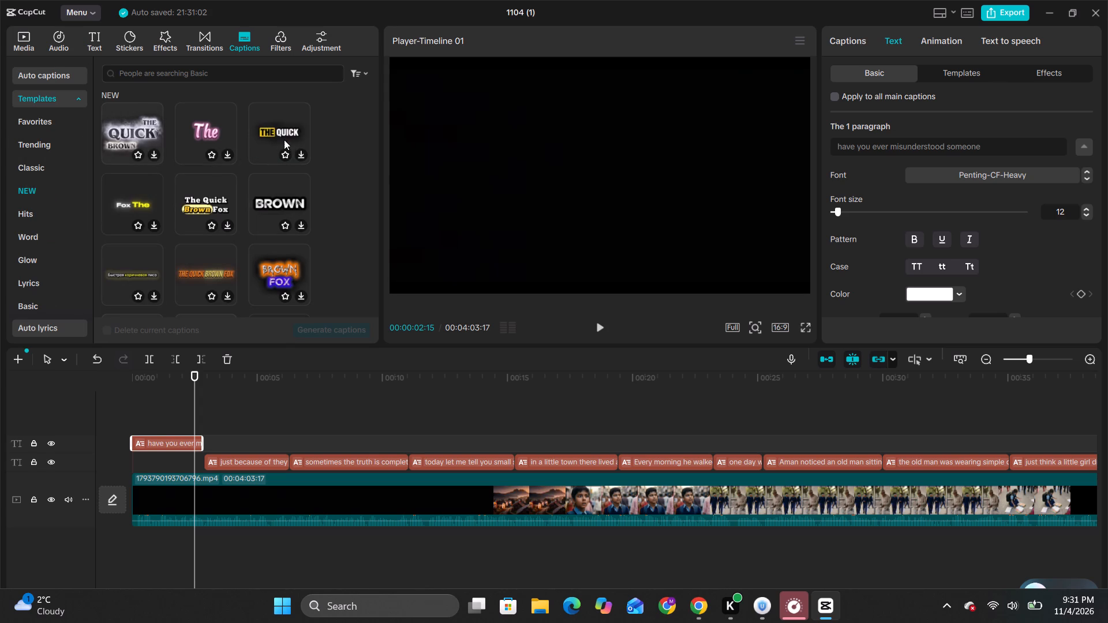
pyautogui.click(156, 151)
pyautogui.click(40, 168)
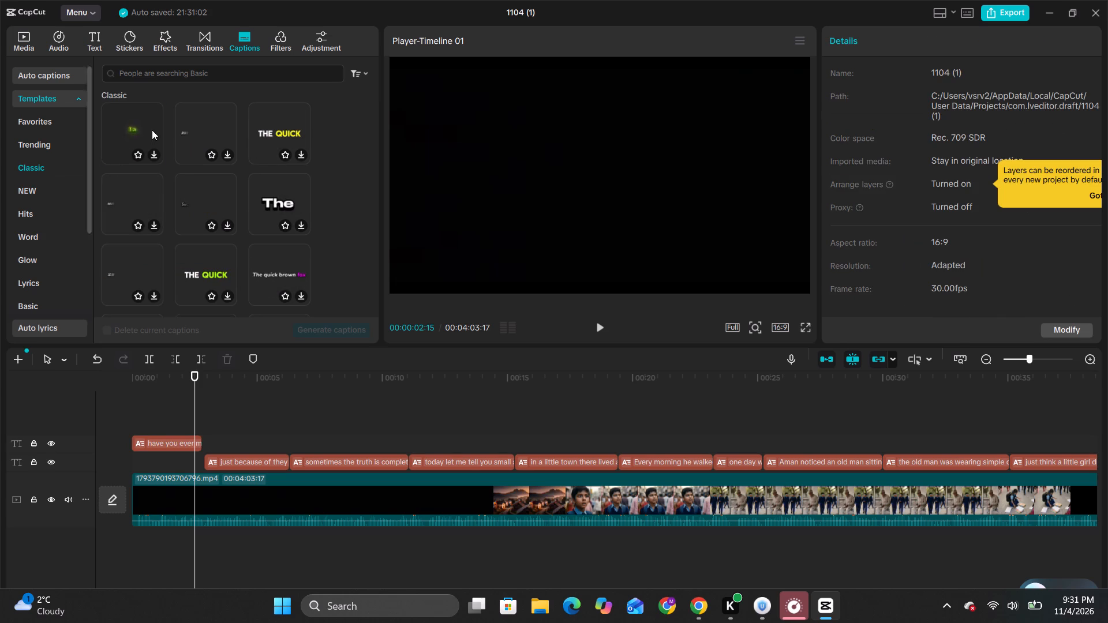
pyautogui.scroll(-2, 200, 173)
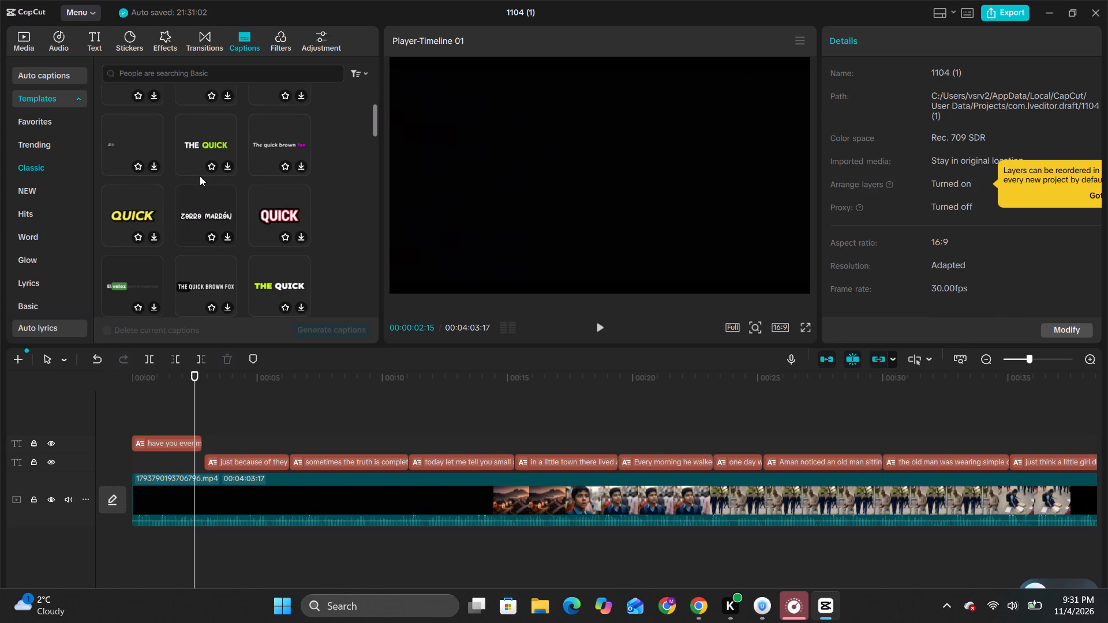
pyautogui.scroll(4, 200, 176)
pyautogui.click(48, 125)
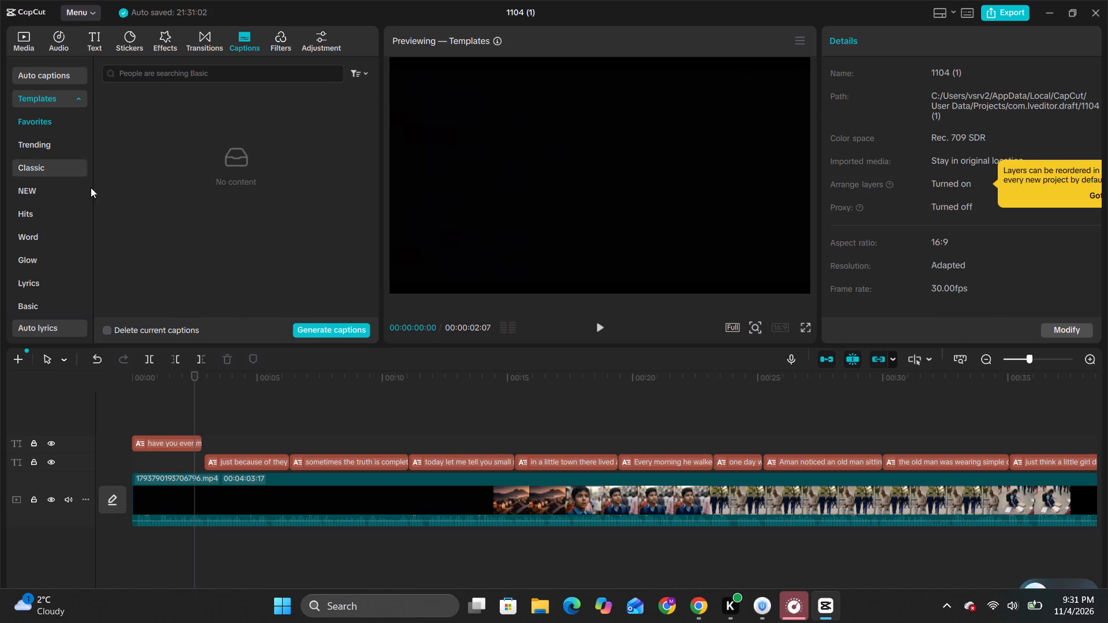
pyautogui.click(65, 147)
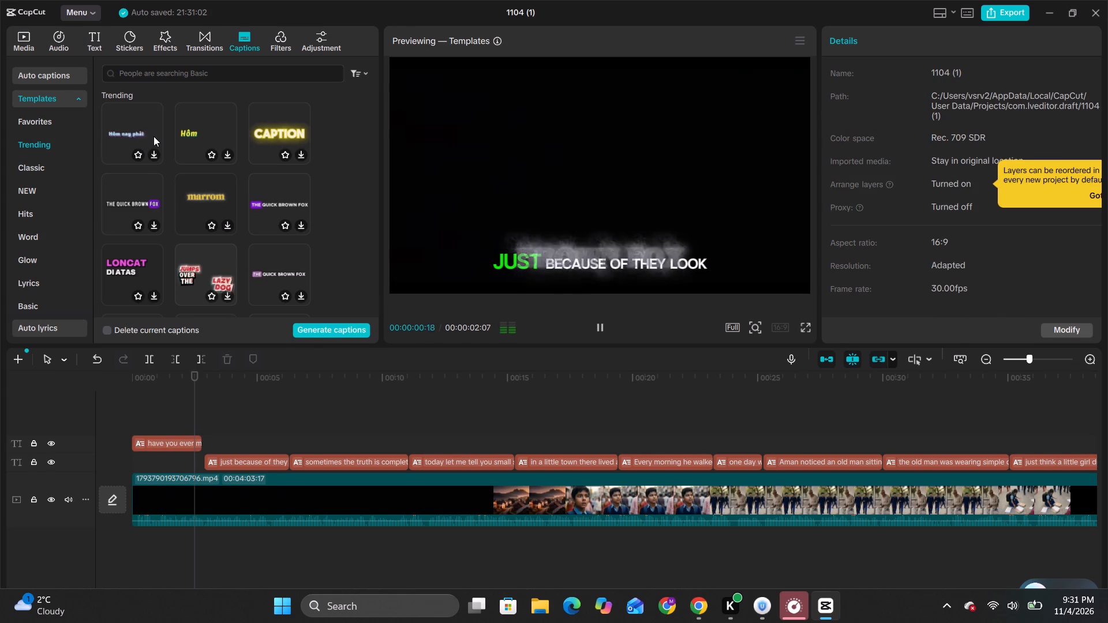
pyautogui.press('space')
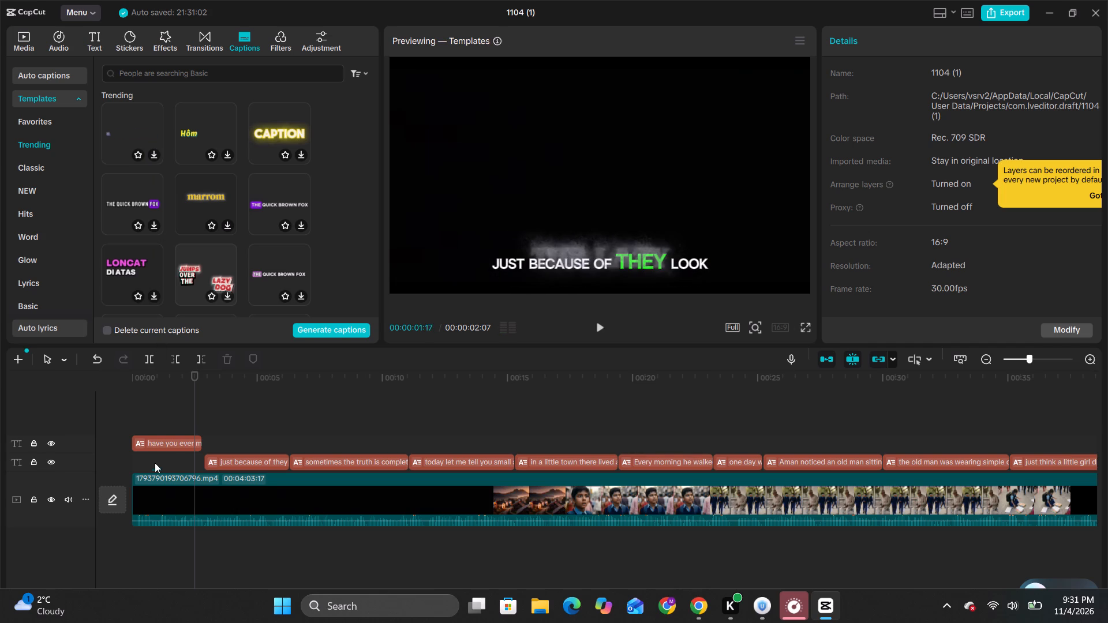
# Add the glowing grey "THE QUICK BROWN" template from the NEW caption templates at the timeline start, on a track above the existing captions.
pyautogui.click(153, 457)
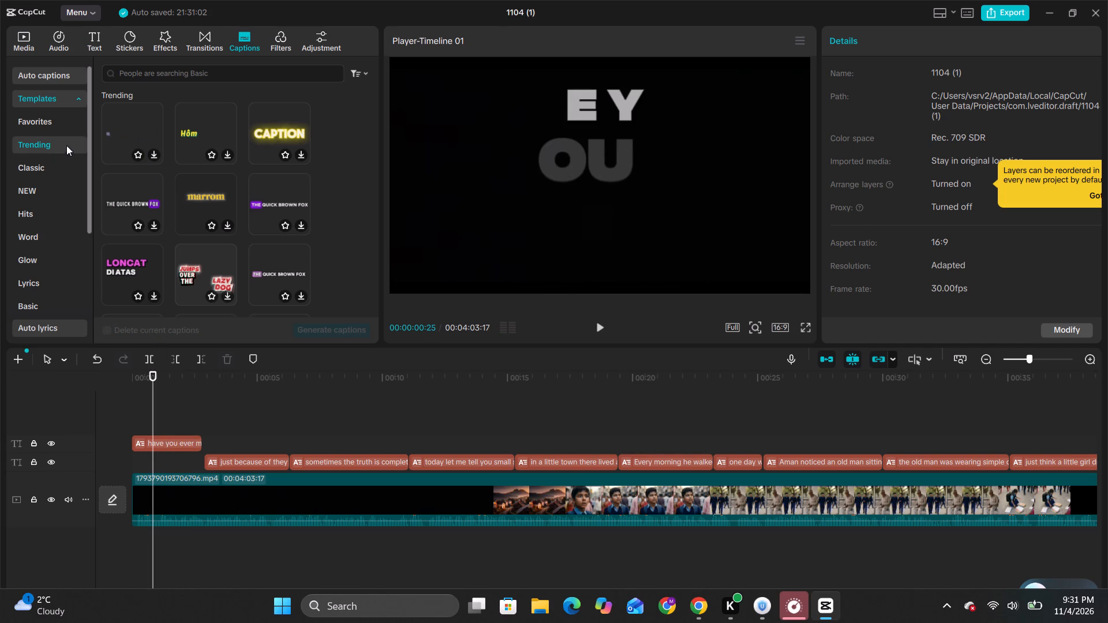
pyautogui.click(50, 164)
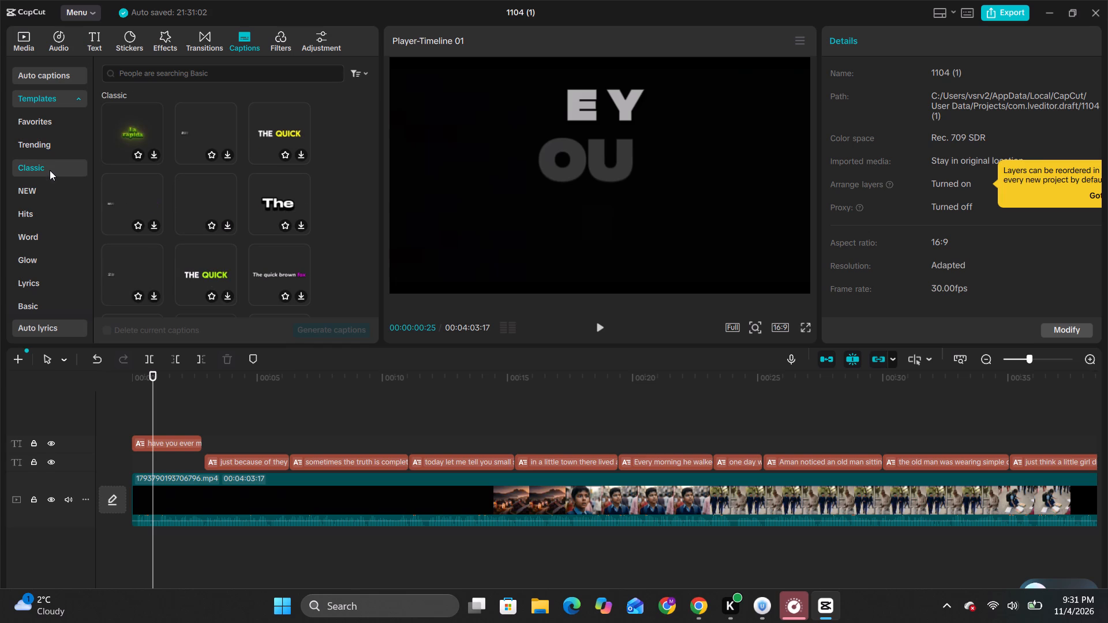
pyautogui.click(50, 181)
pyautogui.click(48, 189)
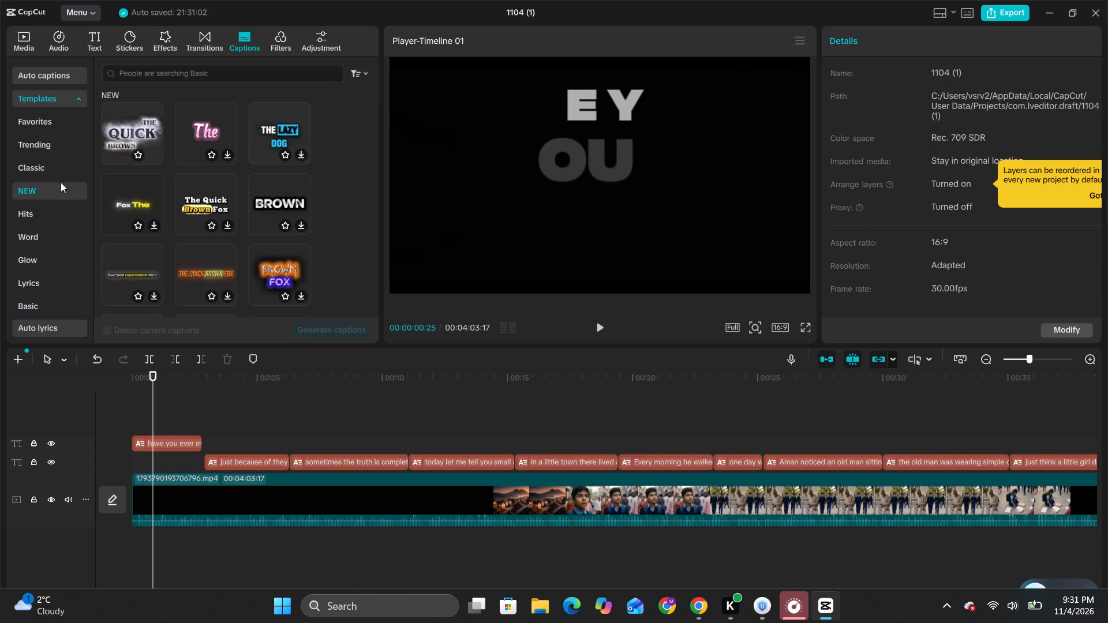
pyautogui.moveTo(134, 134); pyautogui.dragTo(146, 450)
pyautogui.moveTo(146, 450); pyautogui.dragTo(135, 422)
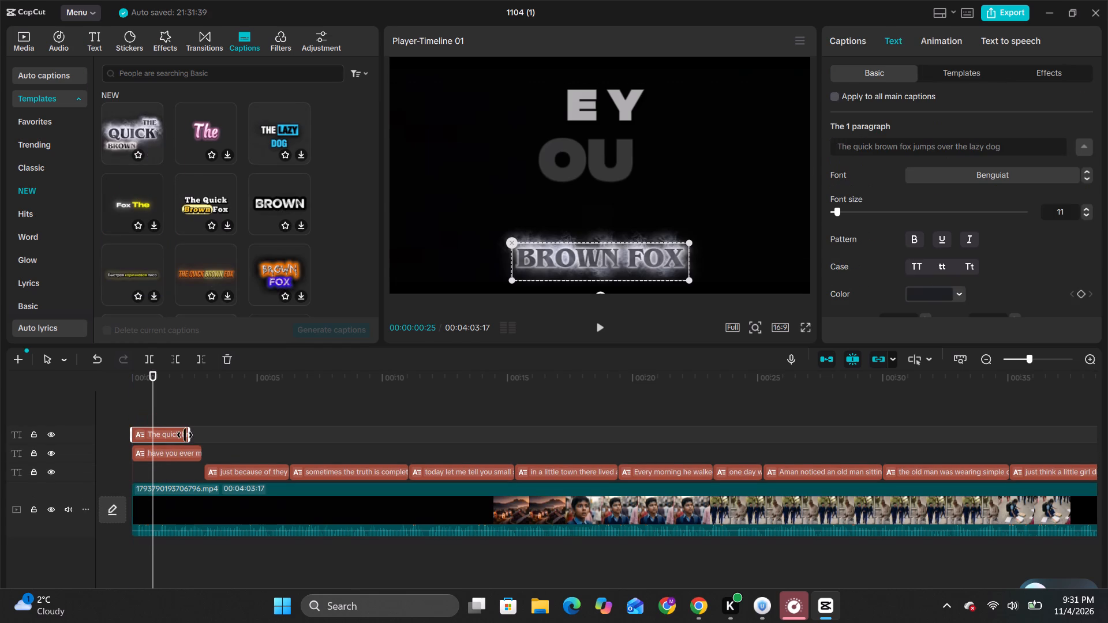
# Extend the new template caption's end to line up with the end of the "have you ever misunderstood someone" caption below it.
pyautogui.moveTo(189, 437); pyautogui.dragTo(193, 436)
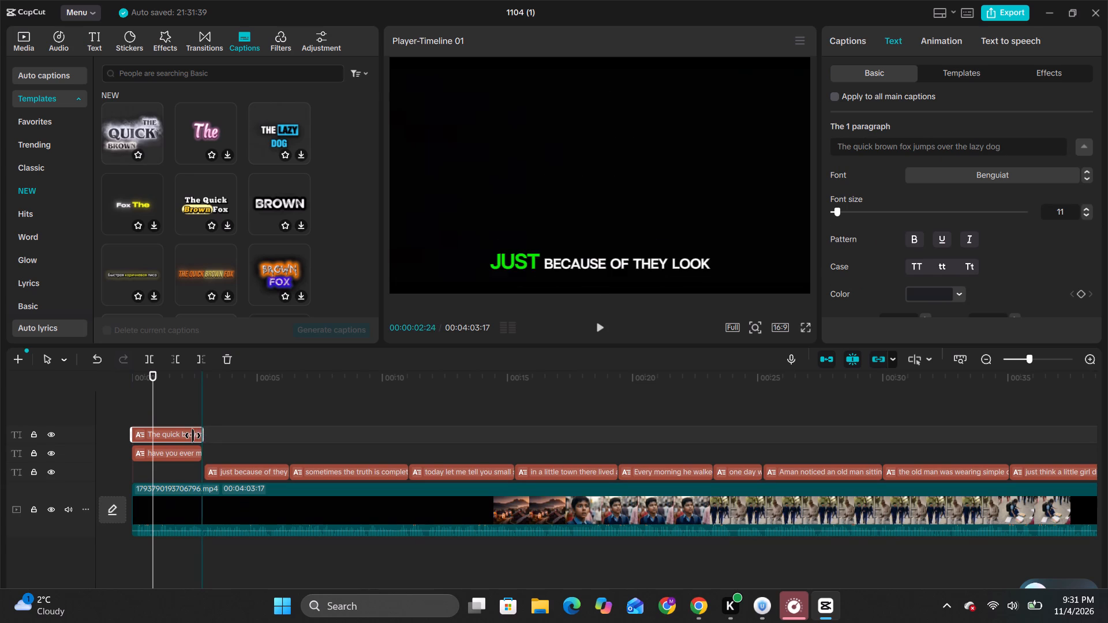
pyautogui.moveTo(193, 436); pyautogui.dragTo(196, 435)
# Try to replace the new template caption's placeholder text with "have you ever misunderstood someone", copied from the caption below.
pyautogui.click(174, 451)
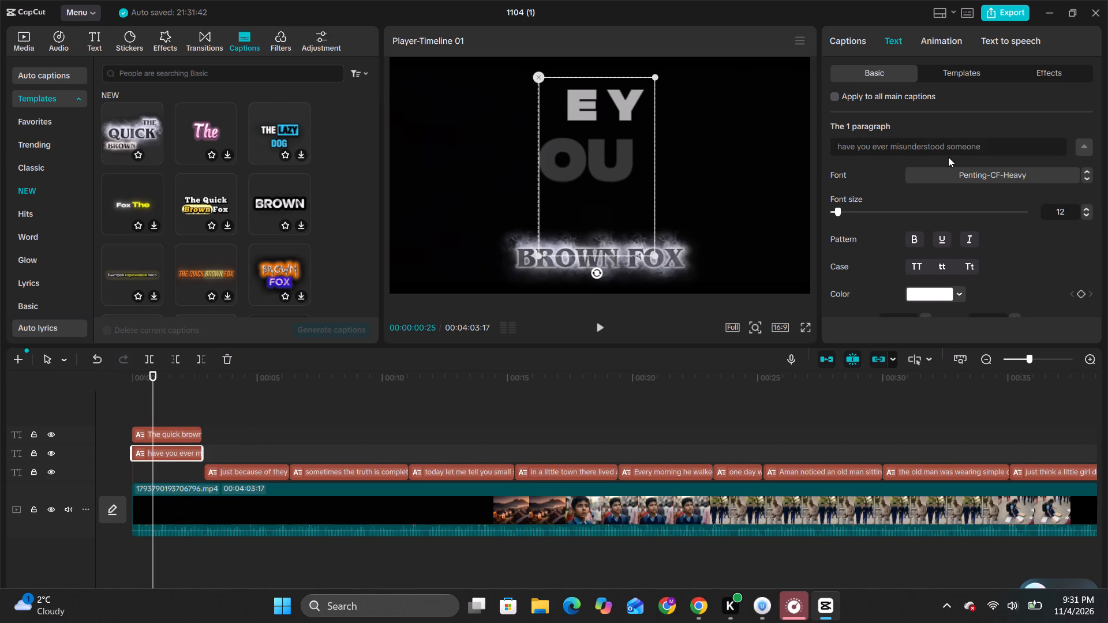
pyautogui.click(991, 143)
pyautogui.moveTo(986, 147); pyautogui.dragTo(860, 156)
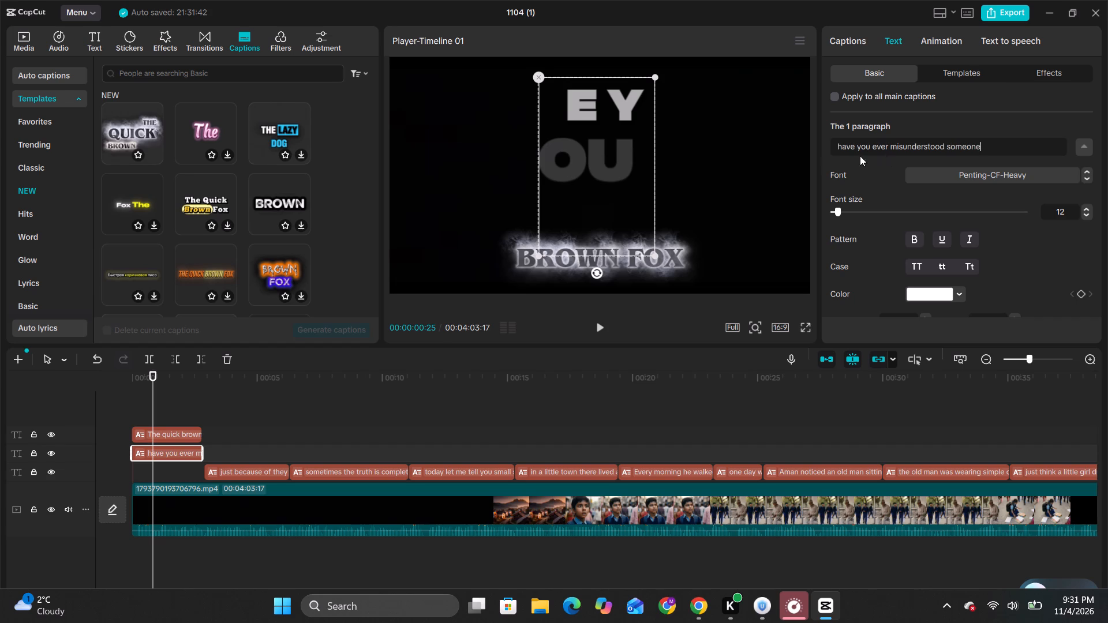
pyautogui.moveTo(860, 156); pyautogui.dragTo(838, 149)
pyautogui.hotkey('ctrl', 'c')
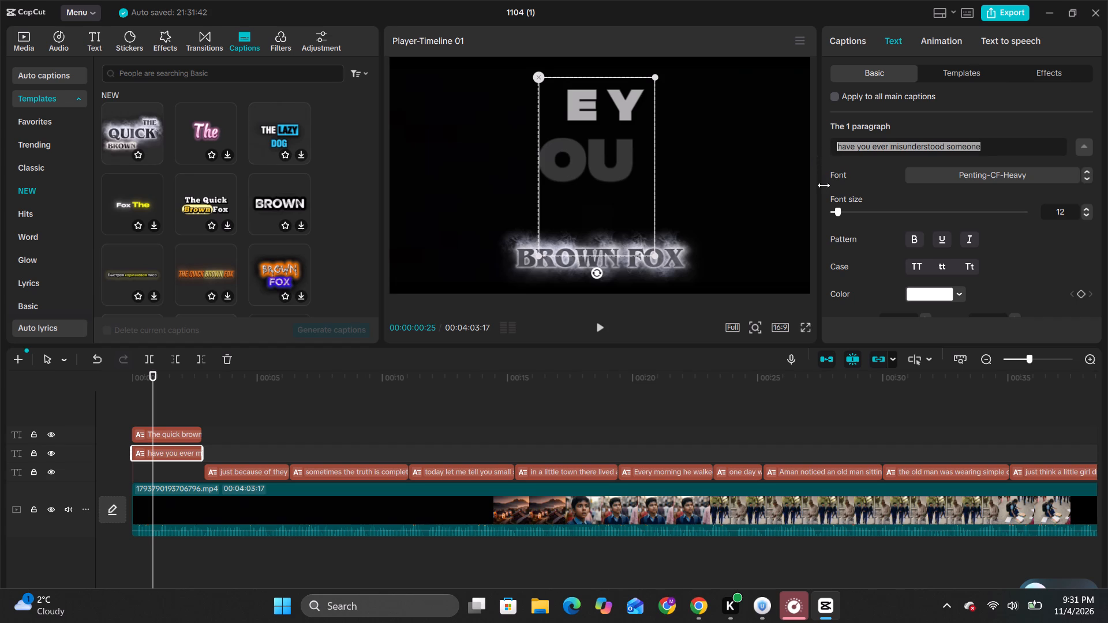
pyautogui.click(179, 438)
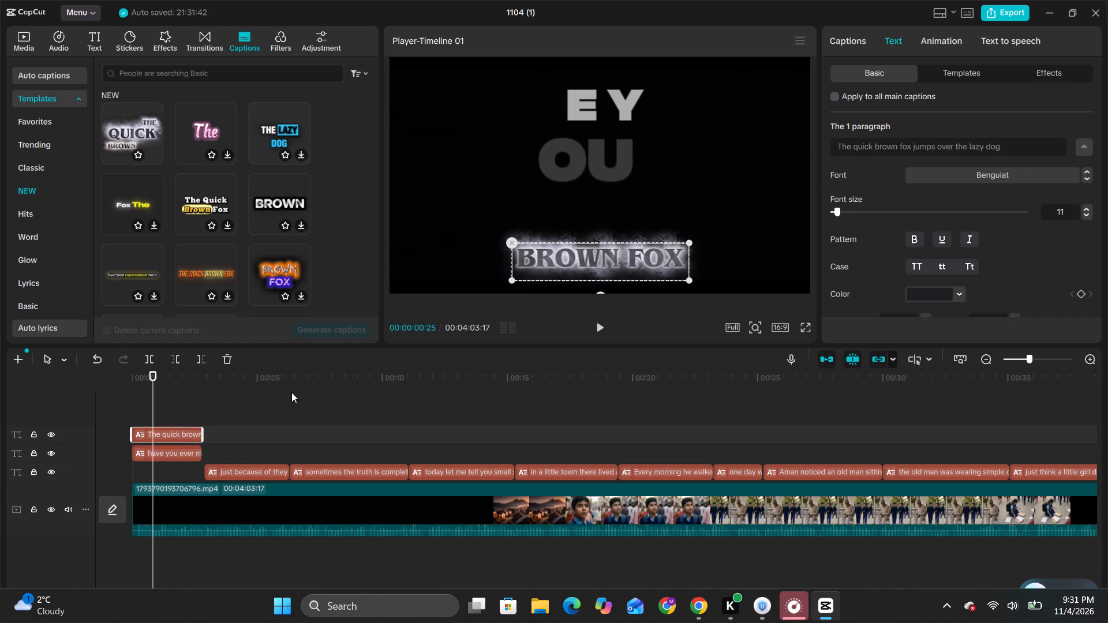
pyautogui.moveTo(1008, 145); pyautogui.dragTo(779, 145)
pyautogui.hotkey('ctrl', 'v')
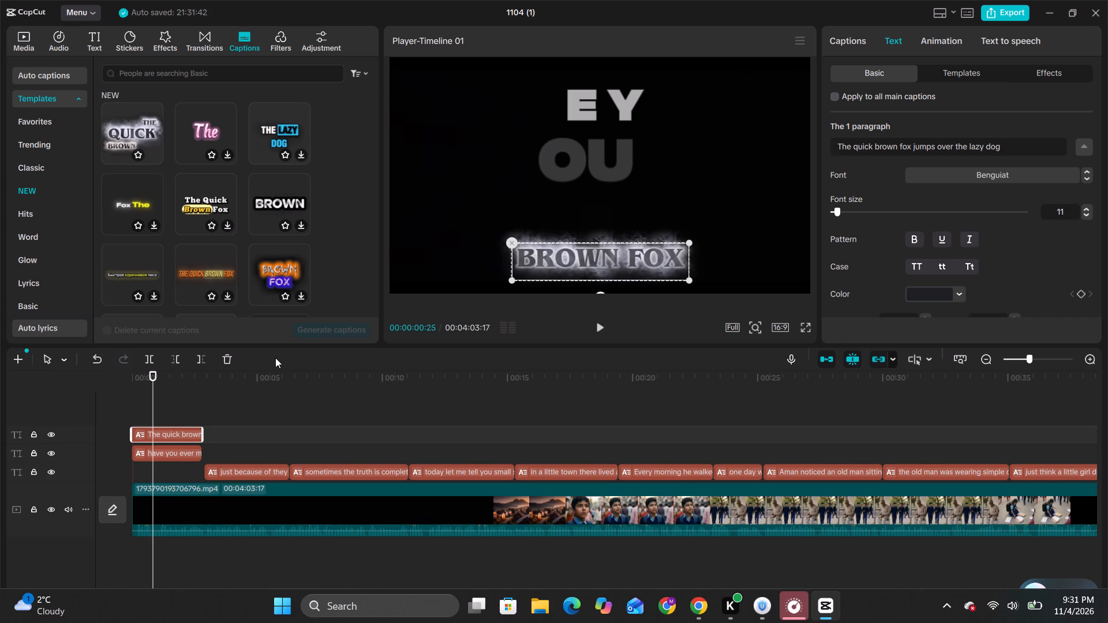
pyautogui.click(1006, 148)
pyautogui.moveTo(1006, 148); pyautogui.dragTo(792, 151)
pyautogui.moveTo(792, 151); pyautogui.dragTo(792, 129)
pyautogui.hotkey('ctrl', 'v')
# Play back the opening captions to preview the new template's style against the existing one.
pyautogui.press('space')
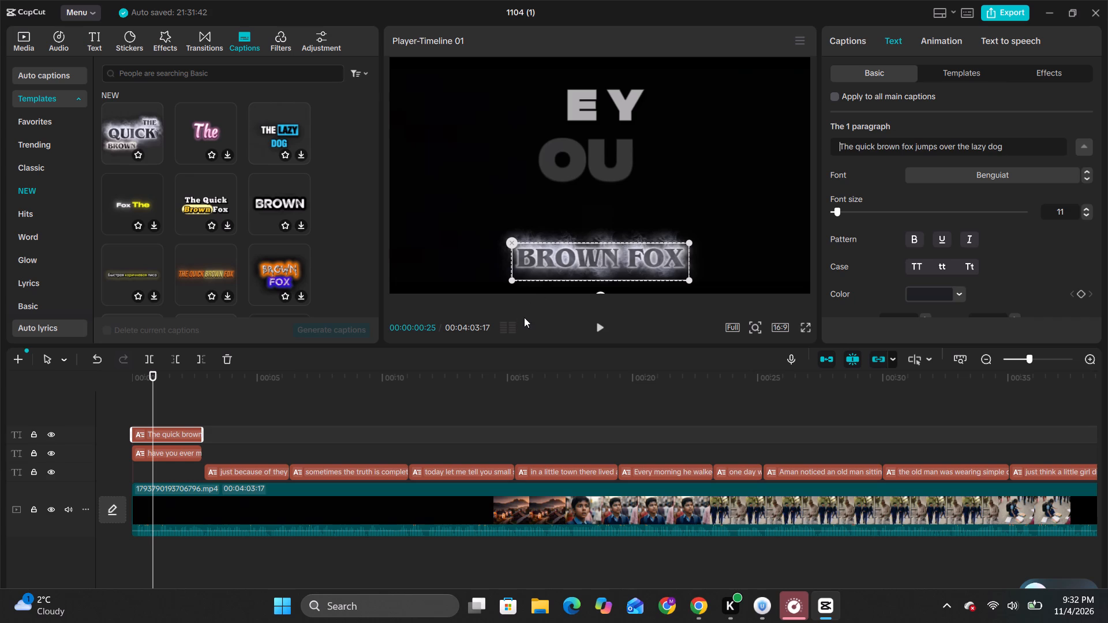
pyautogui.press('space')
pyautogui.click(602, 333)
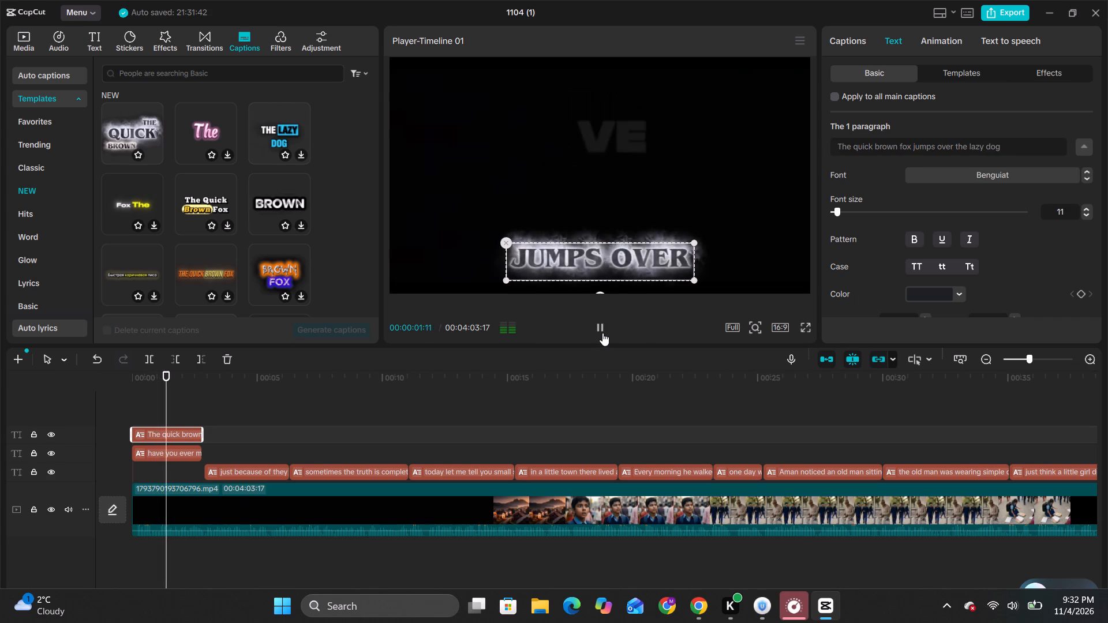
pyautogui.press('space')
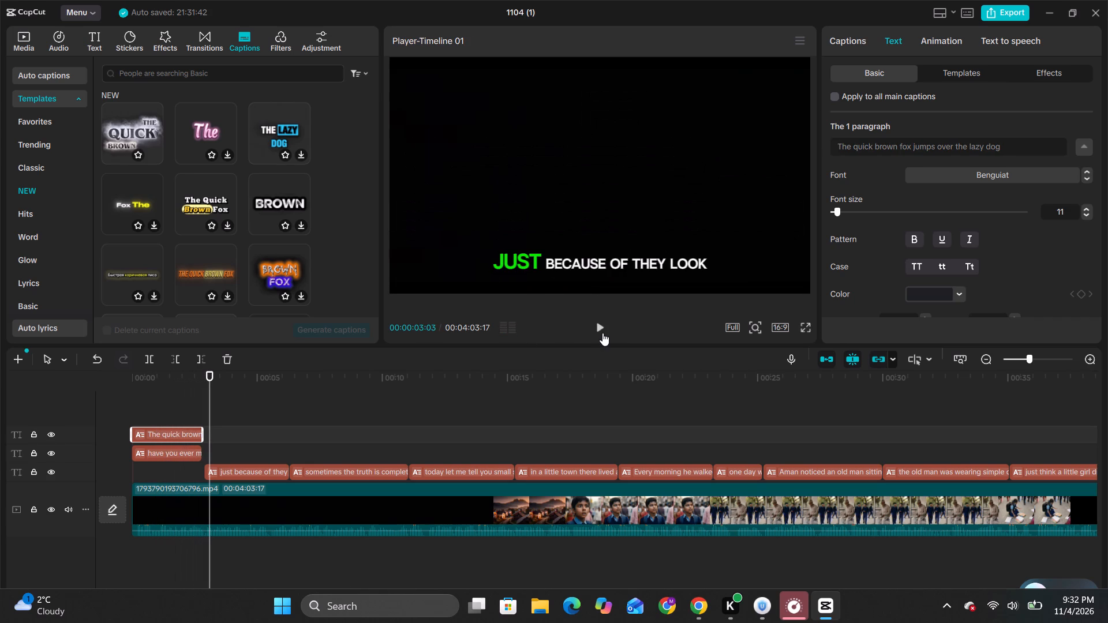
# Move the "The quick brown fox" template caption down to the lowest caption track, in front of the "just because of they" caption.
pyautogui.click(170, 435)
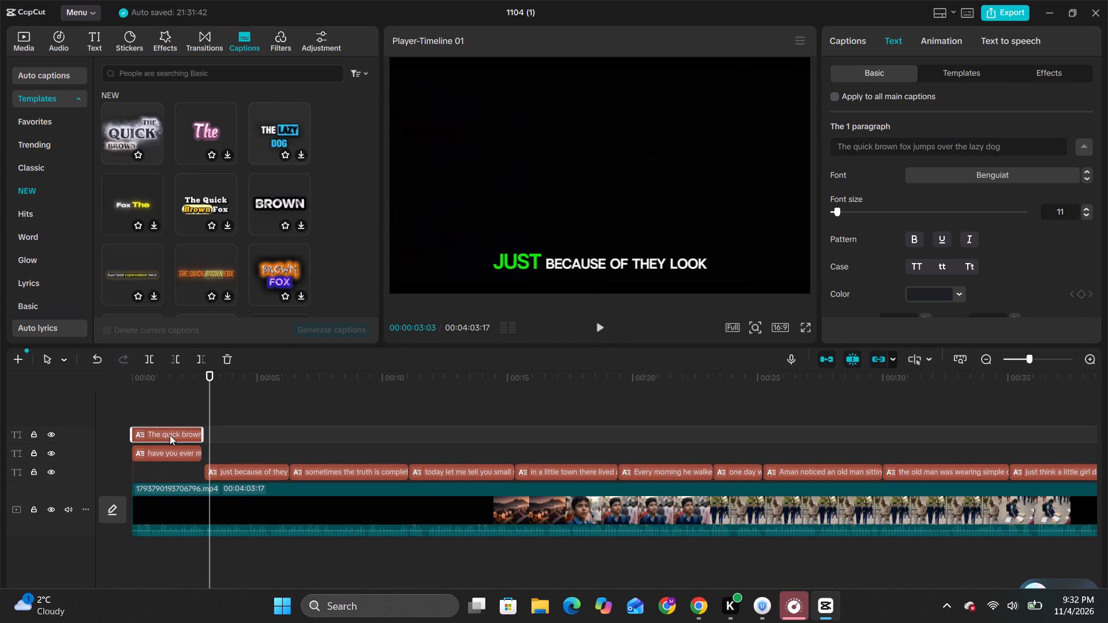
pyautogui.click(170, 435)
pyautogui.click(170, 435)
pyautogui.moveTo(170, 435); pyautogui.dragTo(170, 475)
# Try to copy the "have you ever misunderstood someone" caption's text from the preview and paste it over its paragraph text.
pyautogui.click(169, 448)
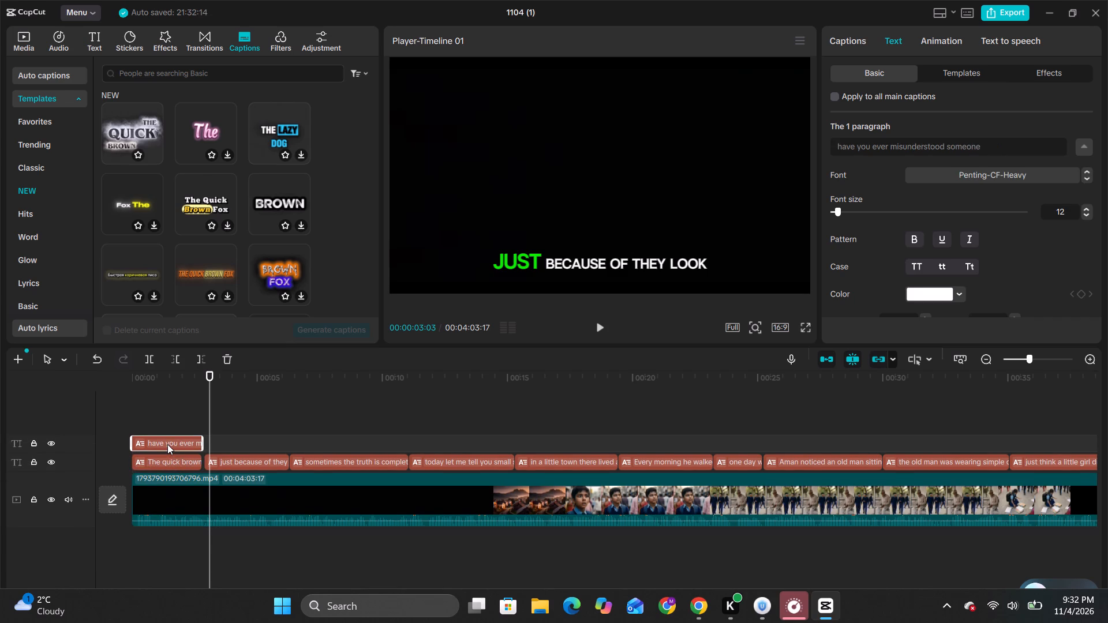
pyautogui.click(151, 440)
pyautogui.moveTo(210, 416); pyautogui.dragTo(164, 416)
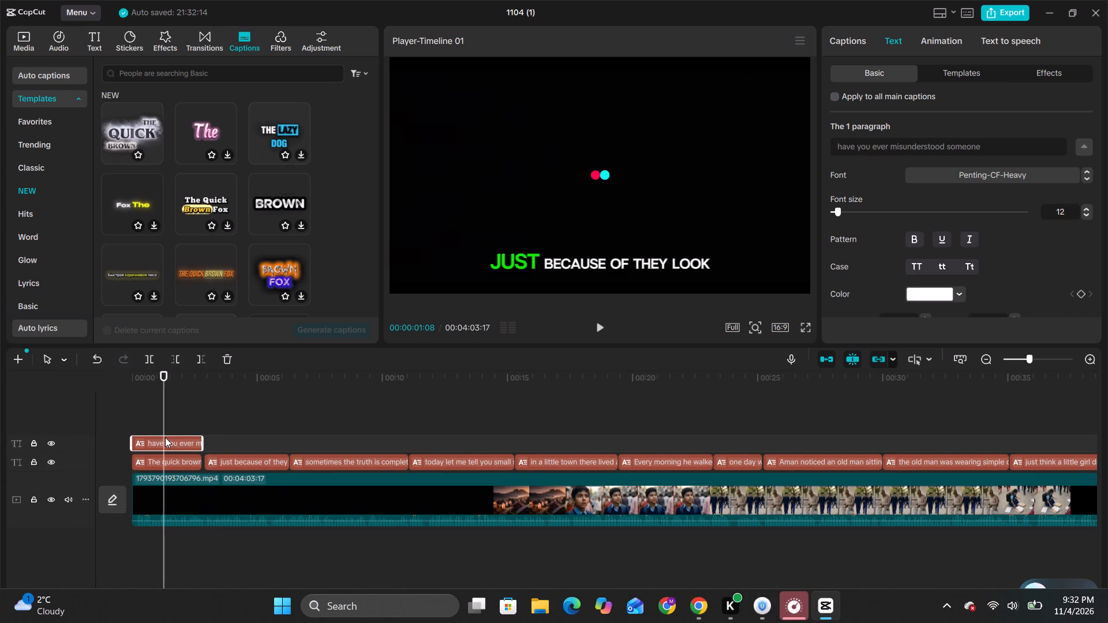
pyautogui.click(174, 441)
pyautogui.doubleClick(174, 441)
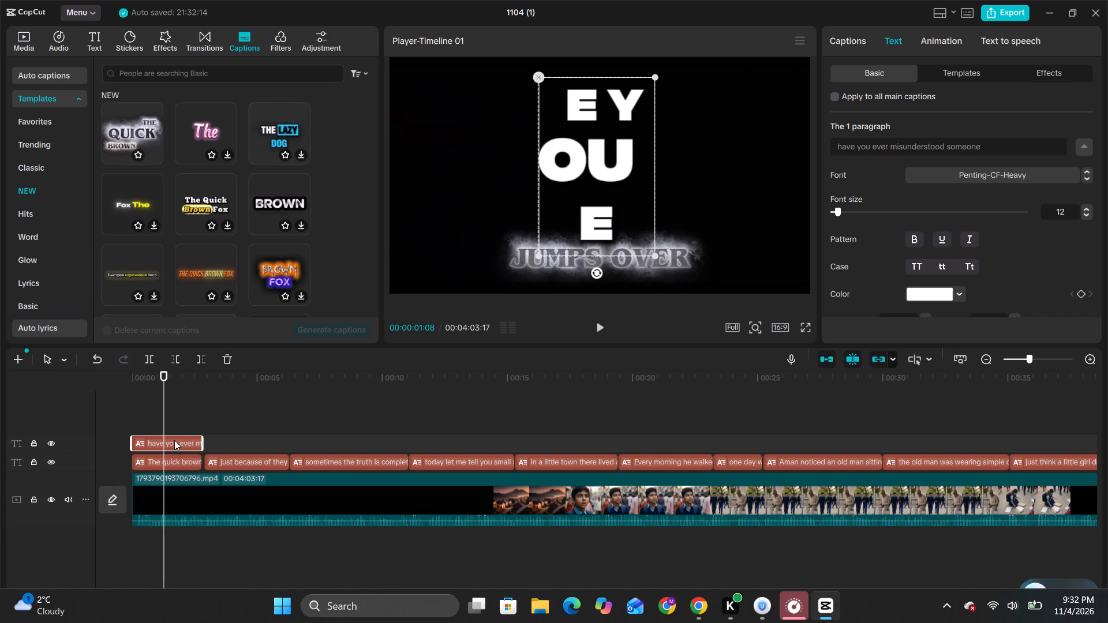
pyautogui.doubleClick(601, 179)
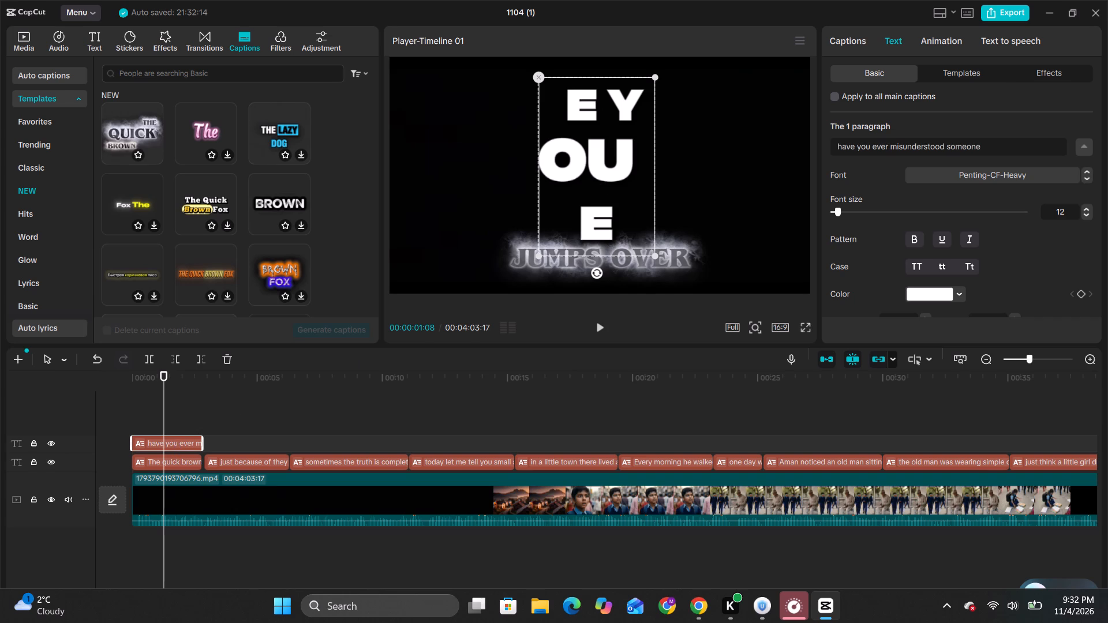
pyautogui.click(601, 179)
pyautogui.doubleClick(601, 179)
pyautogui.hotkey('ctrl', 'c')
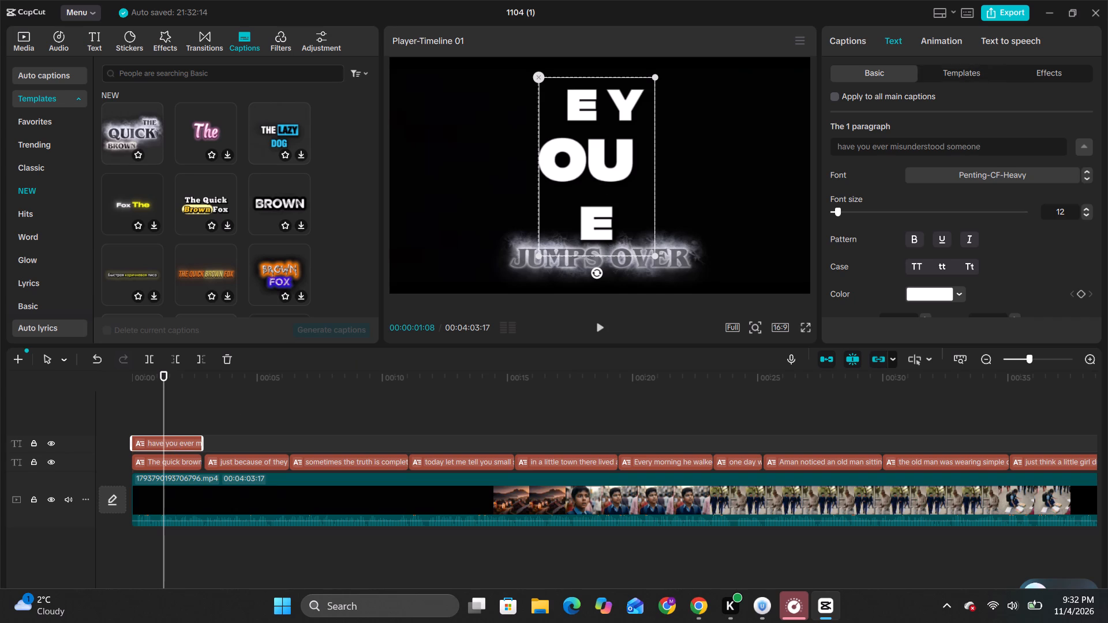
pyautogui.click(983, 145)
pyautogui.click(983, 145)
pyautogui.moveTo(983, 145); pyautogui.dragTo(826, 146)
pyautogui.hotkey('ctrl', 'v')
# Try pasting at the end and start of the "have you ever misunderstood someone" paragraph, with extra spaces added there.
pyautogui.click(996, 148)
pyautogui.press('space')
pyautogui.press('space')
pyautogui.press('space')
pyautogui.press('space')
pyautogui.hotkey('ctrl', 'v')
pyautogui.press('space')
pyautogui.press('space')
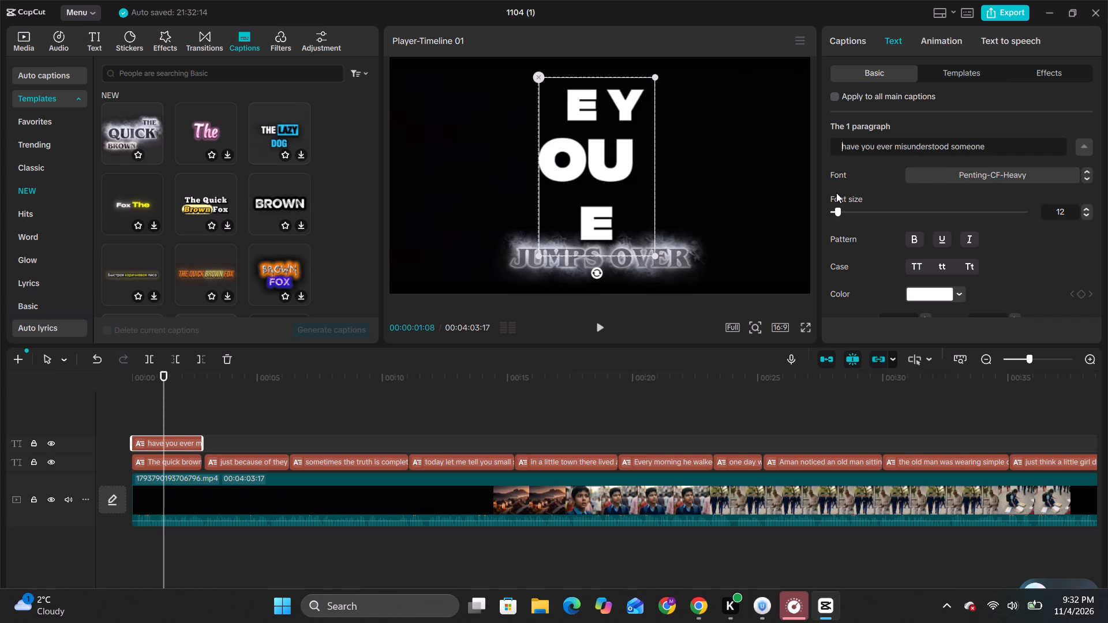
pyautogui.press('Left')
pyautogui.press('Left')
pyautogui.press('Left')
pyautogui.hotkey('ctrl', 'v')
# Copy the whole paragraph text of the "have you ever misunderstood someone" caption.
pyautogui.moveTo(997, 148); pyautogui.dragTo(810, 142)
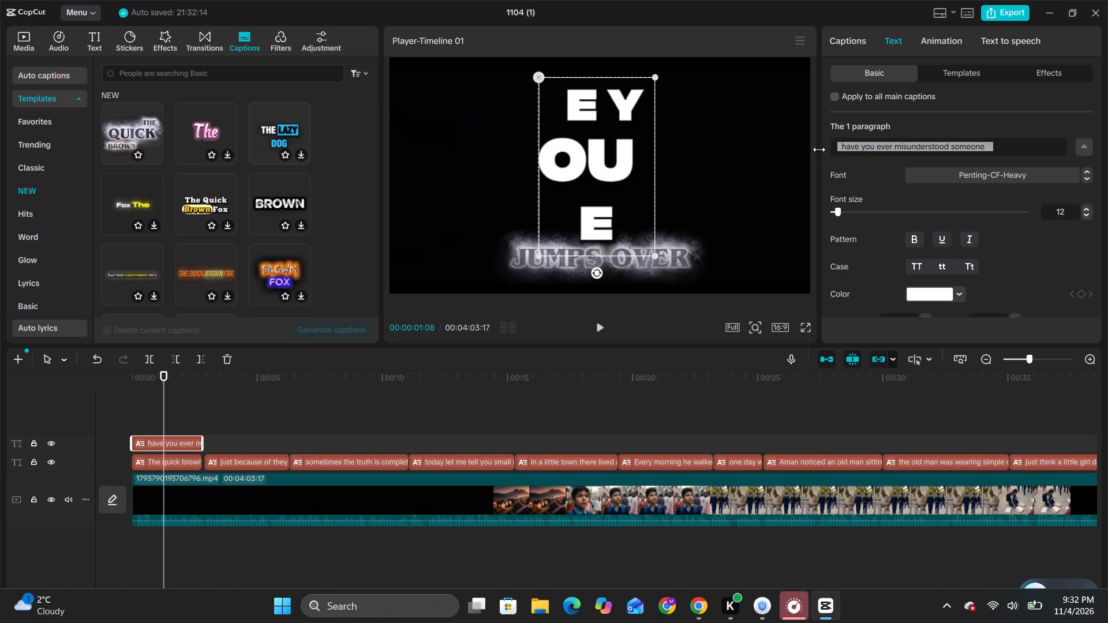
pyautogui.hotkey('ctrl', 'c')
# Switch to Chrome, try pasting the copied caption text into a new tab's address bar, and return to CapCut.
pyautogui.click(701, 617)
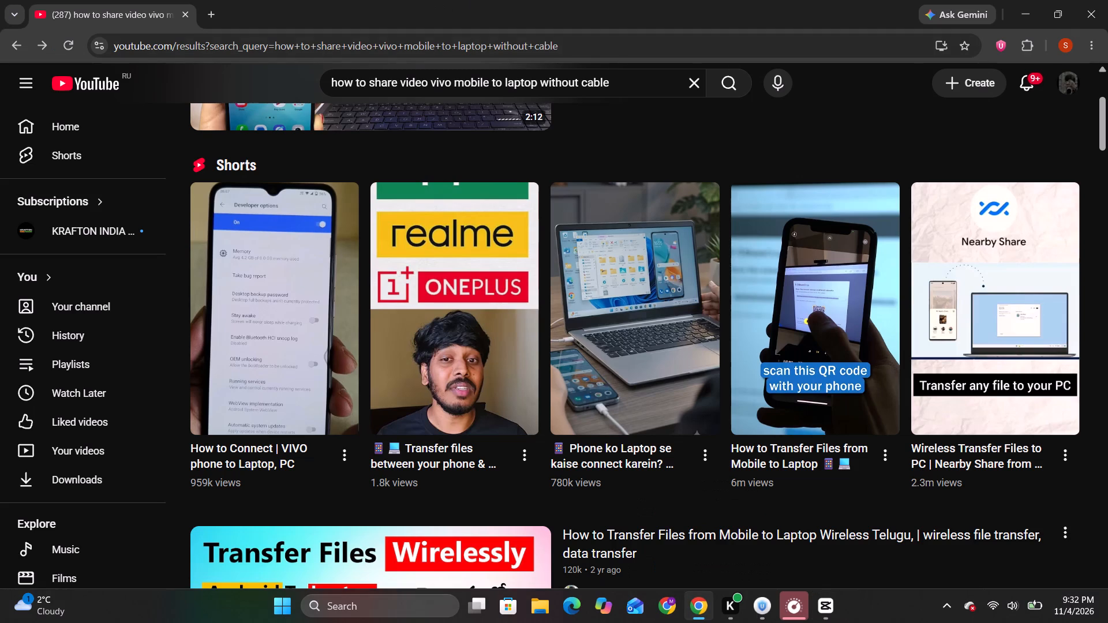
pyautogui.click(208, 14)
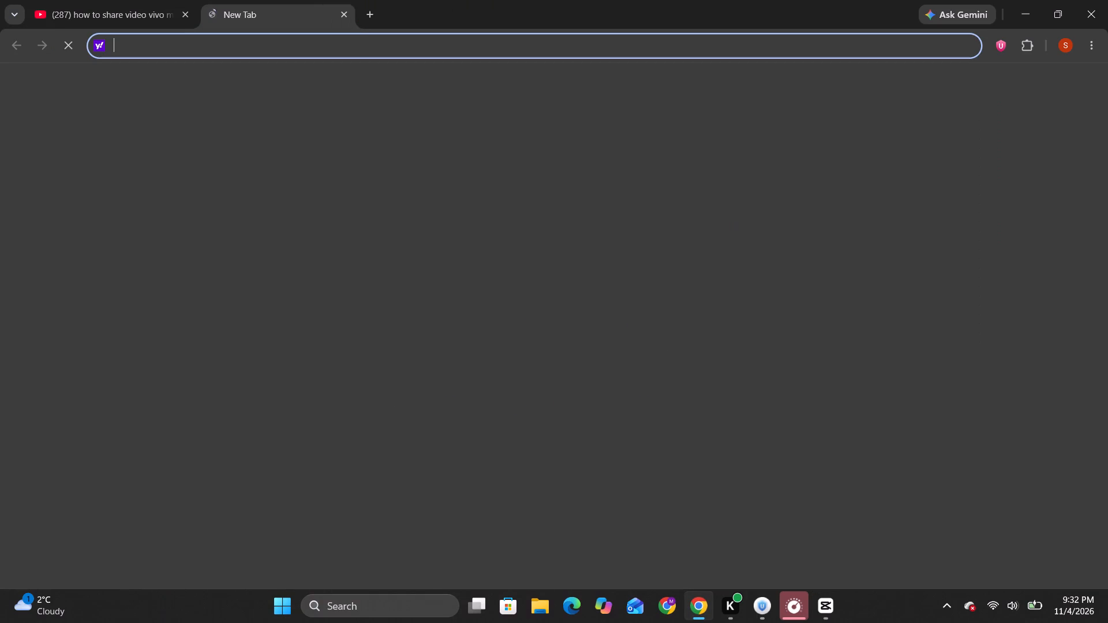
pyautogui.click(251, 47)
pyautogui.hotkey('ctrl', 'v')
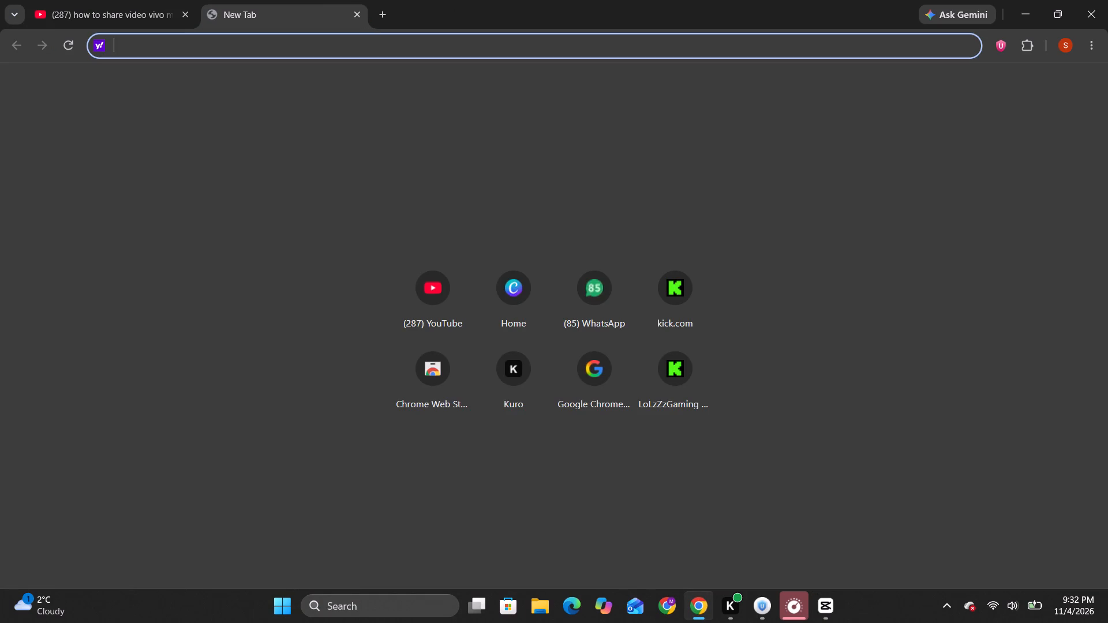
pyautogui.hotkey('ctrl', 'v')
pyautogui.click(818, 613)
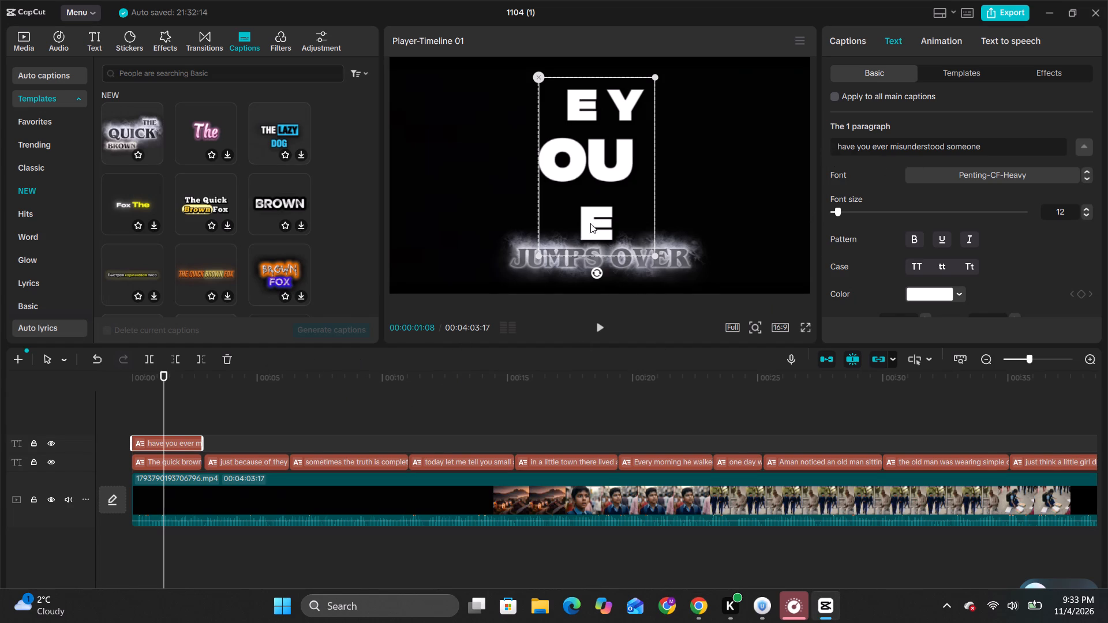
# Move the "have you ever misunderstood someone" caption up and to the left in the preview, away from the glowing template caption.
pyautogui.click(176, 461)
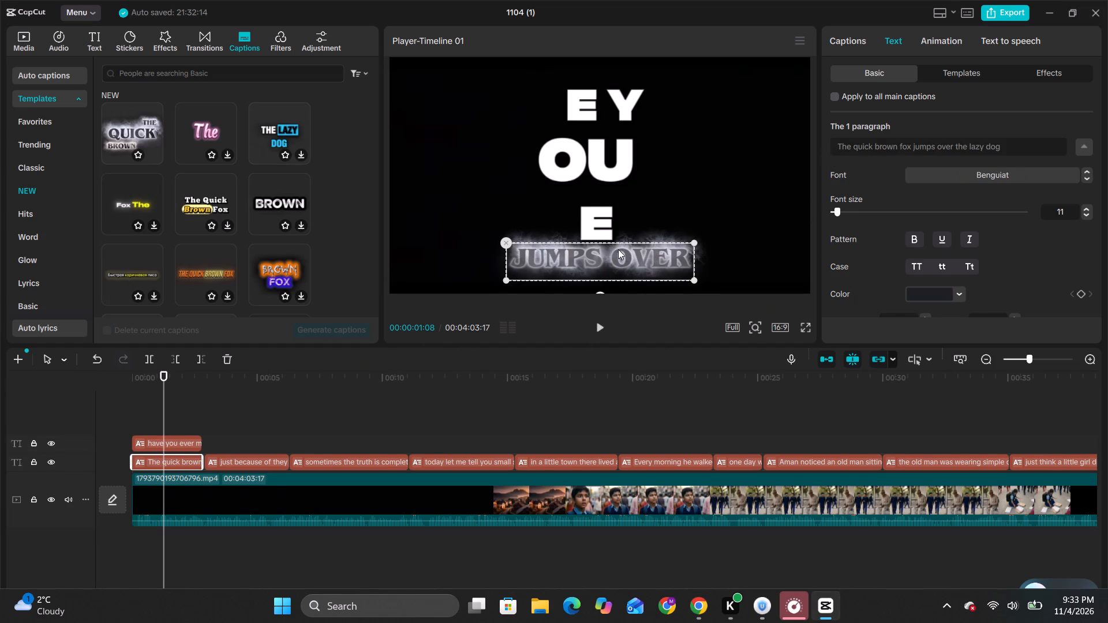
pyautogui.doubleClick(599, 250)
pyautogui.doubleClick(556, 267)
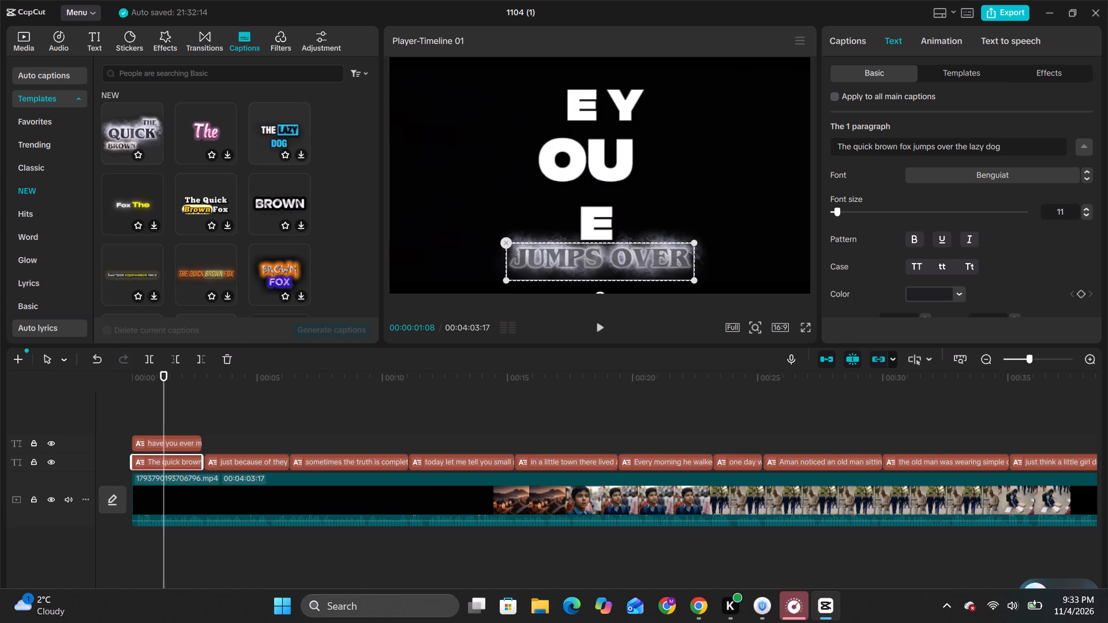
pyautogui.click(594, 209)
pyautogui.moveTo(603, 198); pyautogui.dragTo(527, 140)
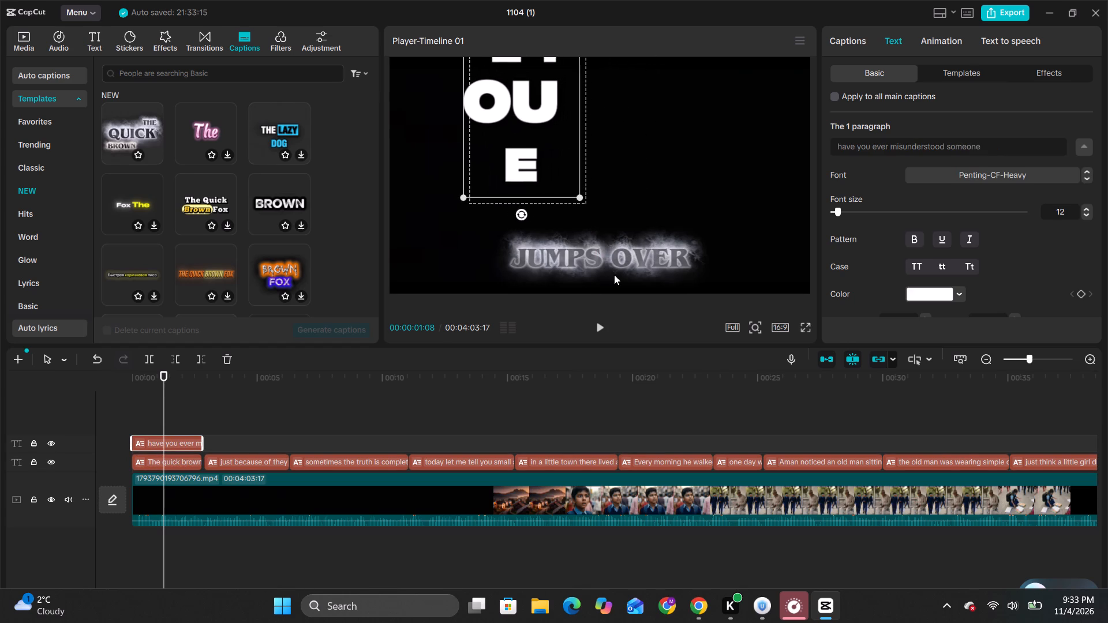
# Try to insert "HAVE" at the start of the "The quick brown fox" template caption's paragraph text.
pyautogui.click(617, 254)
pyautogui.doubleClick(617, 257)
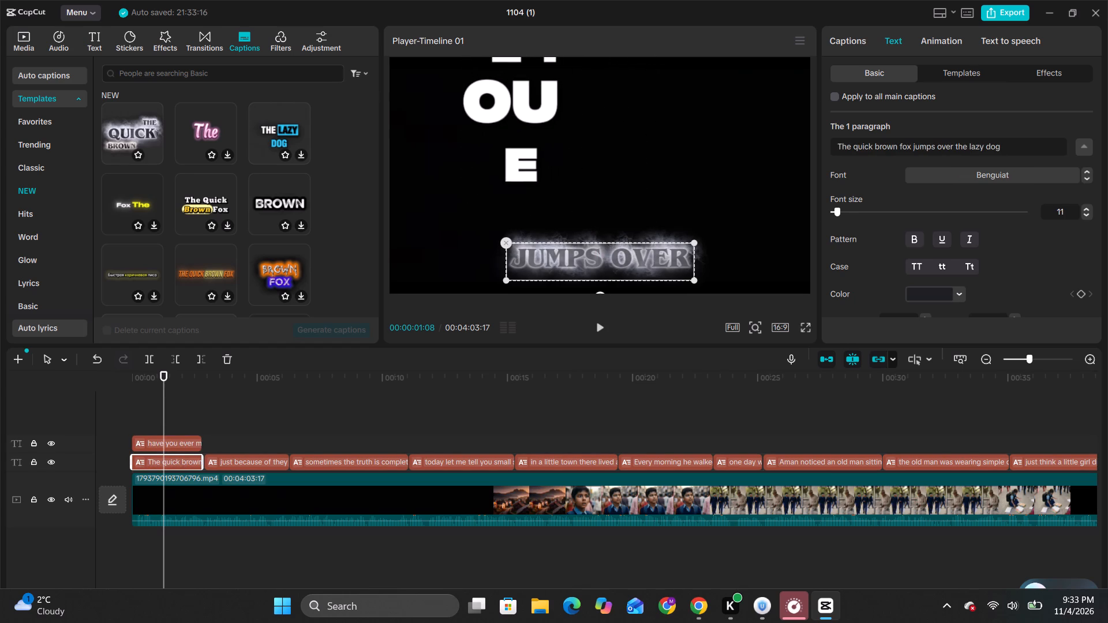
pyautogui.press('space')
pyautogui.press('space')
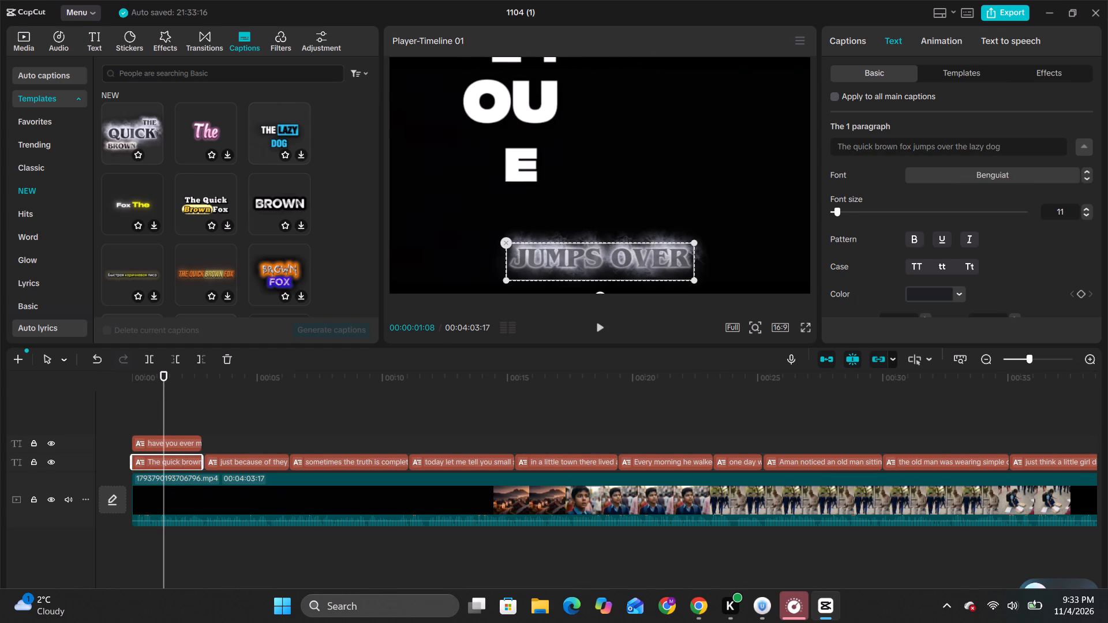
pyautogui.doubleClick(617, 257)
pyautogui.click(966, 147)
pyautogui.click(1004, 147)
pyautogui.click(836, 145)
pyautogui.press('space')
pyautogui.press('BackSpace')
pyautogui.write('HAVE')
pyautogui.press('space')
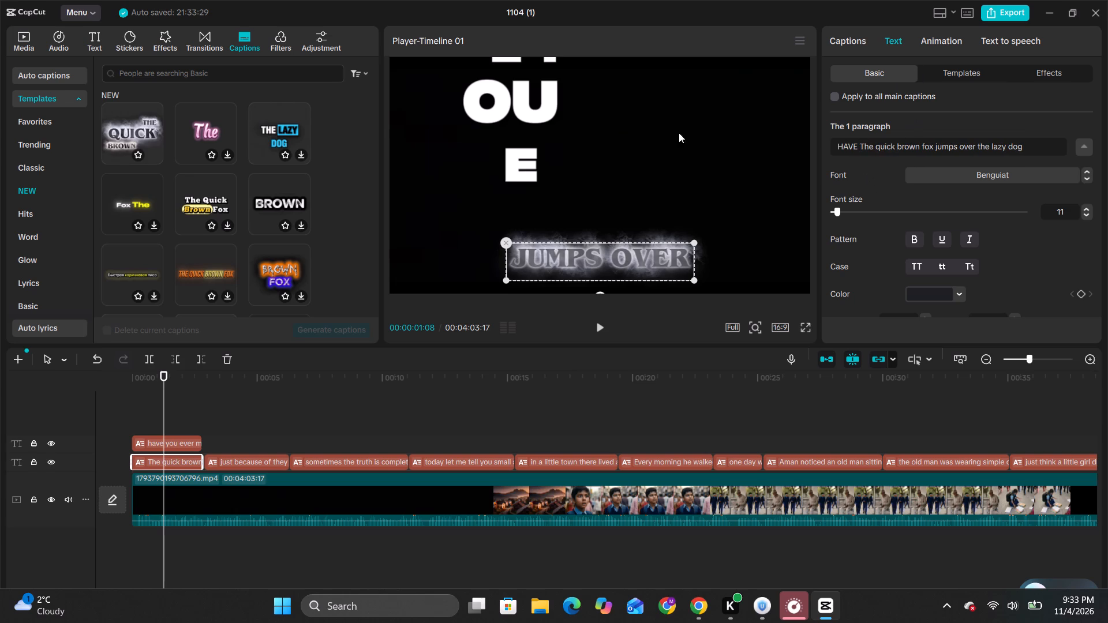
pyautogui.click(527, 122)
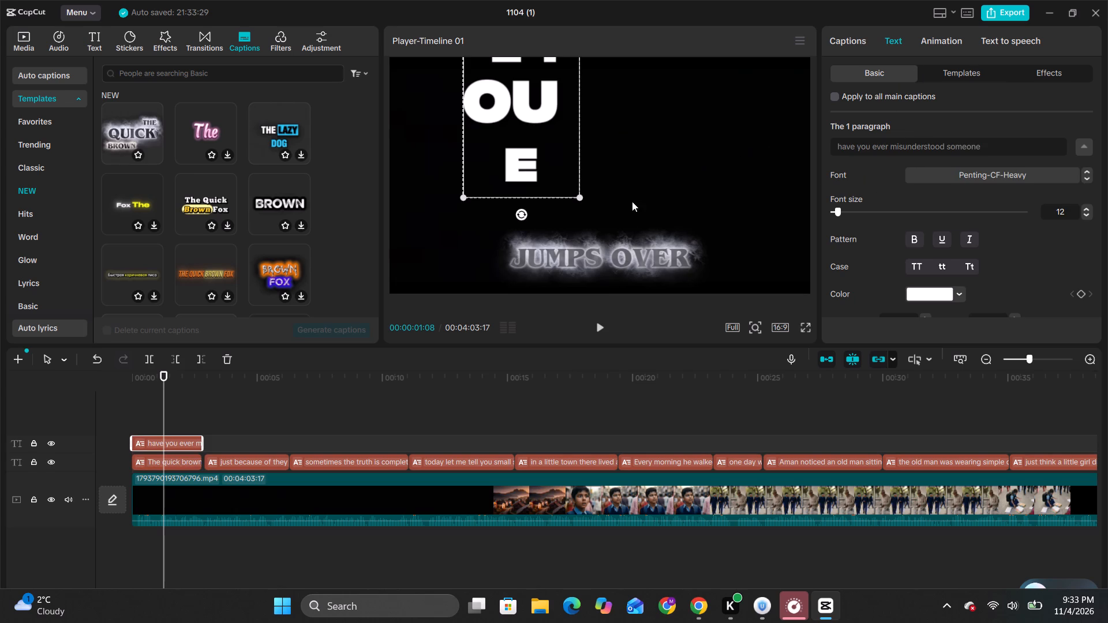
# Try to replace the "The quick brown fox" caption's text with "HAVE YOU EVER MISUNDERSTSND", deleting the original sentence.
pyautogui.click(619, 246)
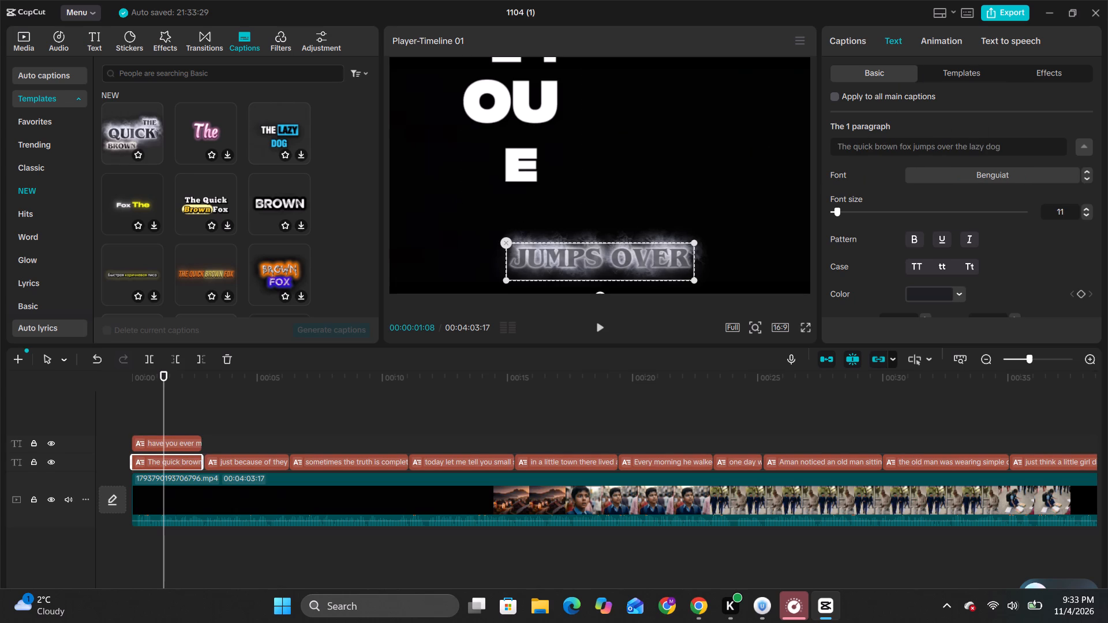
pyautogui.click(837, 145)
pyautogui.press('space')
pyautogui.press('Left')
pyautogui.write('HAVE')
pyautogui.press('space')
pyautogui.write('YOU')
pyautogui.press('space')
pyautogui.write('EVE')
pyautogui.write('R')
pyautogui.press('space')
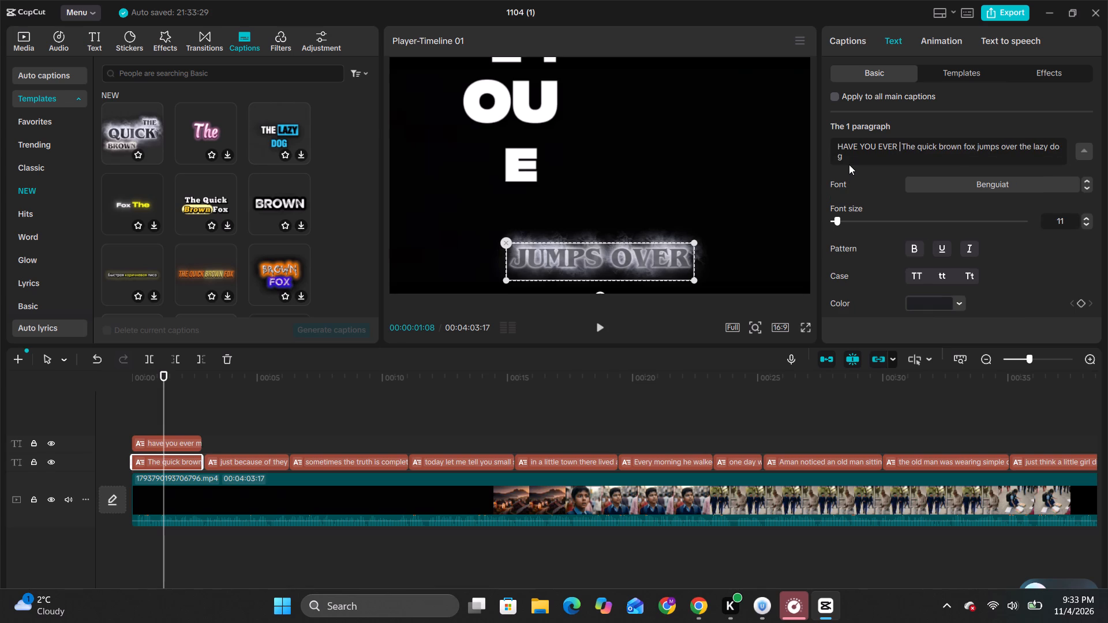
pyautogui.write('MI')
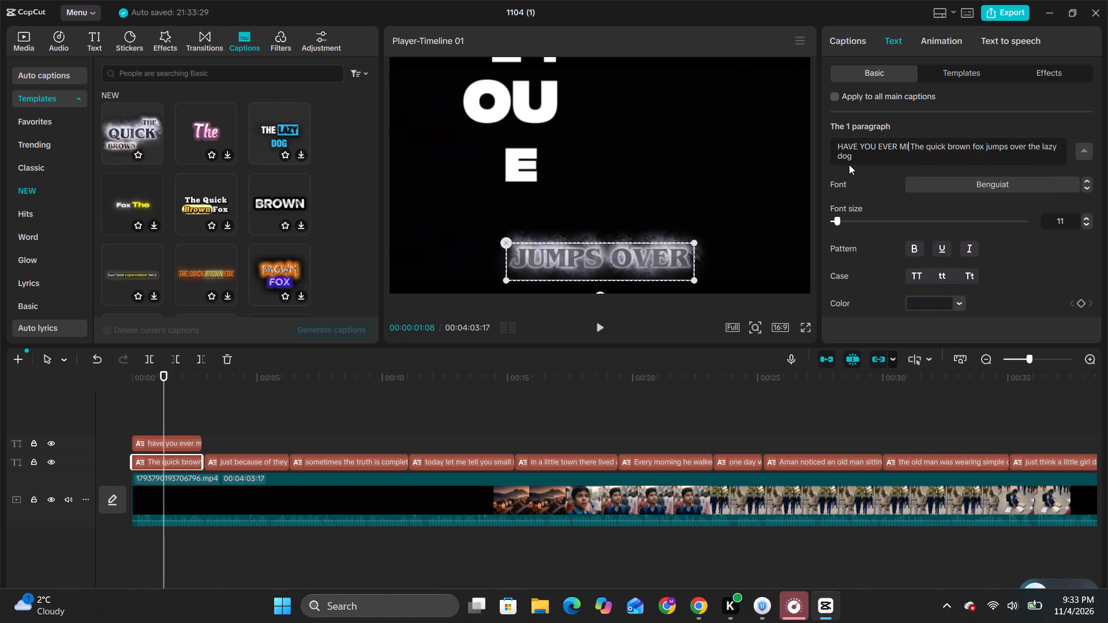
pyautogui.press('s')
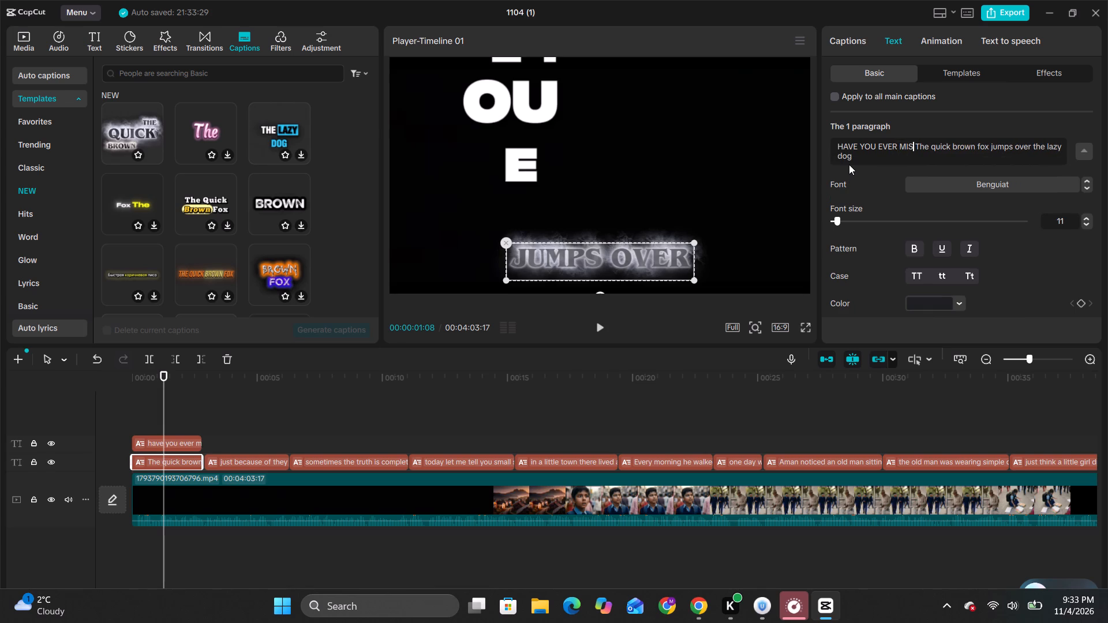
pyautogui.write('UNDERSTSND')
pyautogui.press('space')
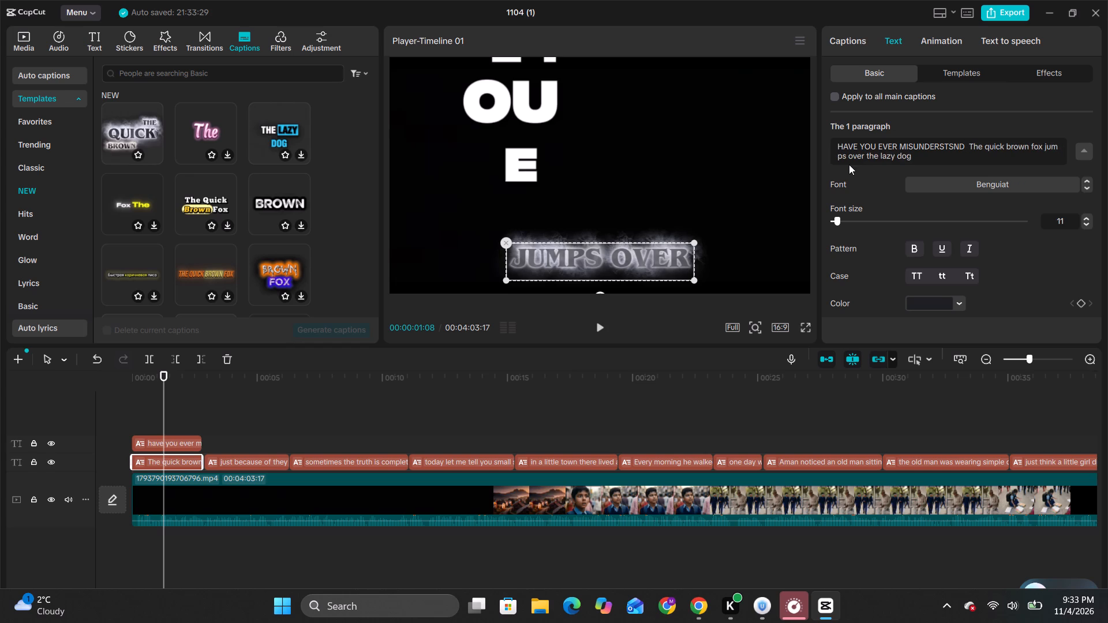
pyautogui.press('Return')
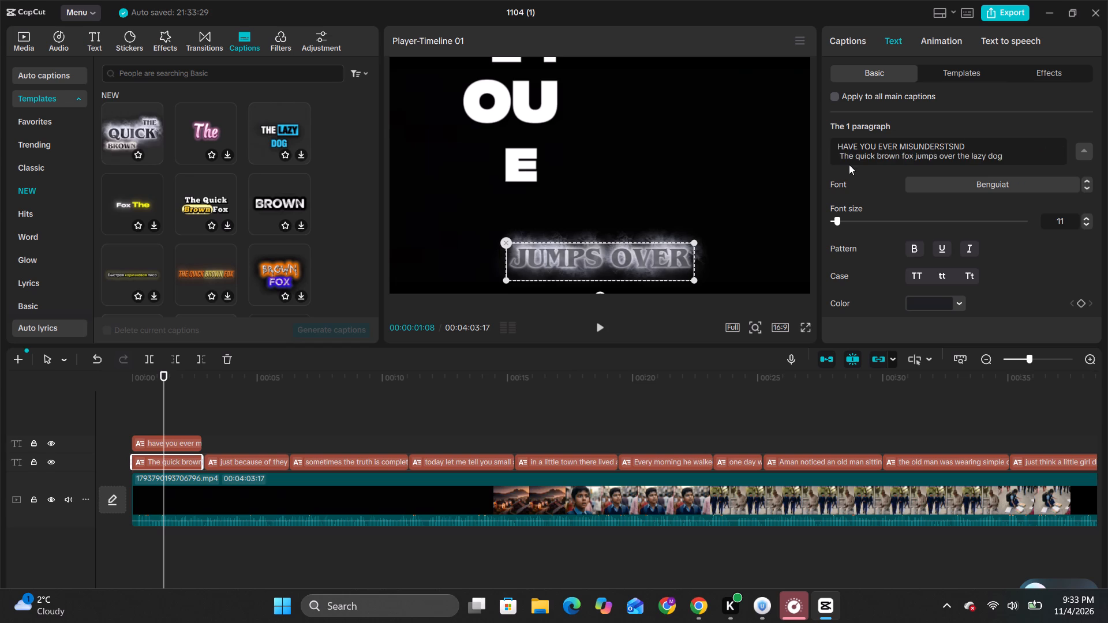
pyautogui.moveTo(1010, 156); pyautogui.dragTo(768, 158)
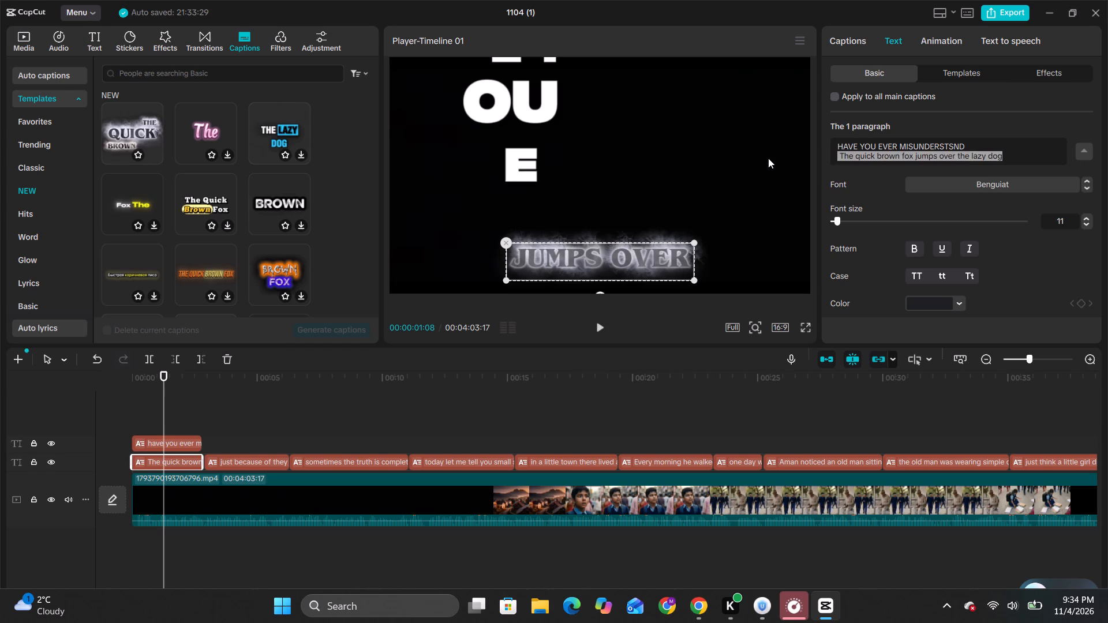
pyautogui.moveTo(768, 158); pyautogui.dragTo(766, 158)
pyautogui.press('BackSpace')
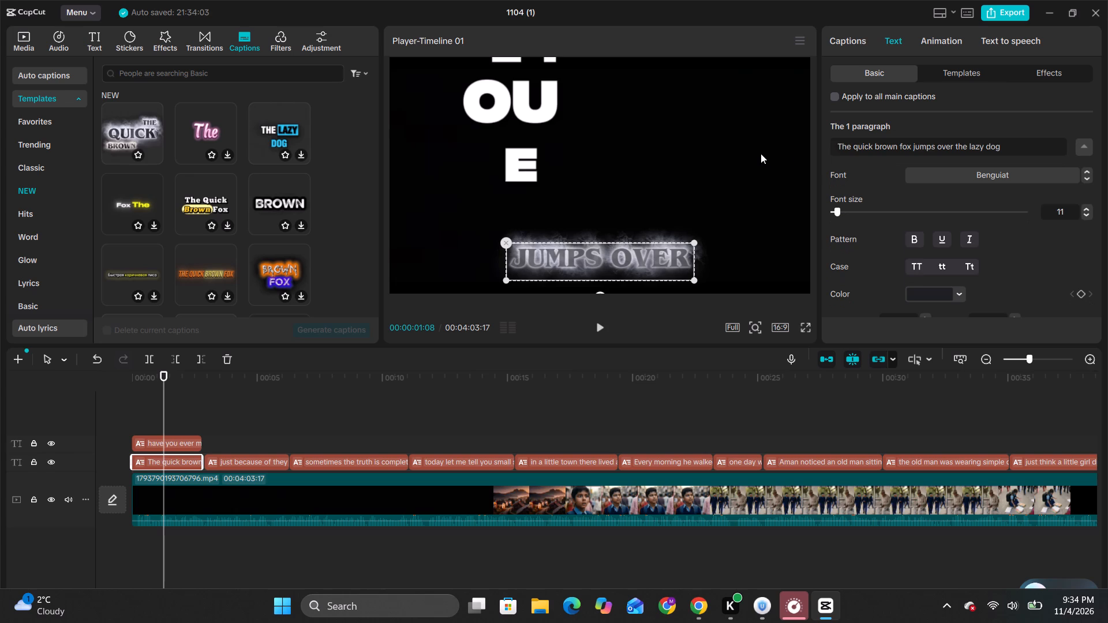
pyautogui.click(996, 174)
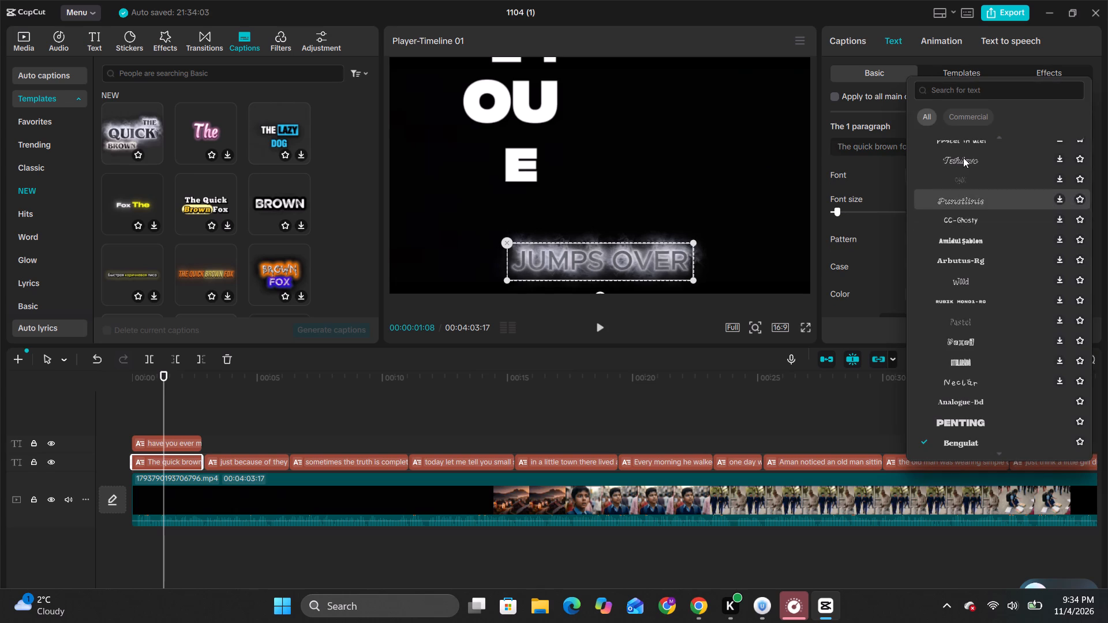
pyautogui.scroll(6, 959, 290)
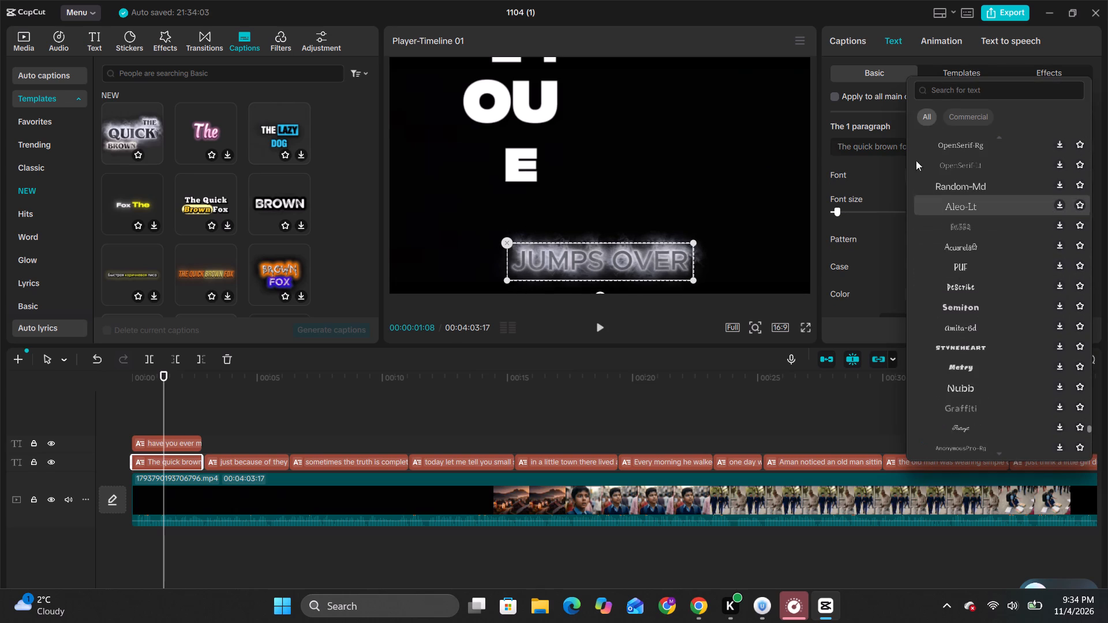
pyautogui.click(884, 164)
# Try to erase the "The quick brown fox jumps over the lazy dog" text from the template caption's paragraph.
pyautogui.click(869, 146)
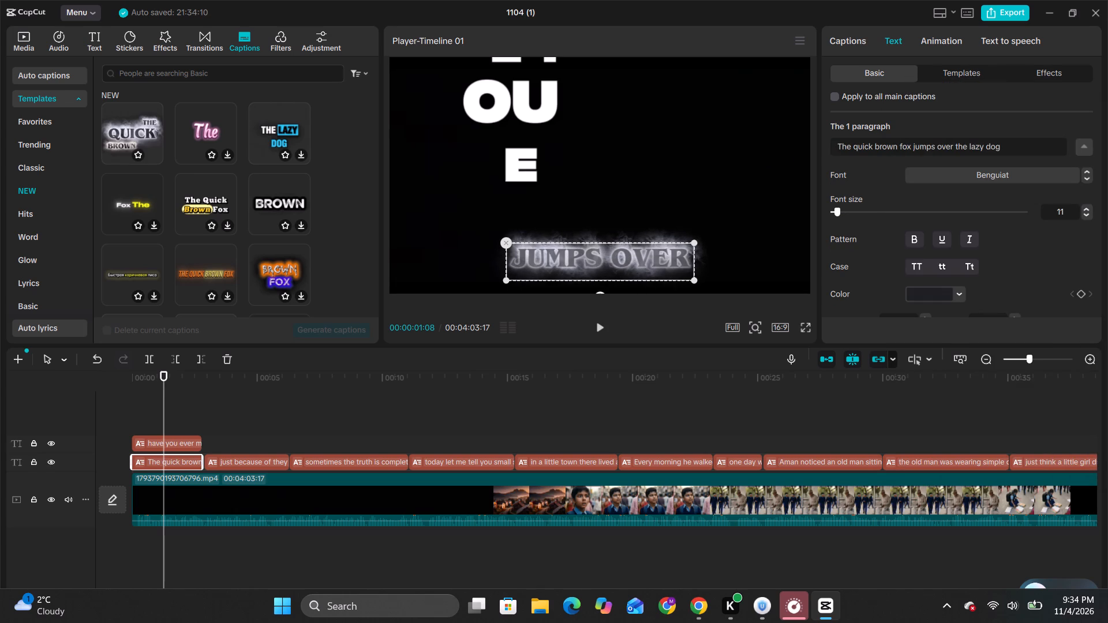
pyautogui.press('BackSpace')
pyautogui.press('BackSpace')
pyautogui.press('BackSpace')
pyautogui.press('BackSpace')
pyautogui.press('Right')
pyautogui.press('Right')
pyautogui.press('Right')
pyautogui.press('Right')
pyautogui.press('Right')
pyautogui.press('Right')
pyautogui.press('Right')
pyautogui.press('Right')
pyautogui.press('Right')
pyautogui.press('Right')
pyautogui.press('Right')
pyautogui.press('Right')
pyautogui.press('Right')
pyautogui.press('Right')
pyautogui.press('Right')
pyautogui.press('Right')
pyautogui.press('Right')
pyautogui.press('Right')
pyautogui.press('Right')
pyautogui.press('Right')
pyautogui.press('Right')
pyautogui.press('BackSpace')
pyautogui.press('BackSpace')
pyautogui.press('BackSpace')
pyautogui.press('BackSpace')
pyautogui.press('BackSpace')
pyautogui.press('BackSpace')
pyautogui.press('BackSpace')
# Turn on applying the template caption's text settings to all main captions.
pyautogui.scroll(-9, 915, 188)
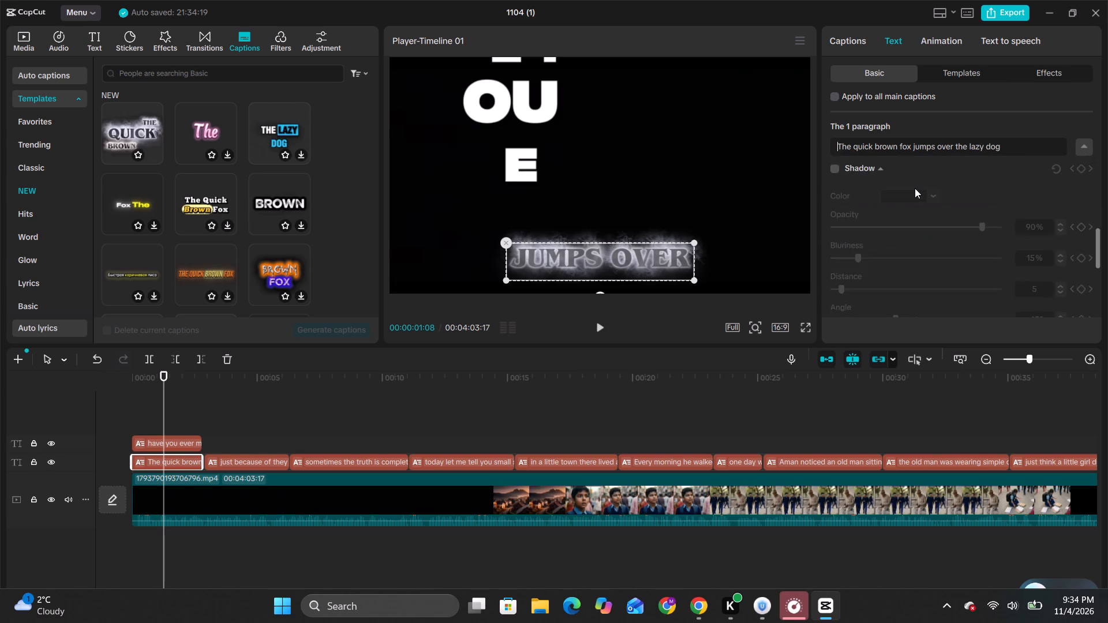
pyautogui.scroll(-5, 915, 188)
pyautogui.scroll(5, 915, 187)
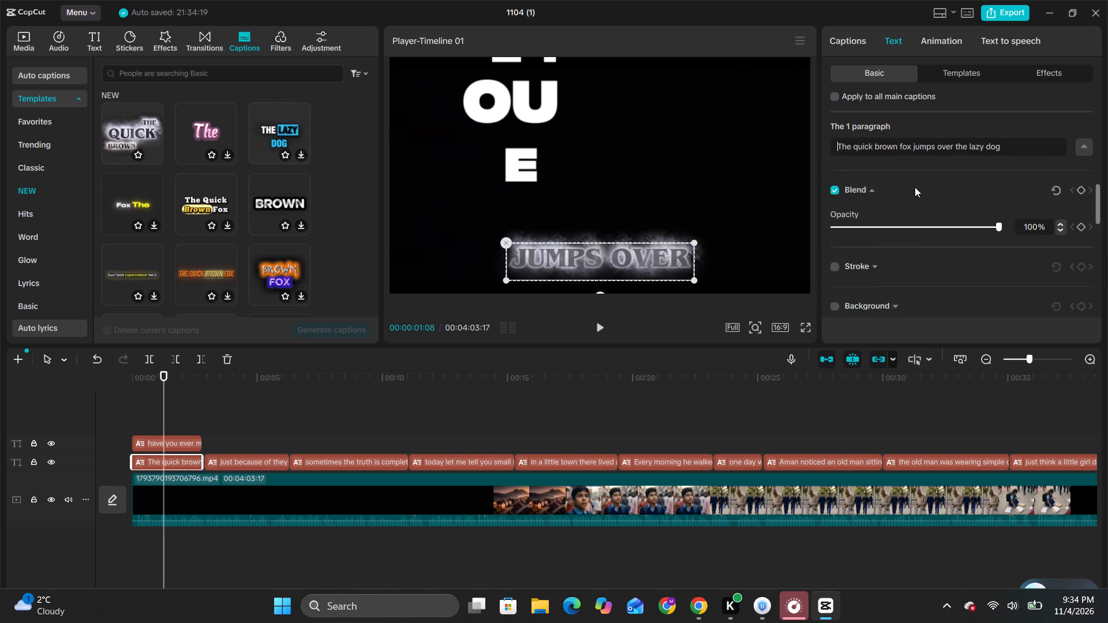
pyautogui.scroll(18, 915, 187)
pyautogui.click(870, 99)
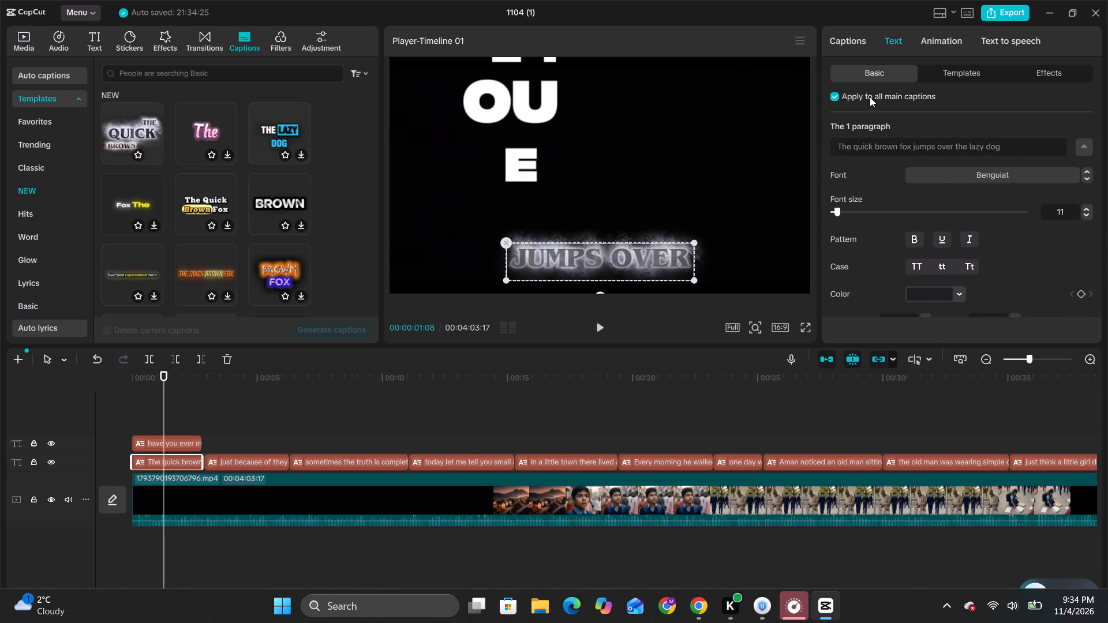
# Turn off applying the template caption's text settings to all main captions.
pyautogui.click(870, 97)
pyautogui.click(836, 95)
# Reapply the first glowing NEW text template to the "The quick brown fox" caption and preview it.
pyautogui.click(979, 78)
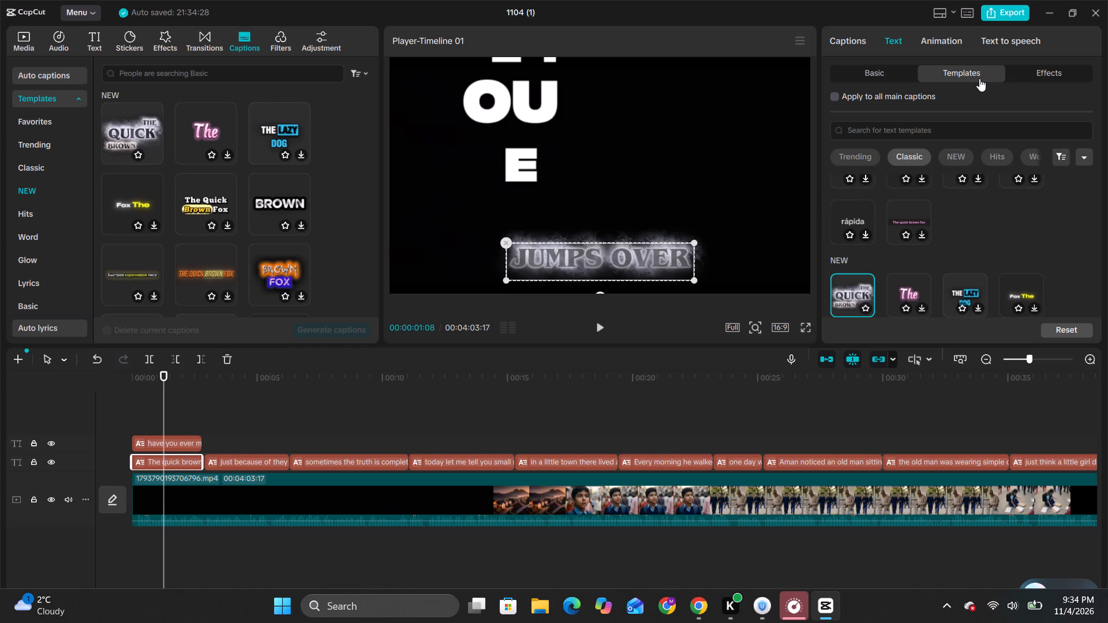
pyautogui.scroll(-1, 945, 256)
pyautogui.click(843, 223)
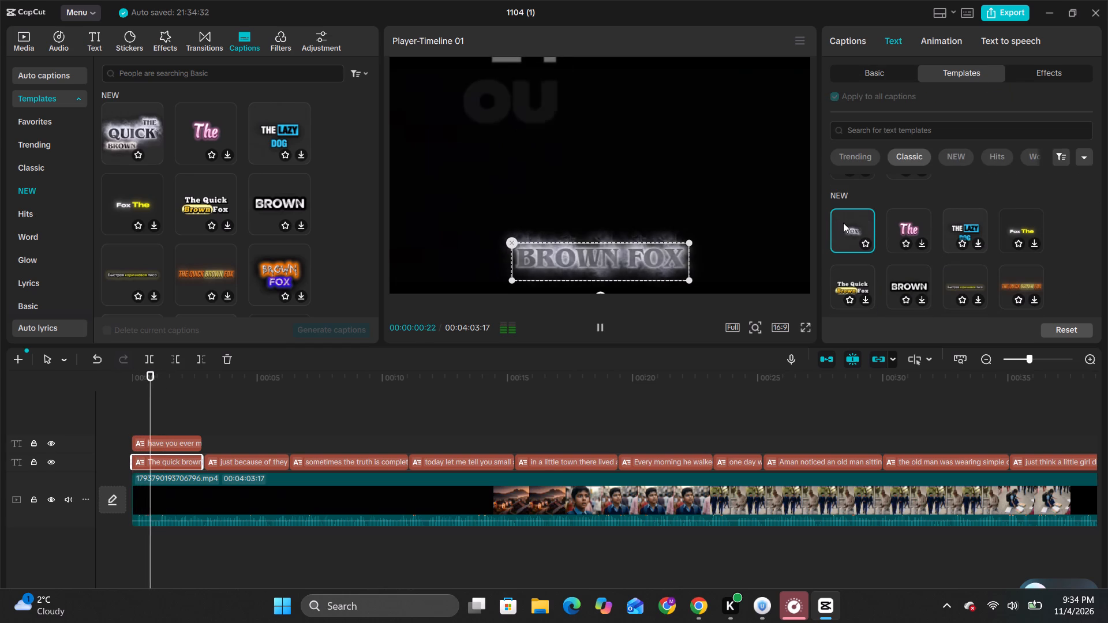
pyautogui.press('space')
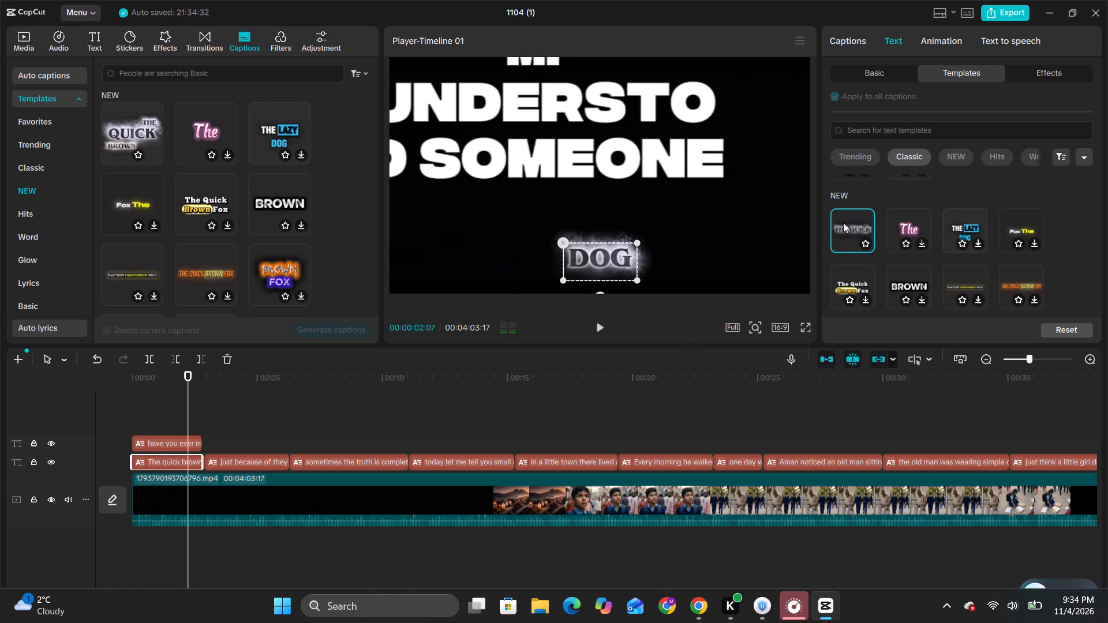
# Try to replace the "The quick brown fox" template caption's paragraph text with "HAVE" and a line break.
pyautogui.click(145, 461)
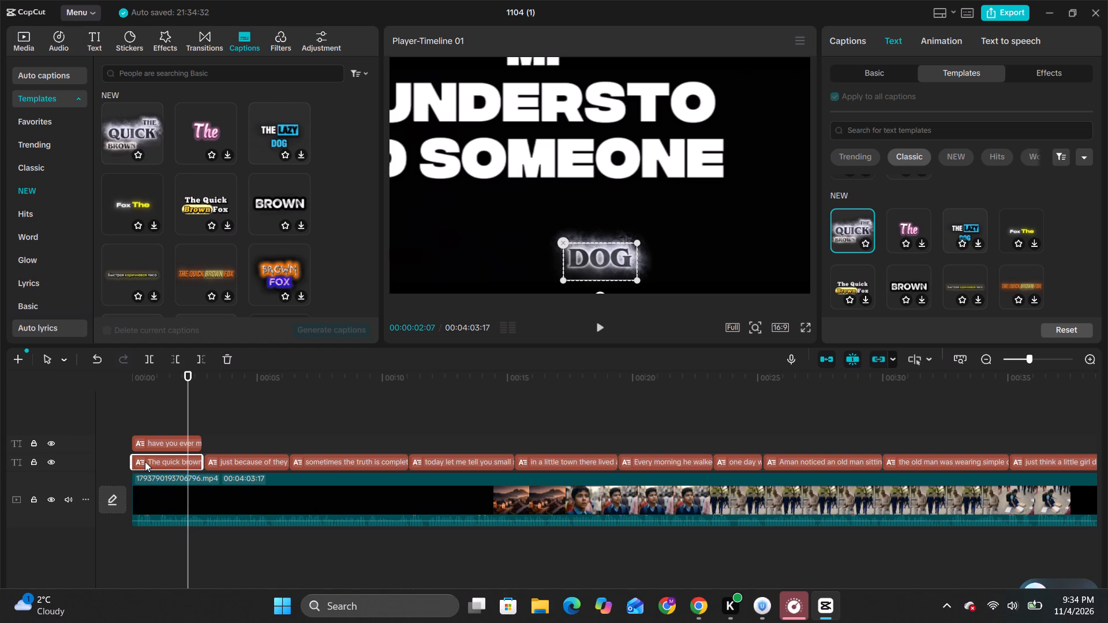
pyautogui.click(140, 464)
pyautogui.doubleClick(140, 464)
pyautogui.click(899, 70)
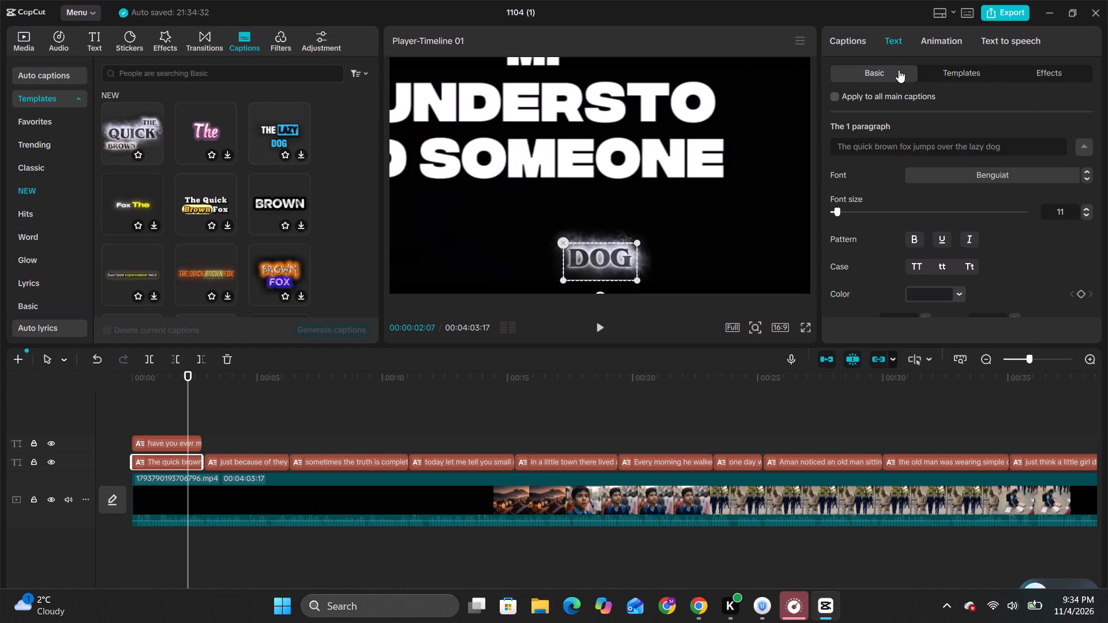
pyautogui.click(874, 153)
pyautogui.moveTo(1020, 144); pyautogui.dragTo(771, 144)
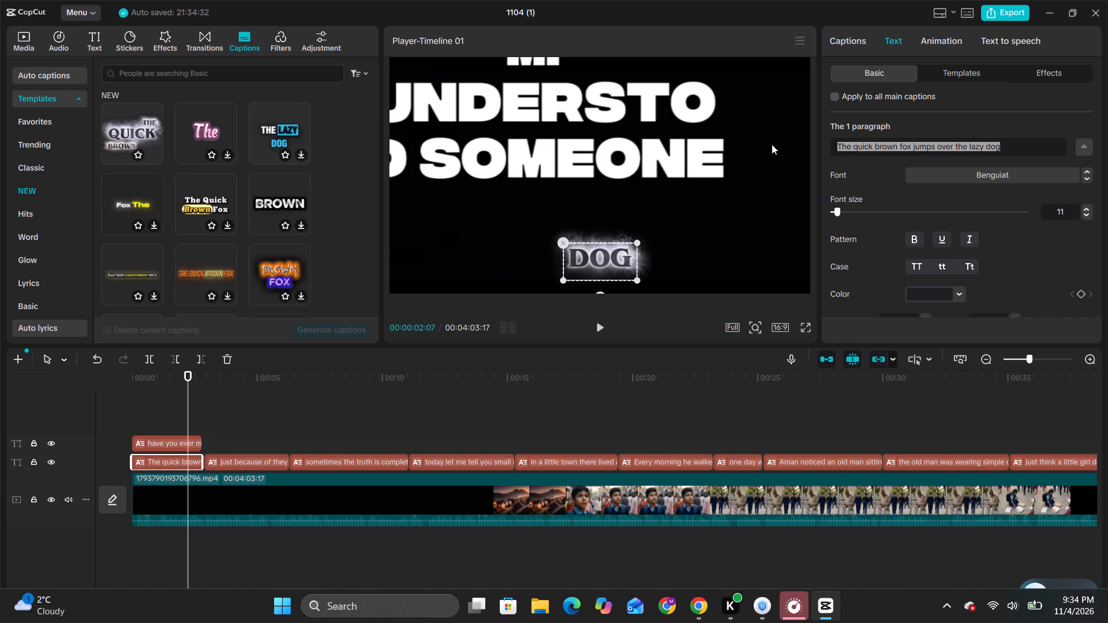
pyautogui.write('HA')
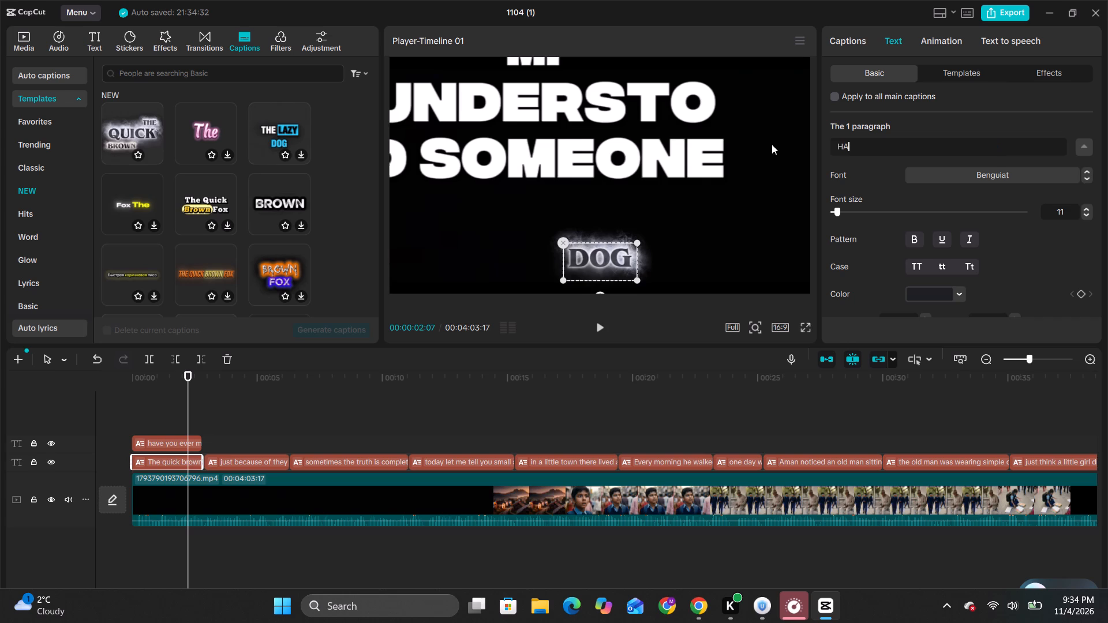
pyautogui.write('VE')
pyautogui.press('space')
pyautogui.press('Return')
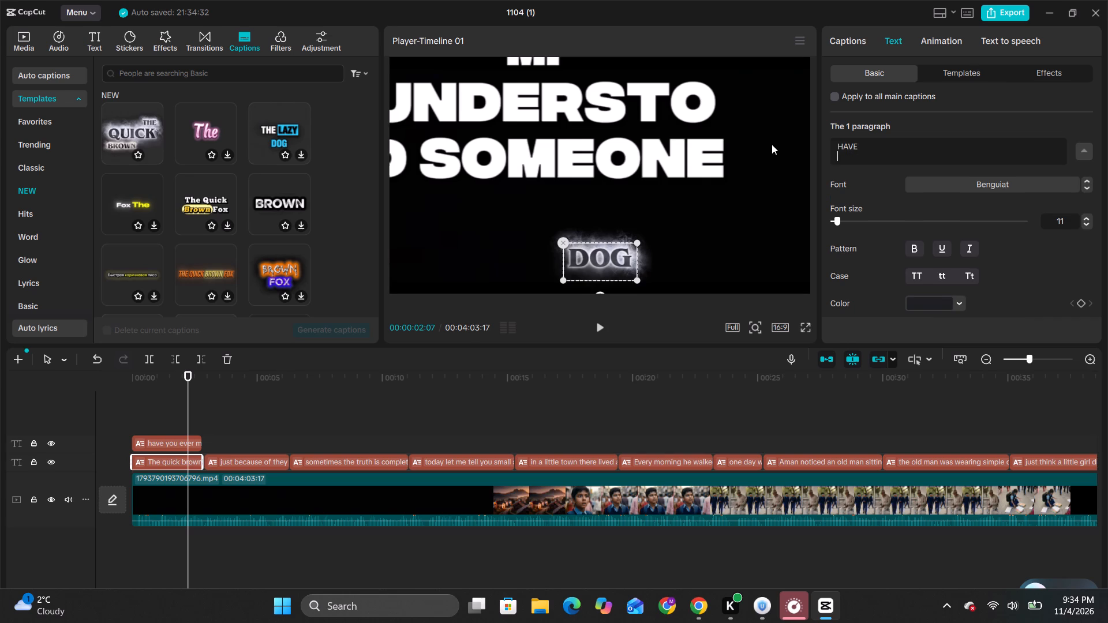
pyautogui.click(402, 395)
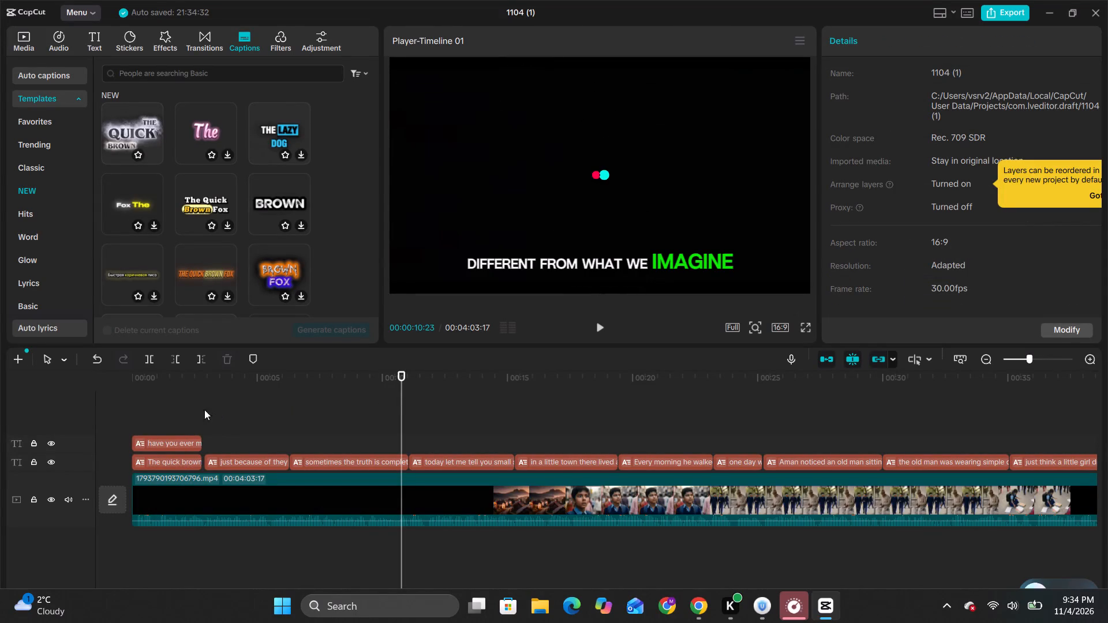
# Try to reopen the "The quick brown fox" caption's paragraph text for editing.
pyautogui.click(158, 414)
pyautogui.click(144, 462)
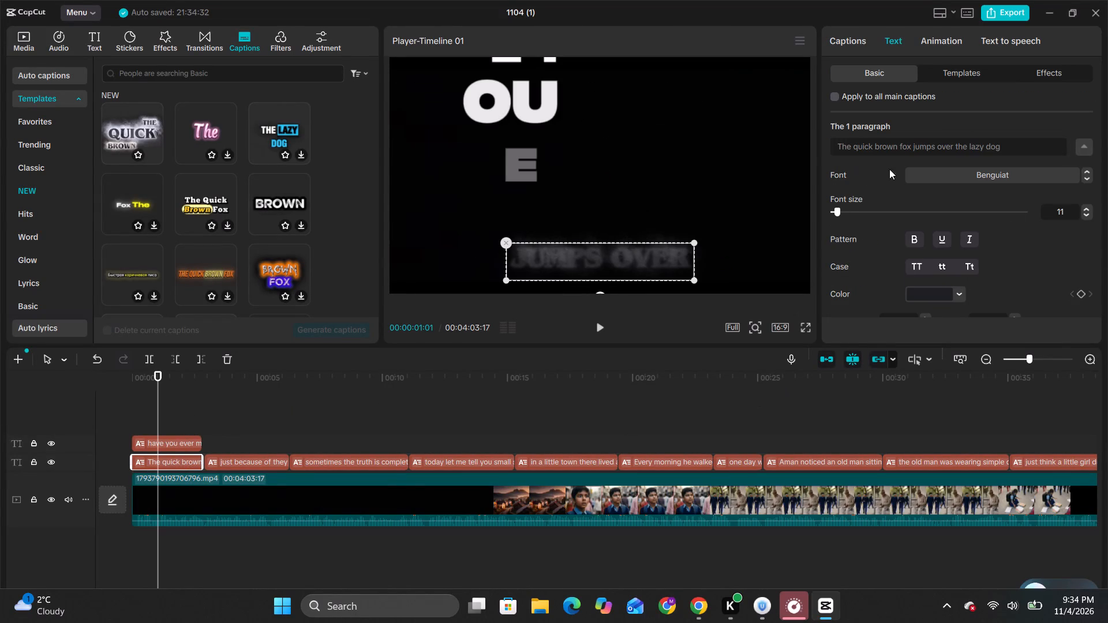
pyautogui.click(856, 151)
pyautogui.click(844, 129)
# Undo the recent caption edits back through the insertion of the glowing "The quick brown fox" template on the lower caption track.
pyautogui.click(94, 359)
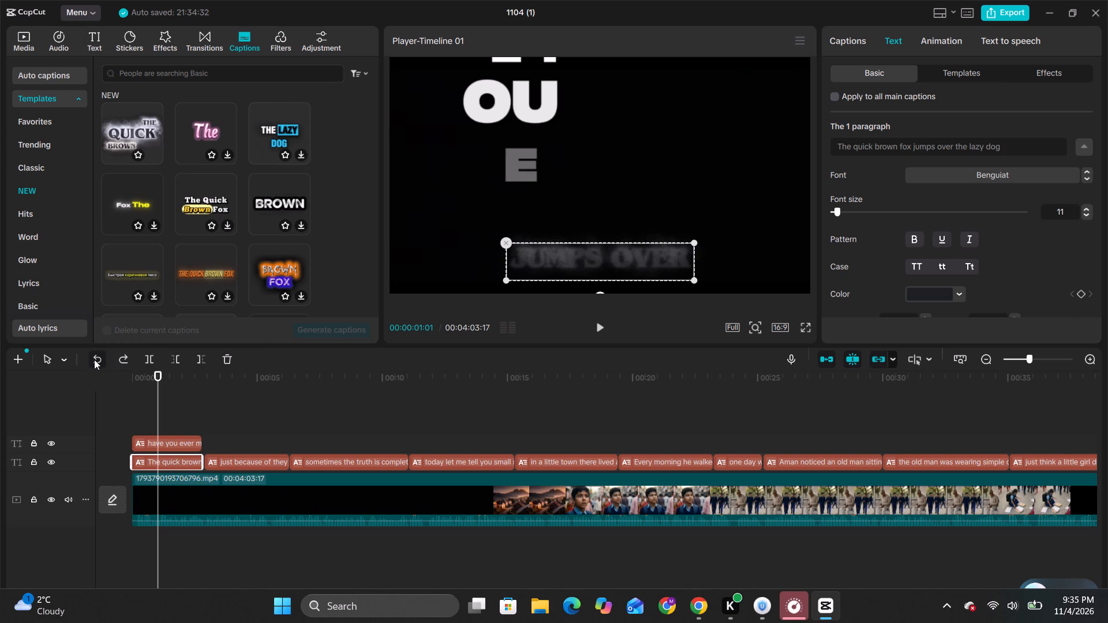
pyautogui.click(94, 359)
pyautogui.click(94, 359)
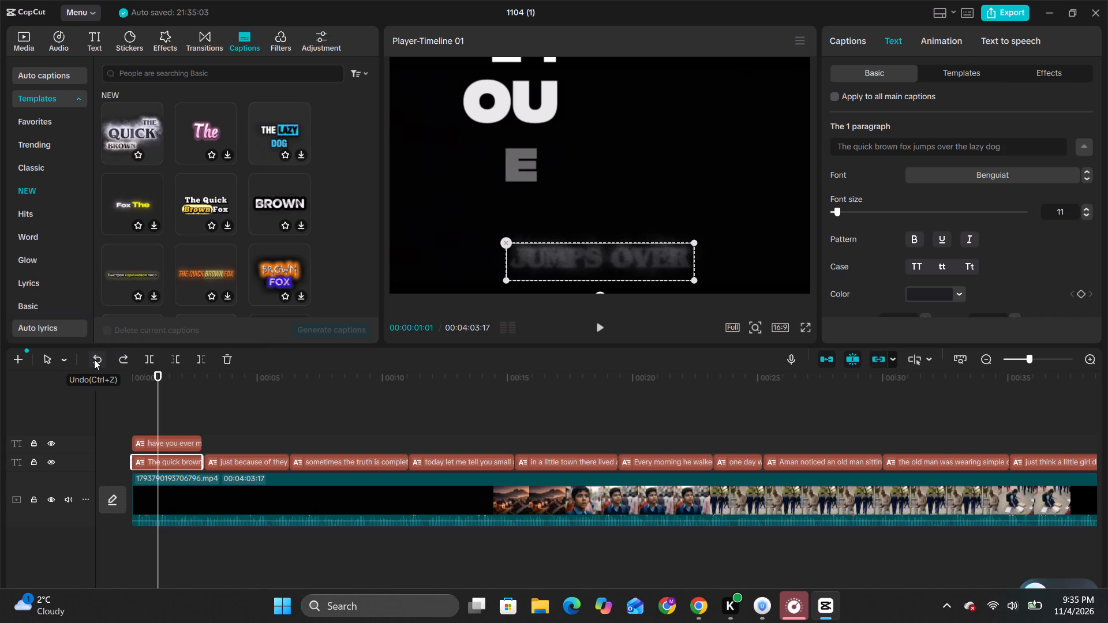
pyautogui.click(94, 359)
pyautogui.click(94, 359)
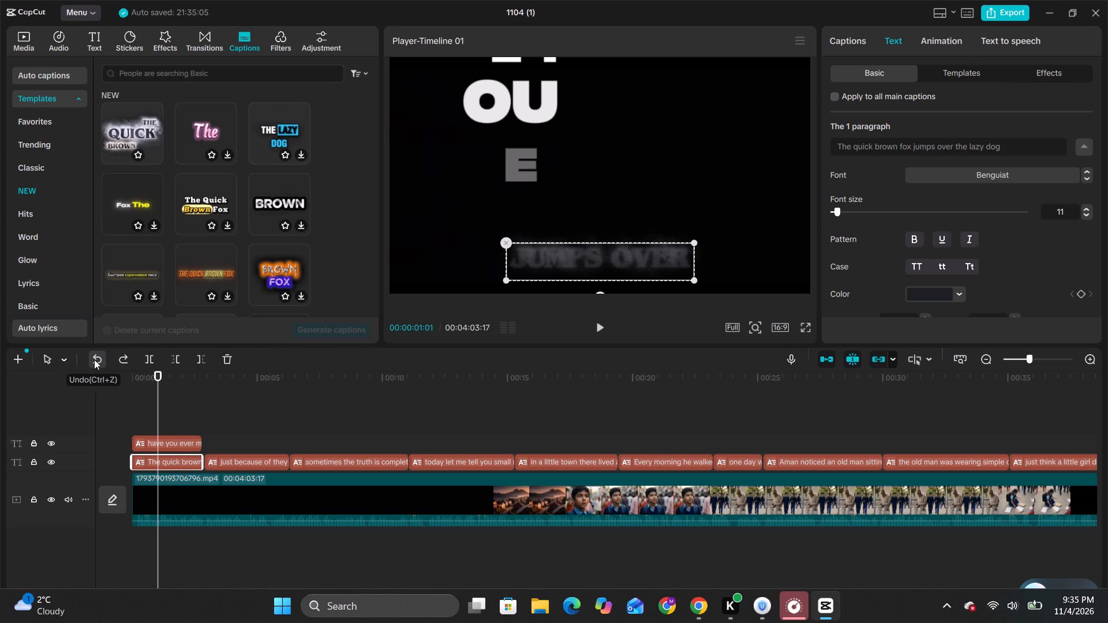
pyautogui.click(94, 359)
pyautogui.click(94, 359)
pyautogui.click(94, 359)
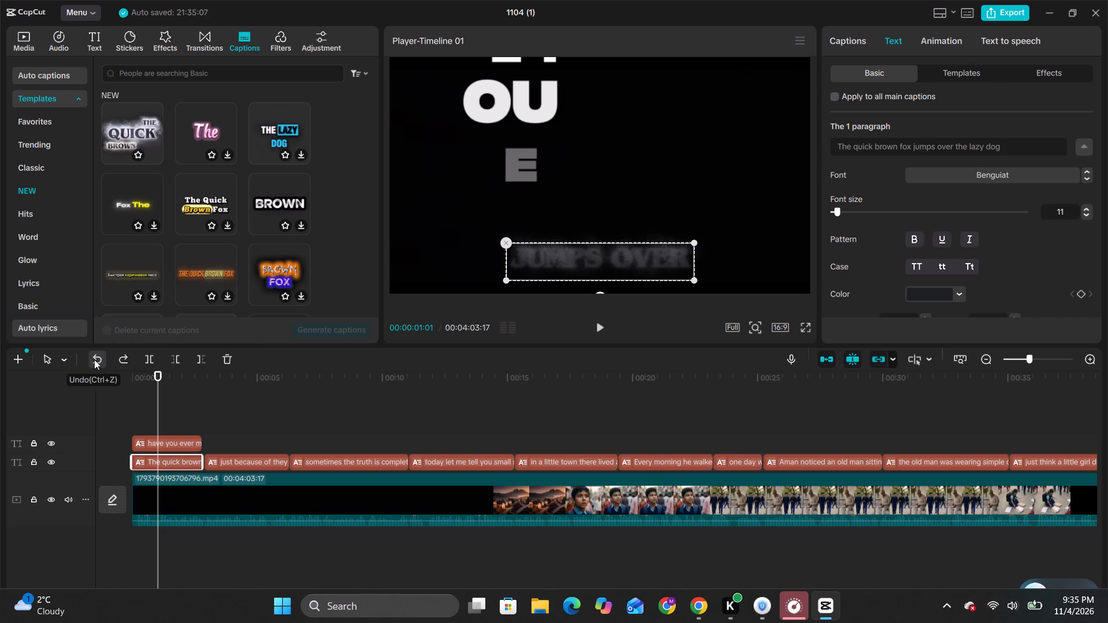
pyautogui.click(94, 359)
pyautogui.click(94, 359)
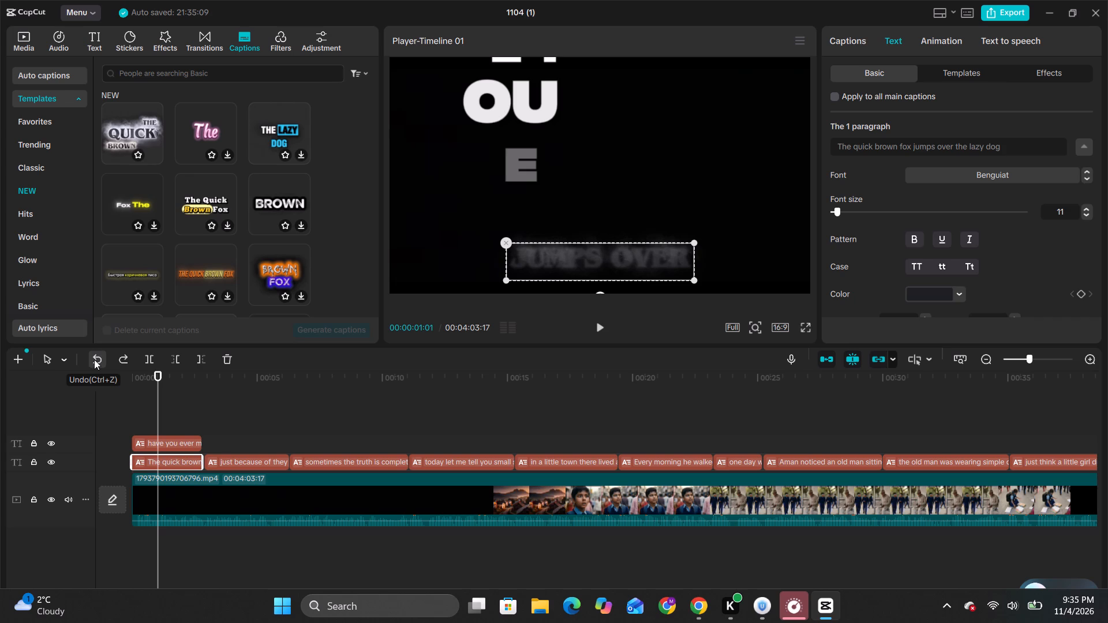
pyautogui.click(94, 359)
pyautogui.hotkey('ctrl', 'z')
pyautogui.hotkey('ctrl', 'z')
pyautogui.hotkey('ctrl', 'z')
pyautogui.hotkey('ctrl', 'z')
pyautogui.hotkey('ctrl', 'z')
pyautogui.hotkey('ctrl', 'z')
pyautogui.hotkey('ctrl', 'z')
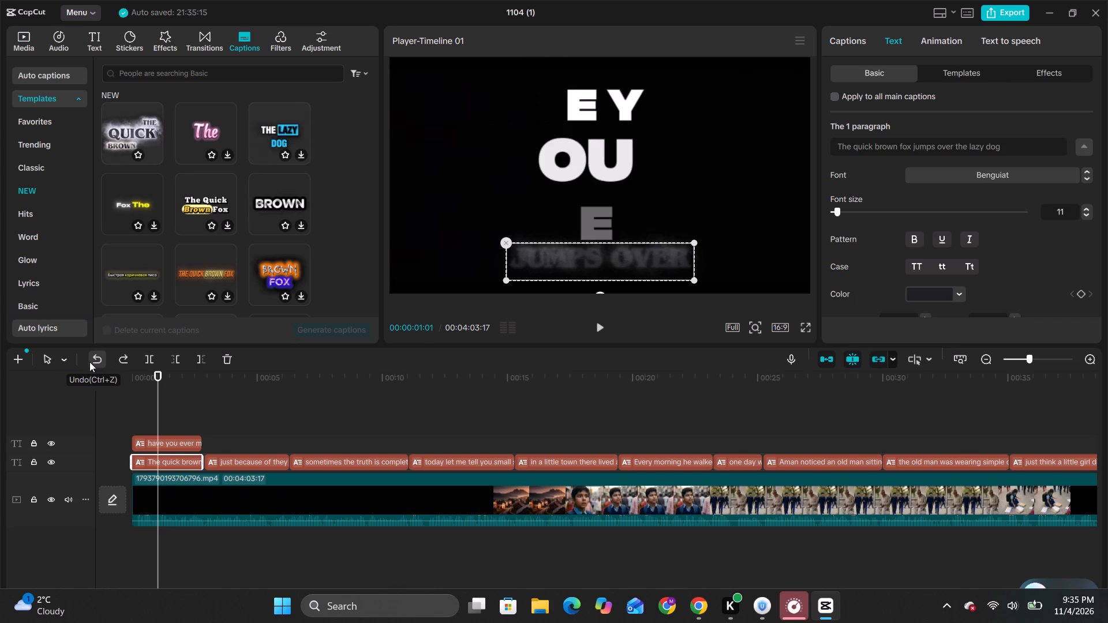
pyautogui.hotkey('ctrl', 'z')
pyautogui.hotkey('ctrl', 'z')
pyautogui.hotkey('ctrl', 'z')
pyautogui.hotkey('ctrl', 'z')
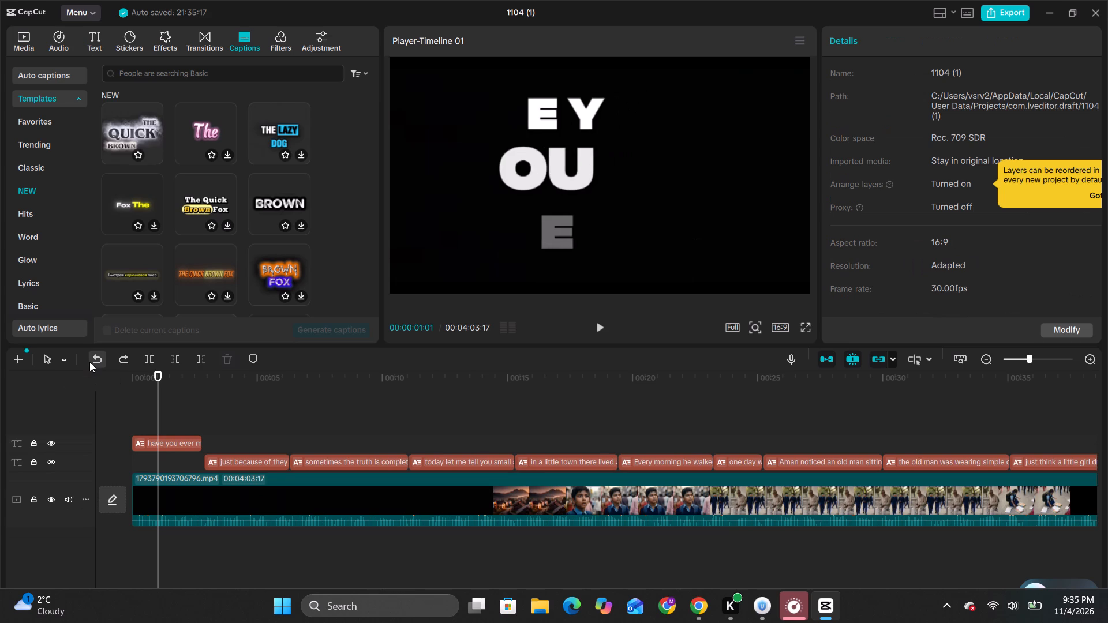
# Undo the upper template caption's resizing and repositioning, and the deletion of the first auto-caption, "have you ever misunderstood someone".
pyautogui.hotkey('ctrl', 'z')
pyautogui.hotkey('ctrl', 'z')
pyautogui.hotkey('ctrl', 'z')
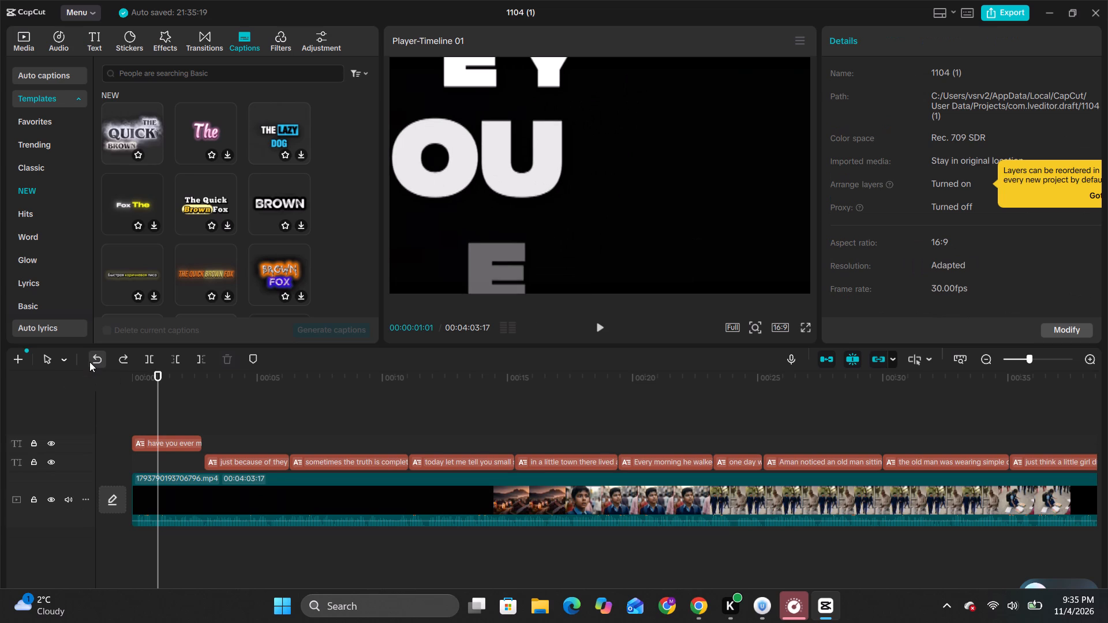
pyautogui.hotkey('ctrl', 'z')
pyautogui.hotkey('ctrl', 'z')
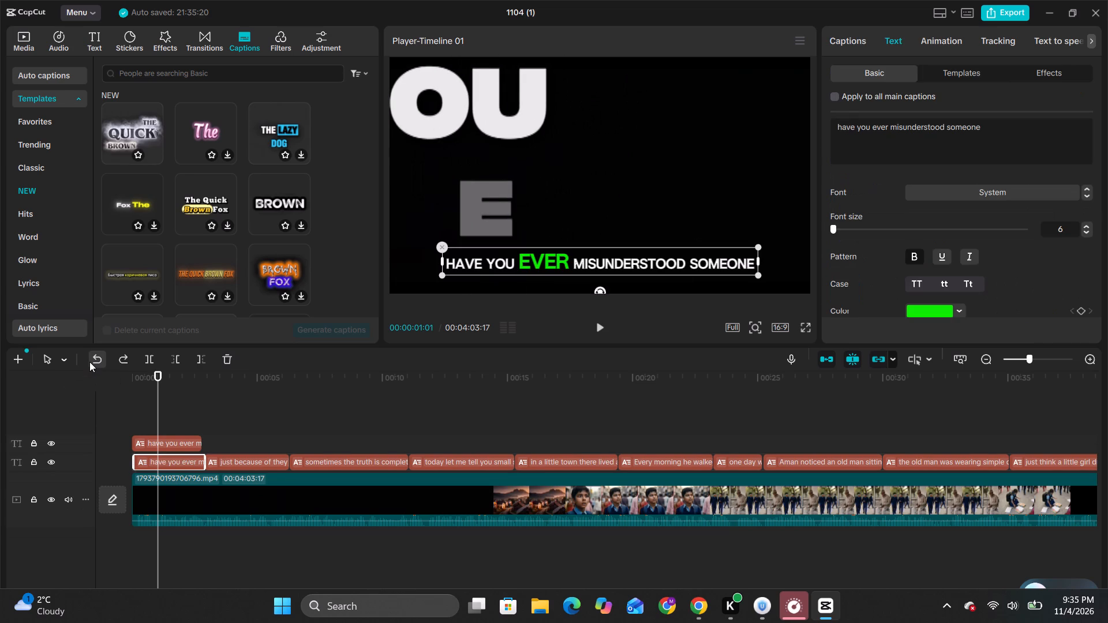
# Undo the upper-track template caption's text and position edits back through its insertion, leaving only the auto-captions track.
pyautogui.hotkey('ctrl', 'z')
pyautogui.hotkey('ctrl', 'z')
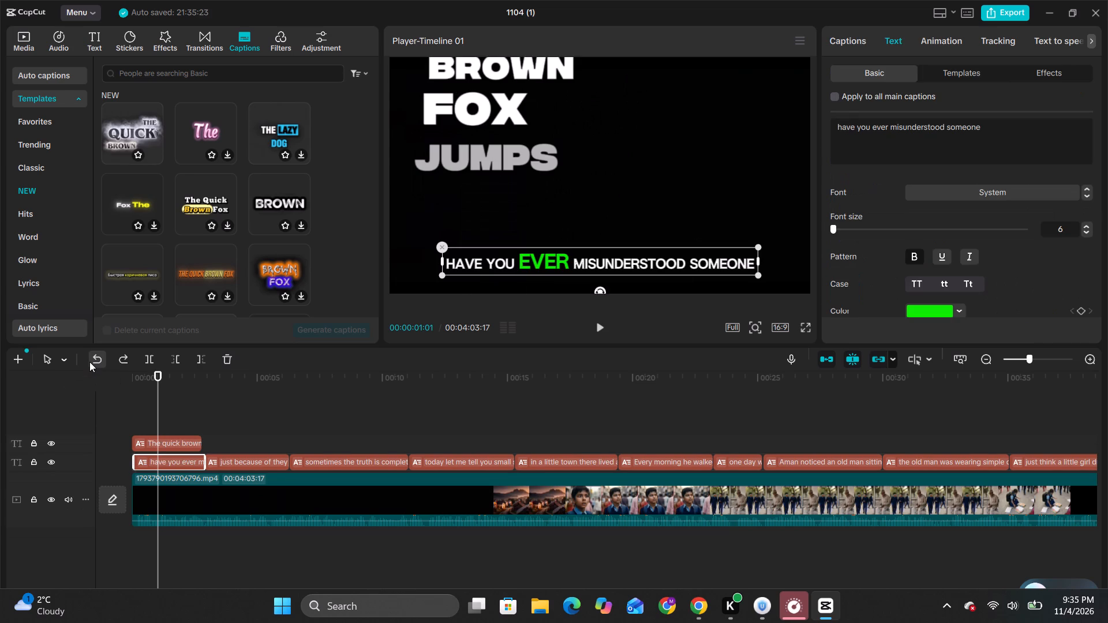
pyautogui.hotkey('ctrl', 'z')
pyautogui.hotkey('ctrl', 'z')
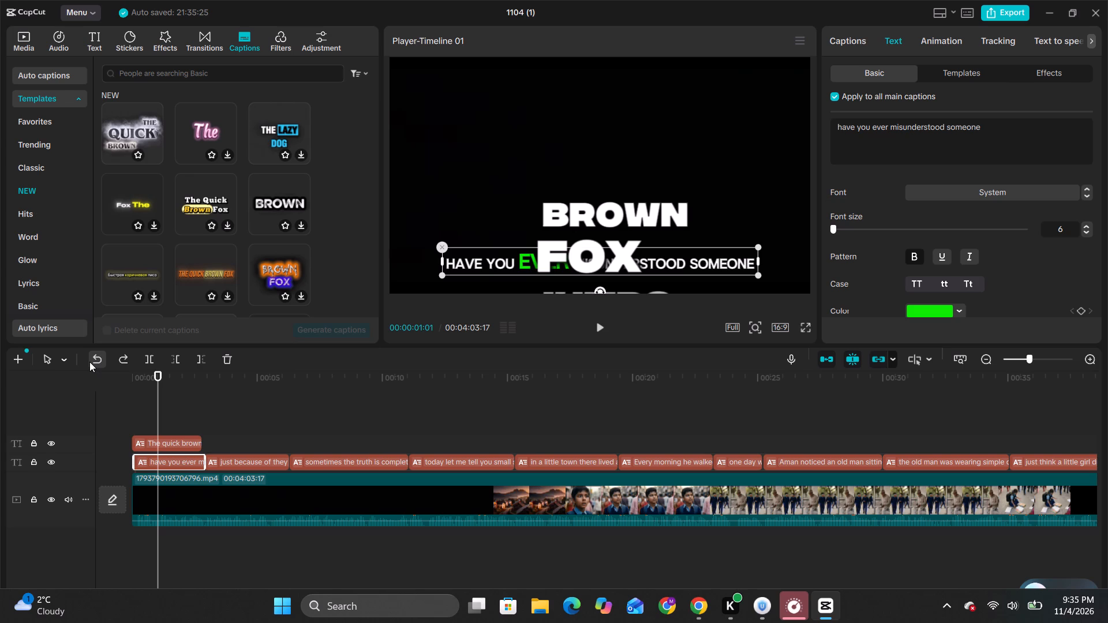
pyautogui.hotkey('ctrl', 'z')
pyautogui.hotkey('ctrl', 'z')
pyautogui.hotkey('ctrl', 'z')
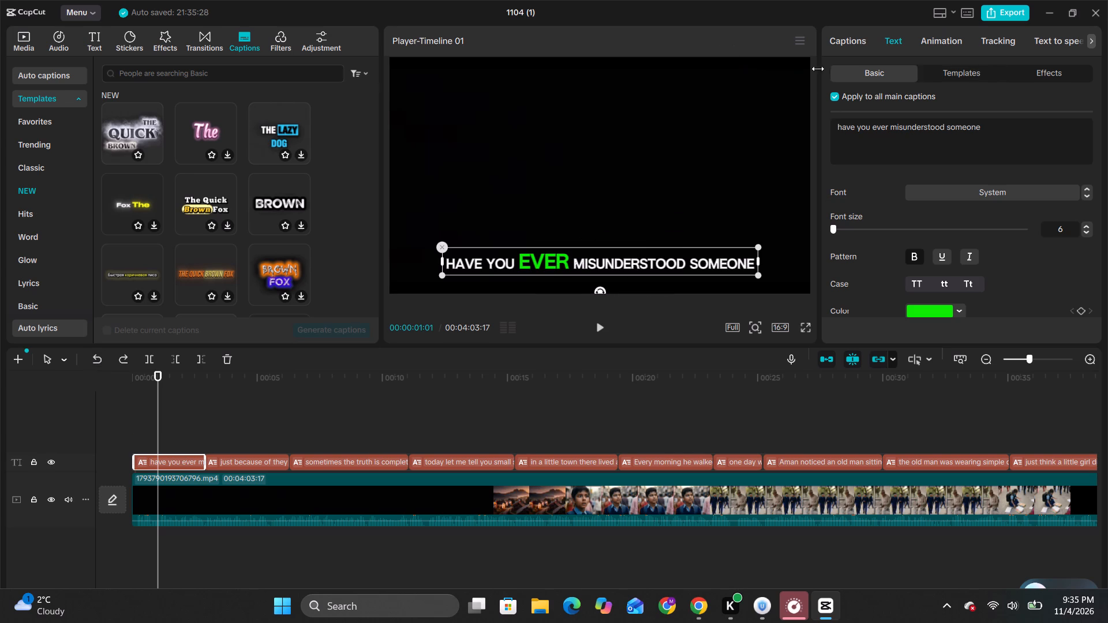
# Move only the "have you ever misunderstood someone" caption to the middle of the frame, with applying to all main captions turned off, and preview it.
pyautogui.click(837, 93)
pyautogui.moveTo(608, 260); pyautogui.dragTo(609, 153)
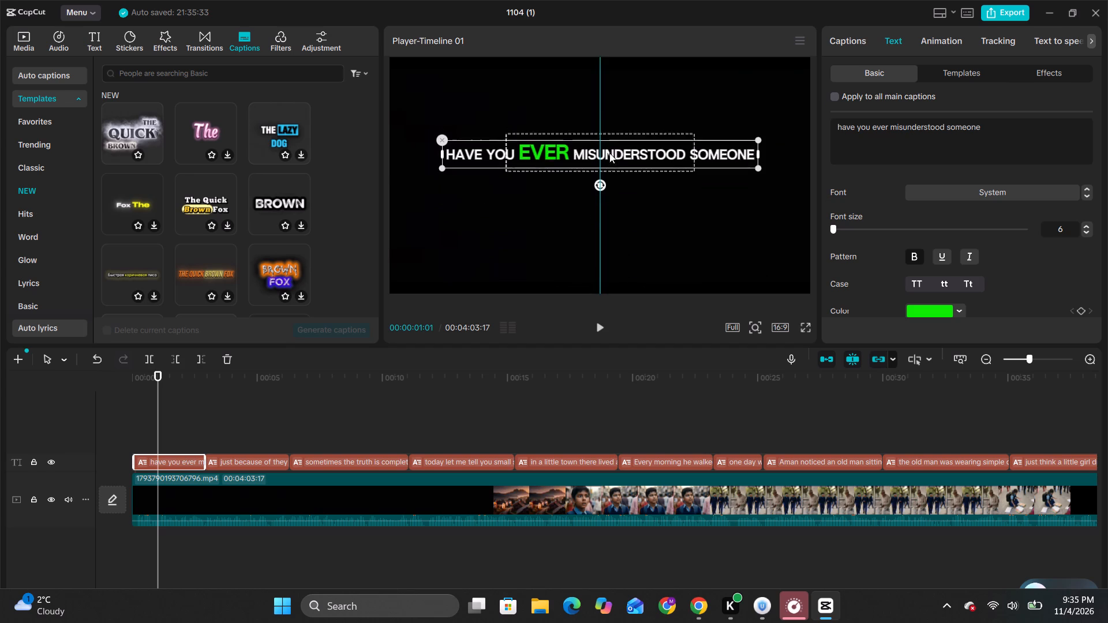
pyautogui.moveTo(609, 153); pyautogui.dragTo(609, 172)
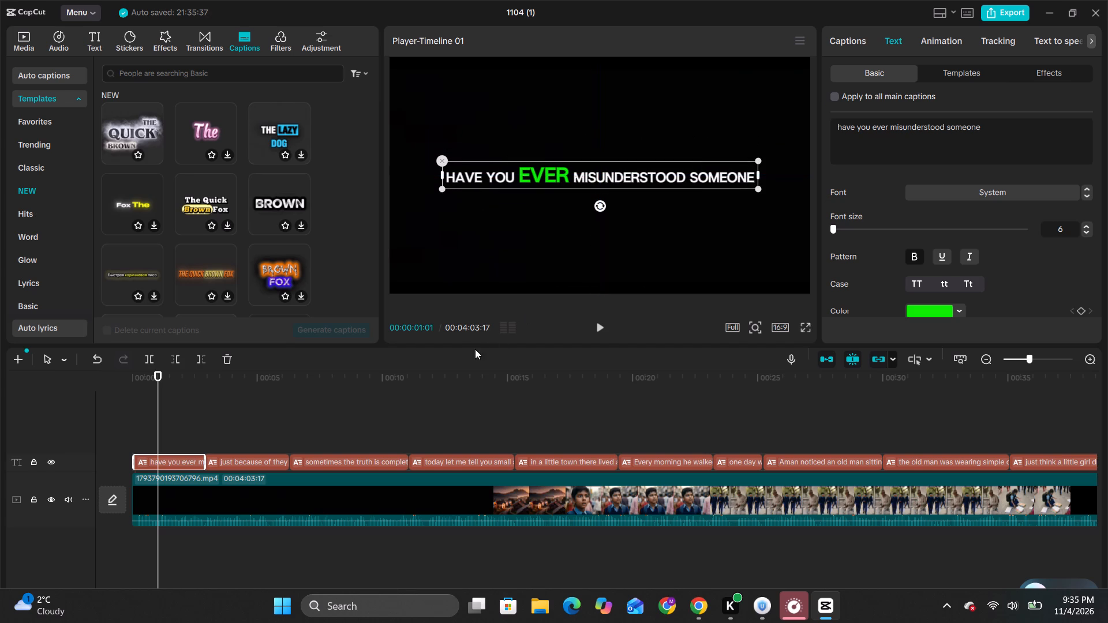
pyautogui.press('space')
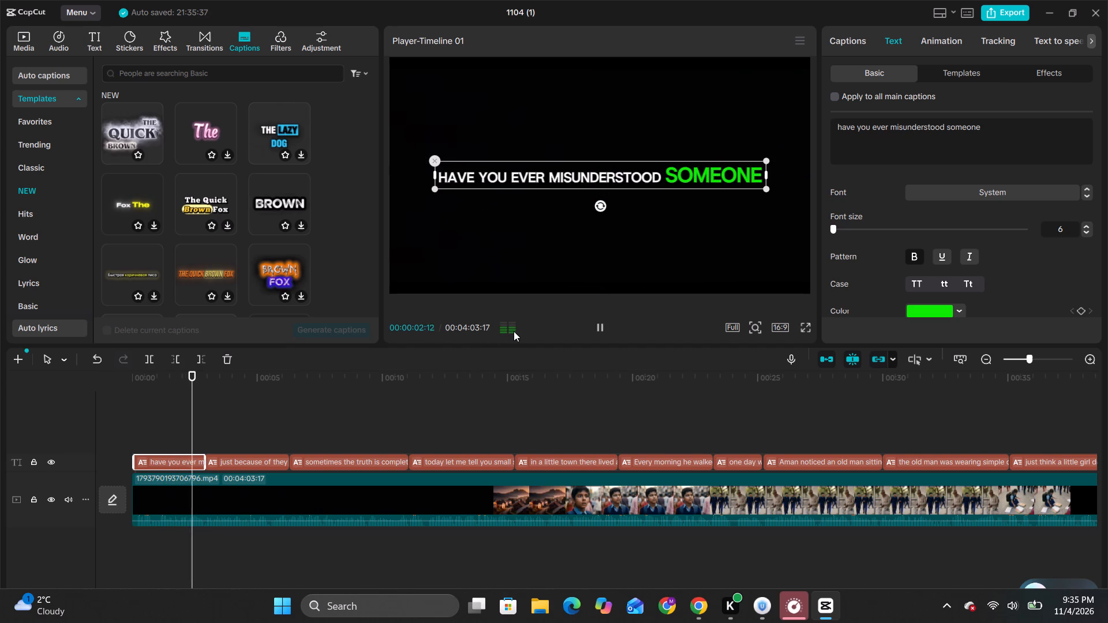
pyautogui.press('space')
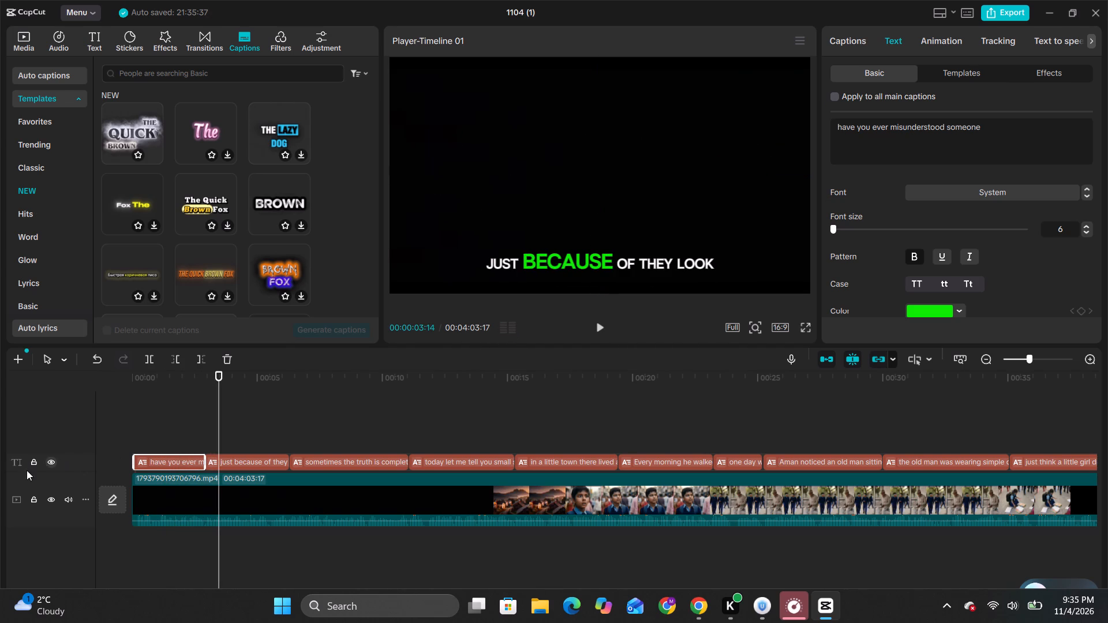
# Move the "just because of they look good or behaved" caption up to the middle of the frame.
pyautogui.click(245, 463)
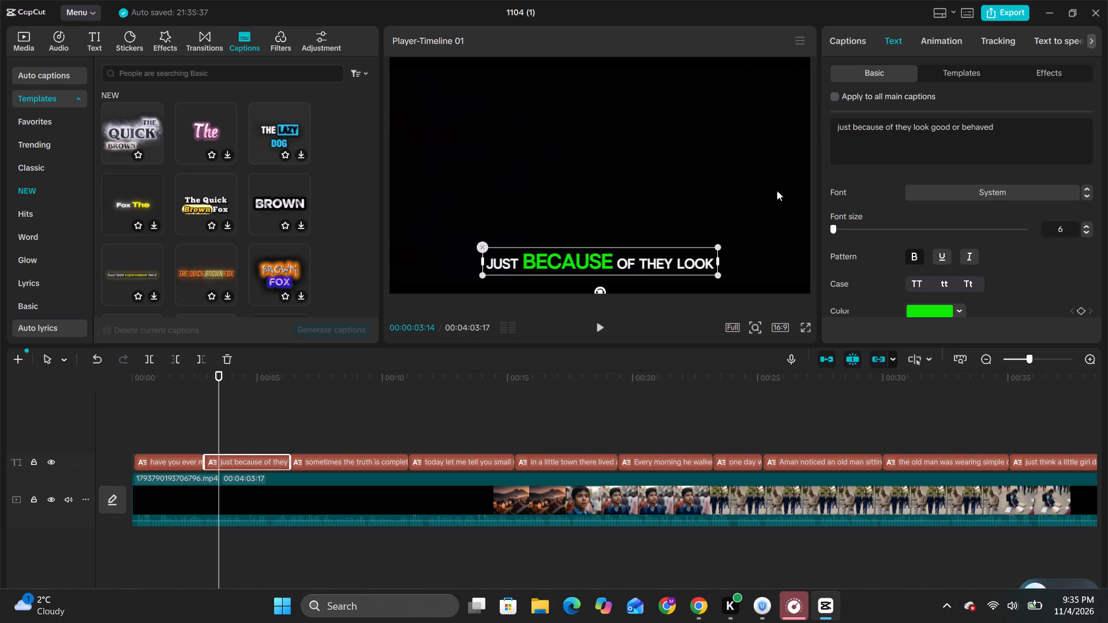
pyautogui.moveTo(572, 262); pyautogui.dragTo(577, 184)
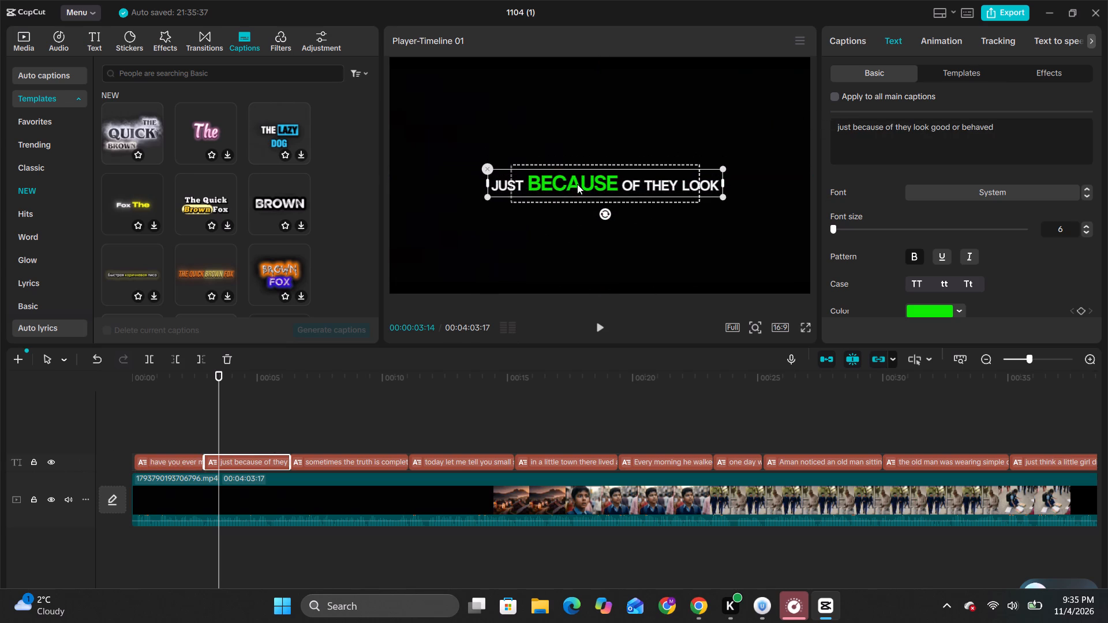
pyautogui.moveTo(577, 184); pyautogui.dragTo(578, 176)
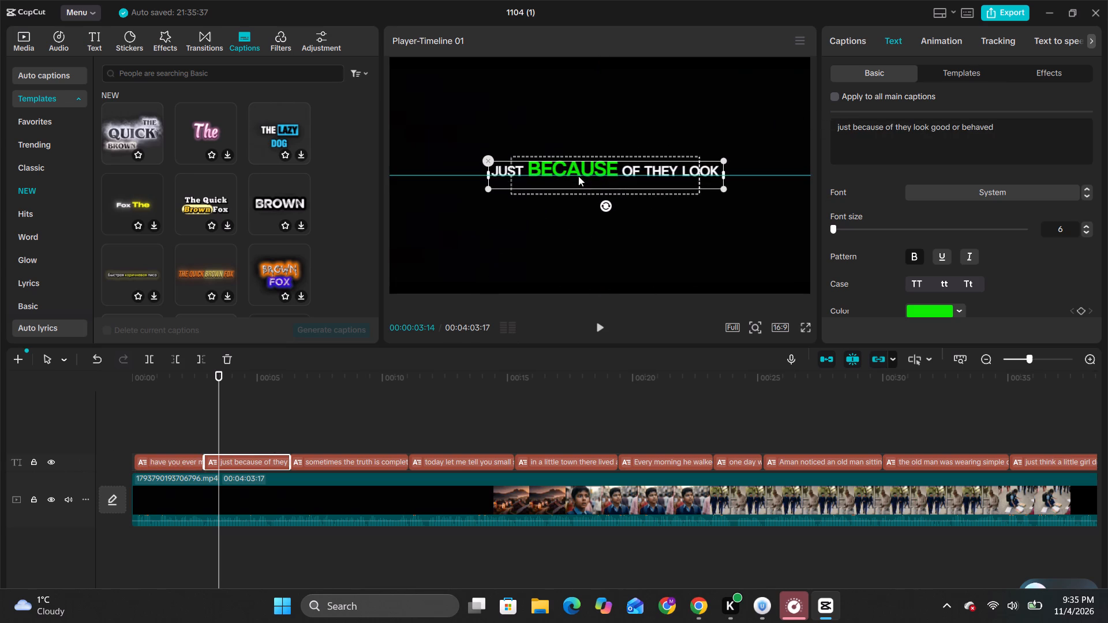
pyautogui.moveTo(578, 176); pyautogui.dragTo(573, 176)
# Move the "sometimes the truth is completely different from what we imagine" caption up to the centre of the frame.
pyautogui.click(346, 466)
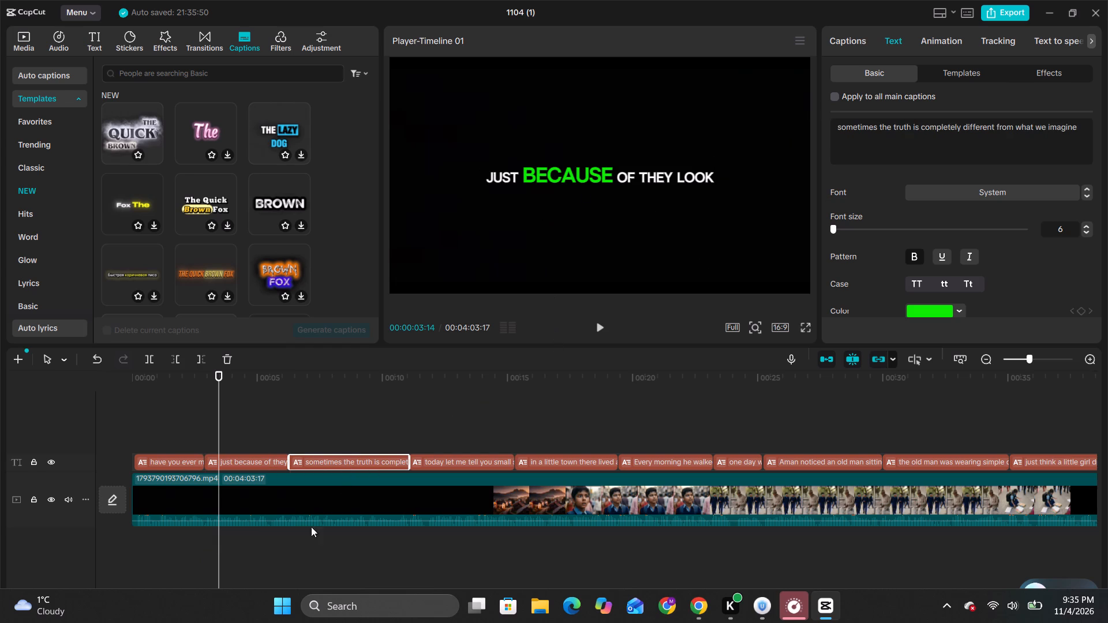
pyautogui.click(344, 438)
pyautogui.click(555, 258)
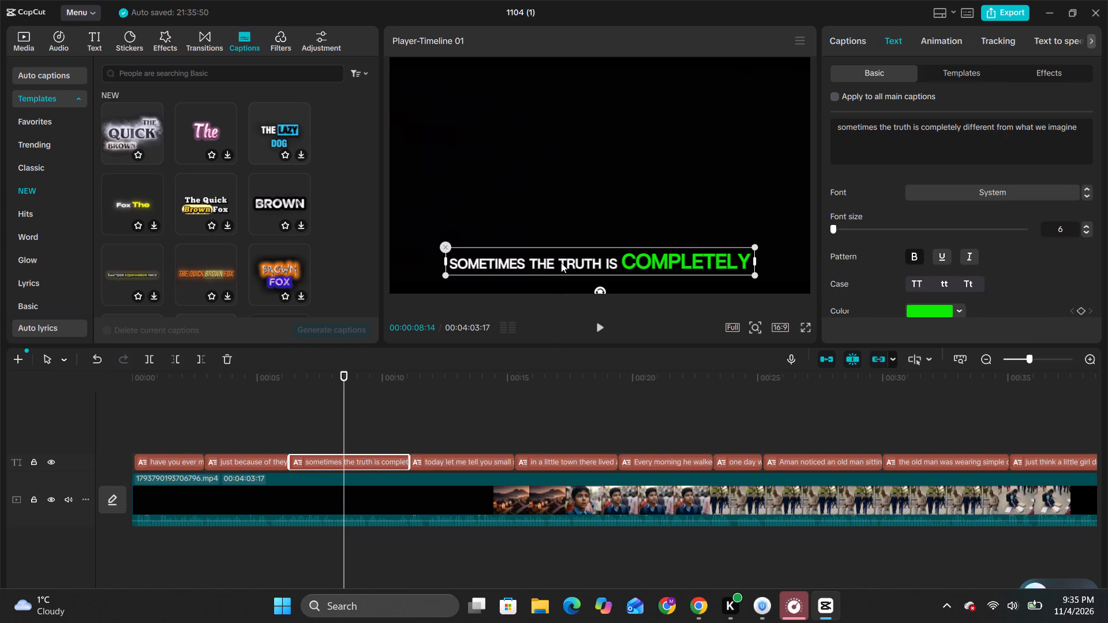
pyautogui.moveTo(564, 262); pyautogui.dragTo(567, 174)
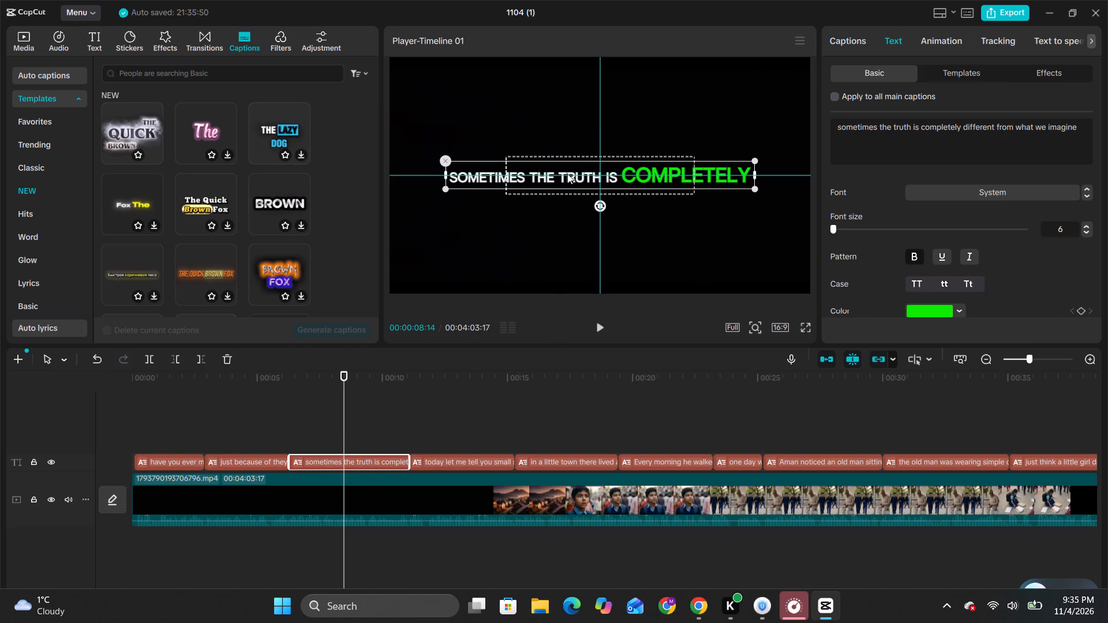
pyautogui.moveTo(567, 174); pyautogui.dragTo(567, 174)
# Move the "today let me tell you small story with a beautiful lesson" caption to the centre of the frame and preview it.
pyautogui.click(476, 442)
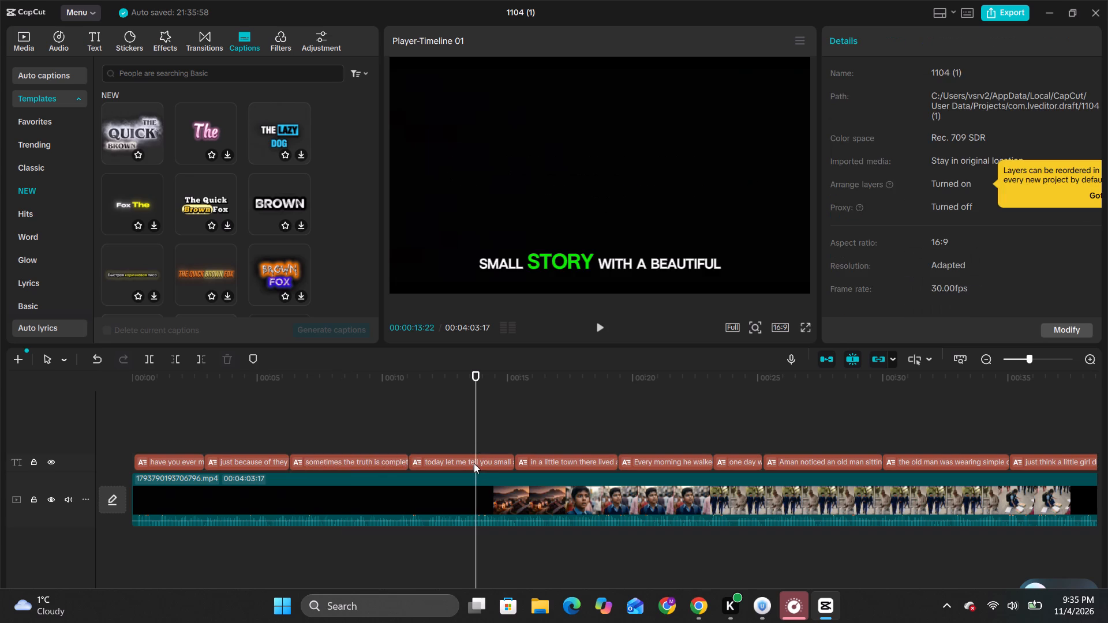
pyautogui.click(474, 463)
pyautogui.moveTo(566, 263); pyautogui.dragTo(568, 226)
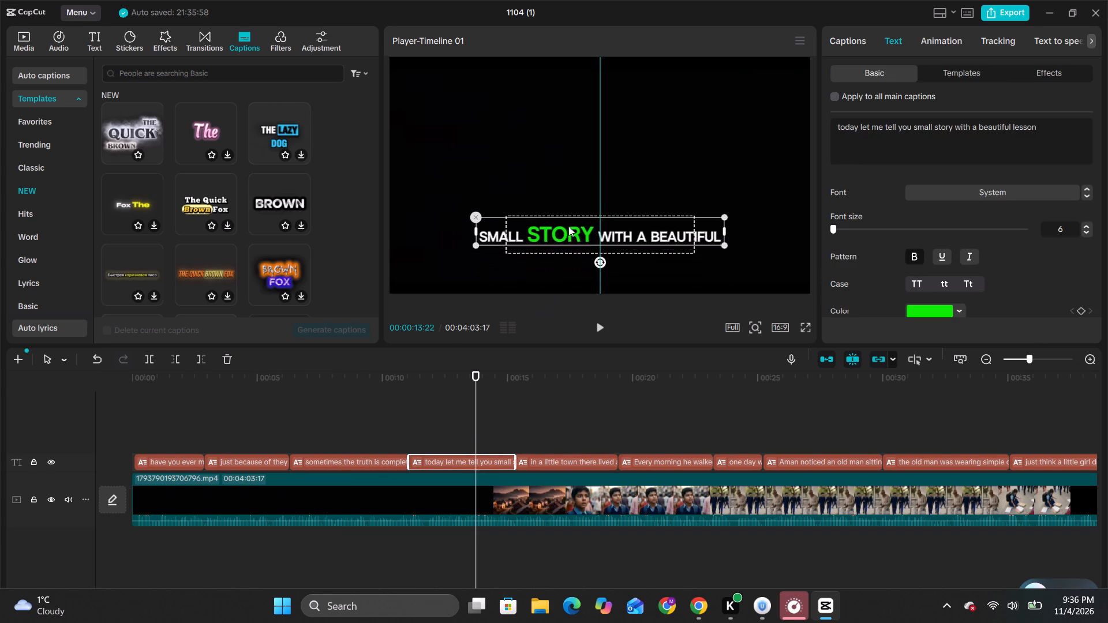
pyautogui.moveTo(568, 226); pyautogui.dragTo(564, 180)
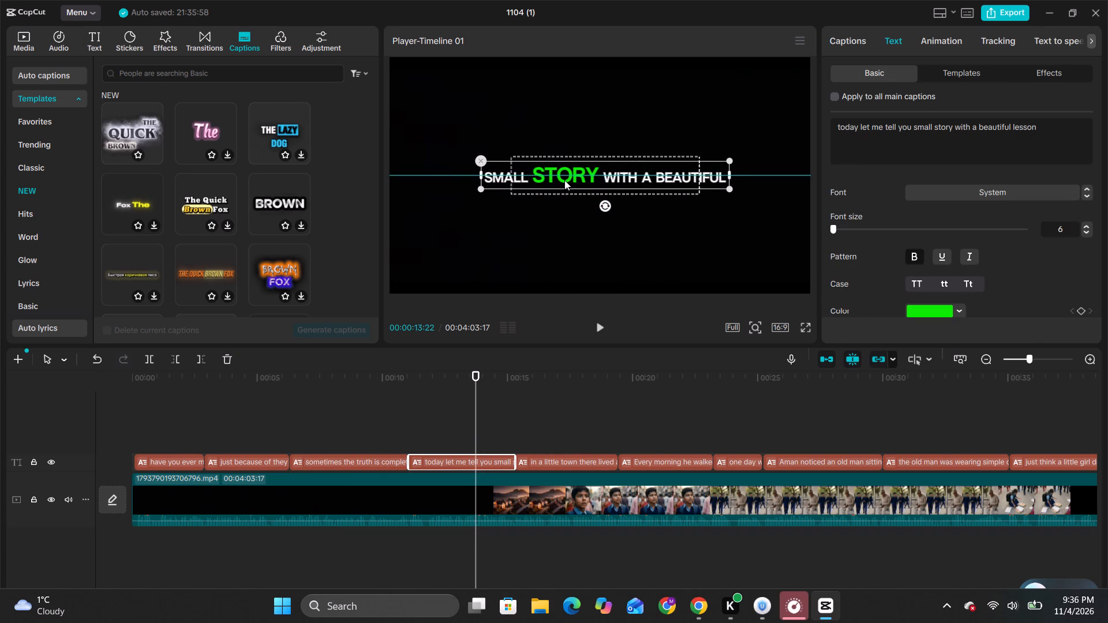
pyautogui.moveTo(564, 180); pyautogui.dragTo(568, 180)
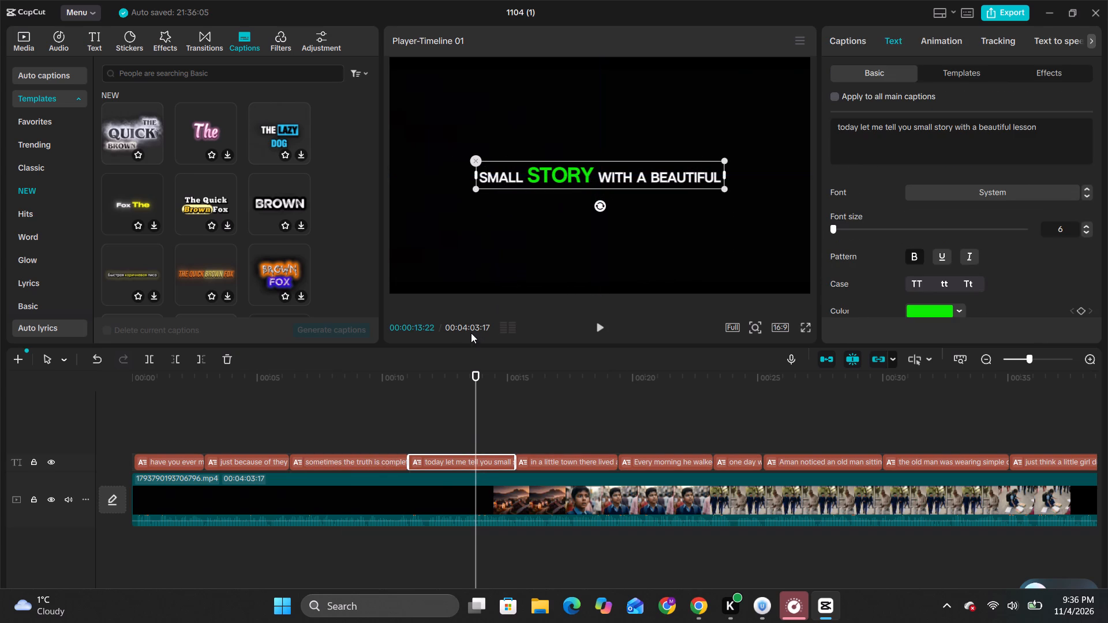
pyautogui.press('space')
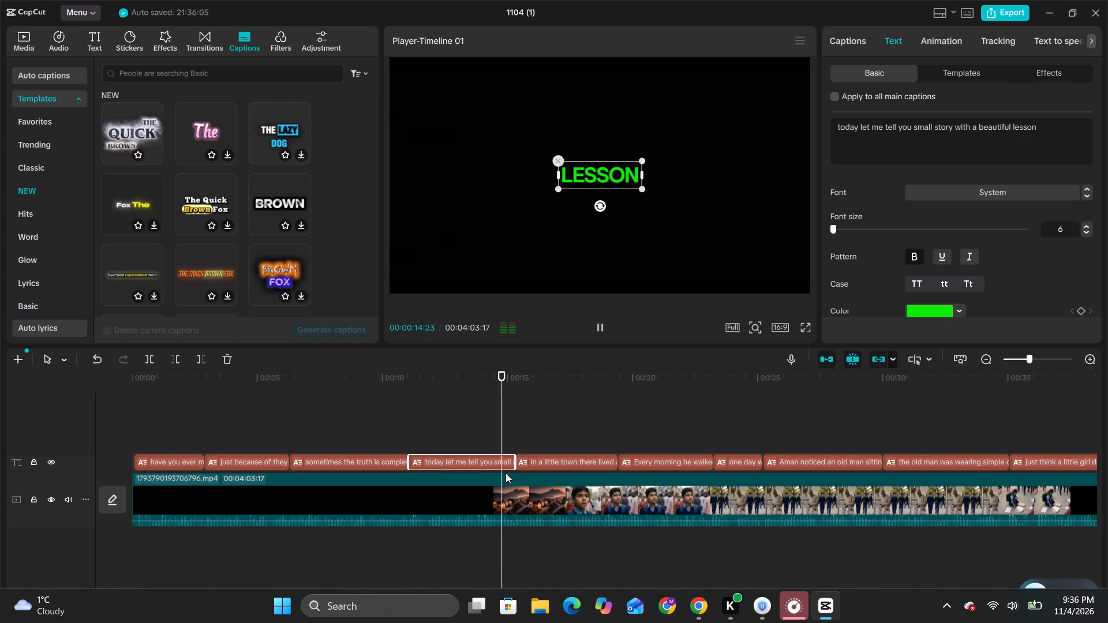
pyautogui.press('space')
# Play through the captions after the black intro, then place the green-screen subscribe-button clip above the caption track at 00:00:20:00.
pyautogui.click(574, 462)
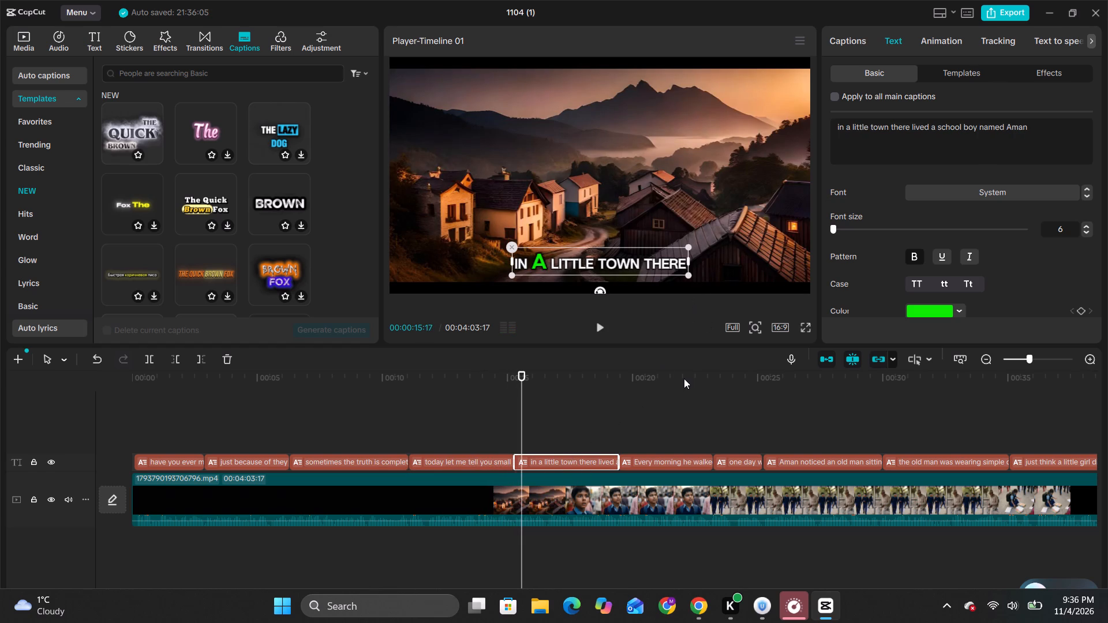
pyautogui.press('space')
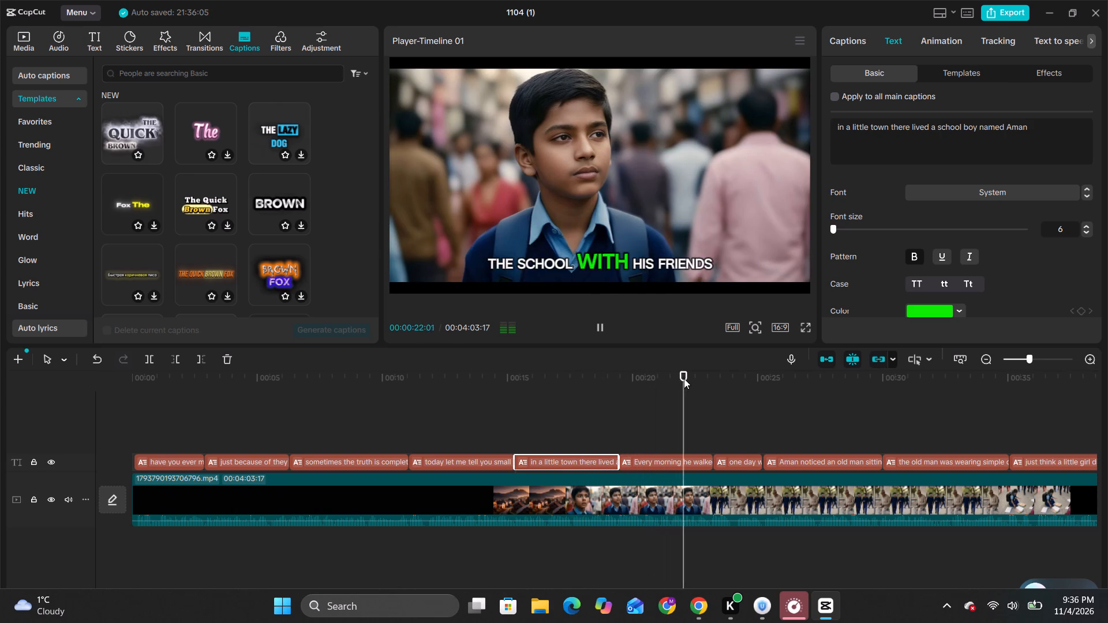
pyautogui.press('space')
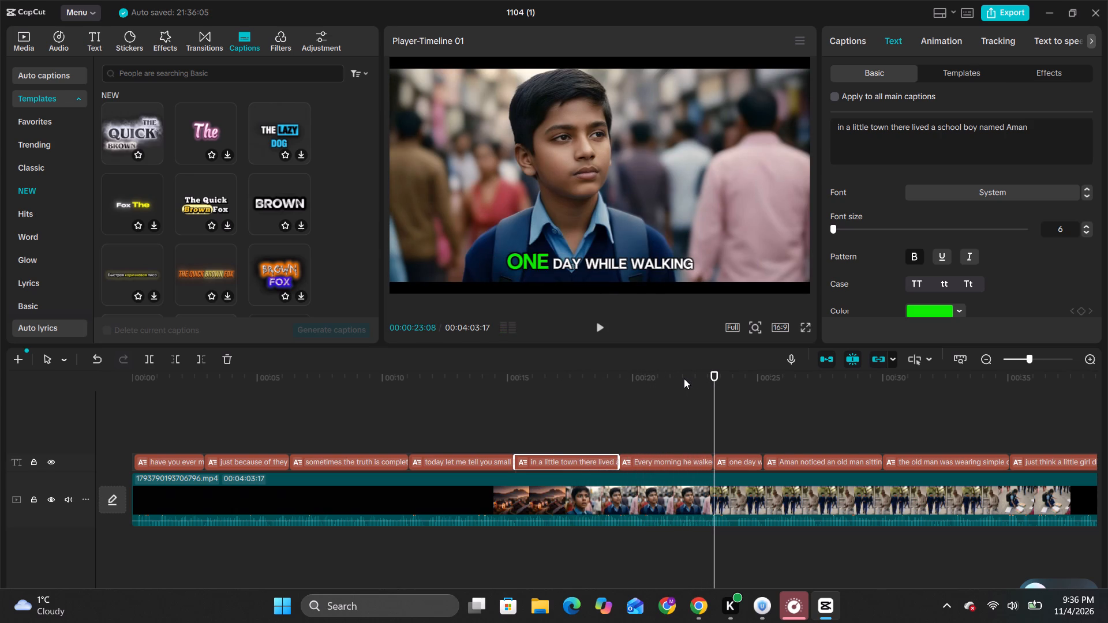
pyautogui.click(632, 376)
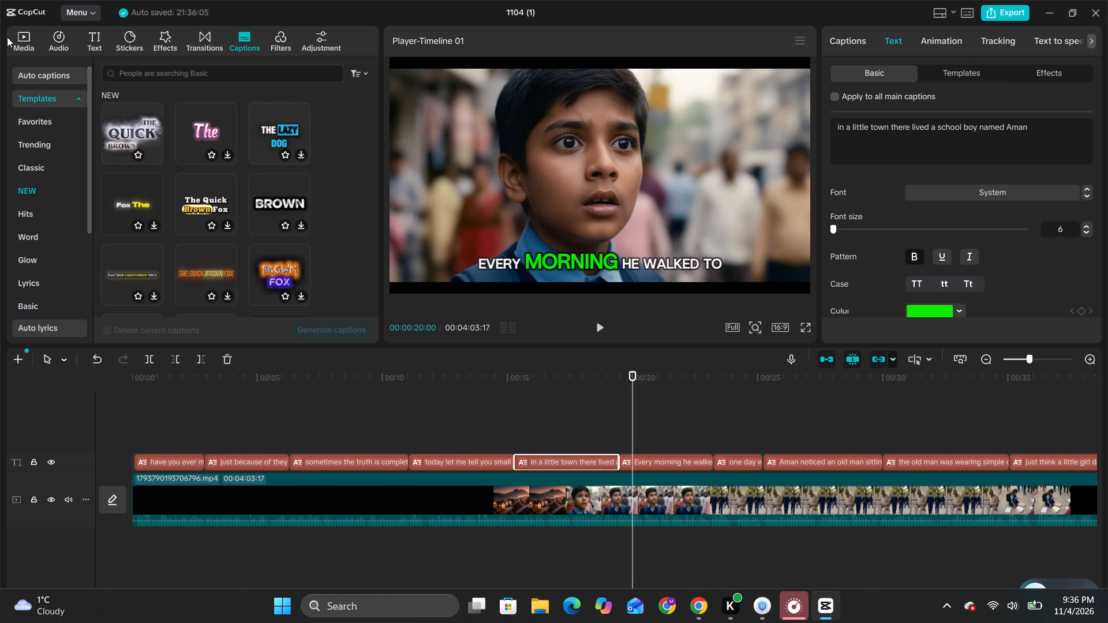
pyautogui.click(25, 37)
pyautogui.moveTo(242, 131); pyautogui.dragTo(494, 388)
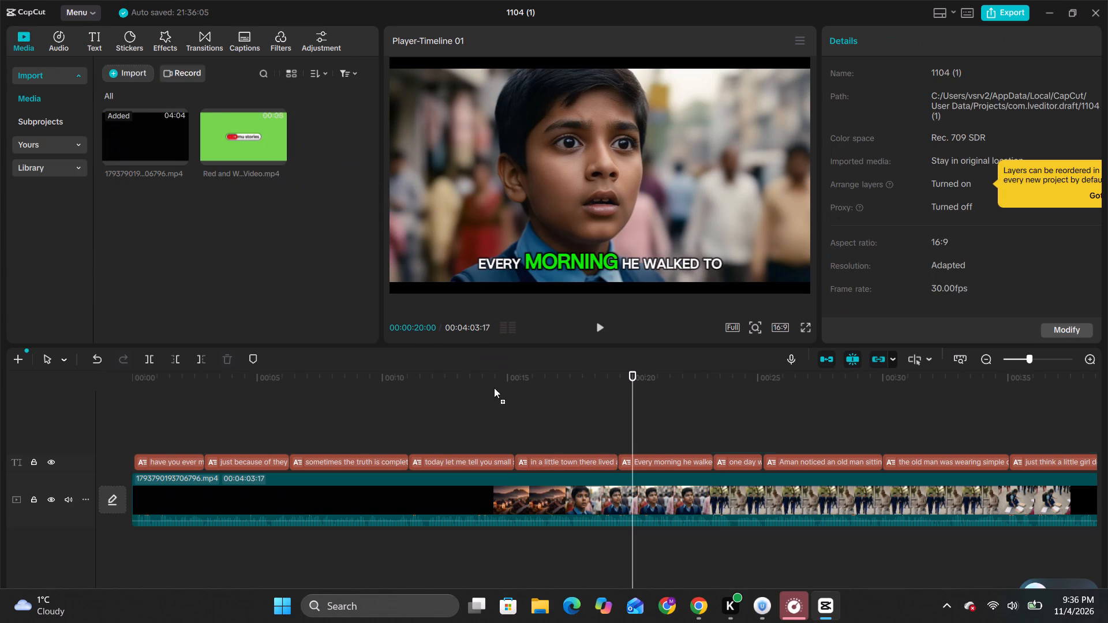
pyautogui.moveTo(494, 388); pyautogui.dragTo(637, 434)
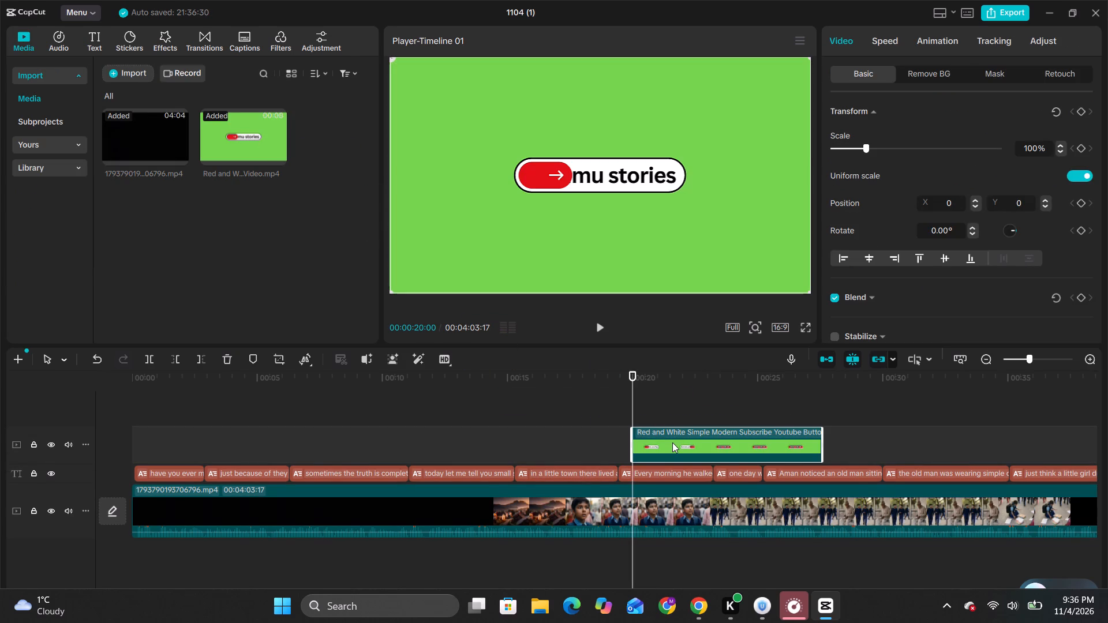
# Remove the subscribe-button clip's green background with Chroma key, picking its green as the key colour.
pyautogui.click(950, 68)
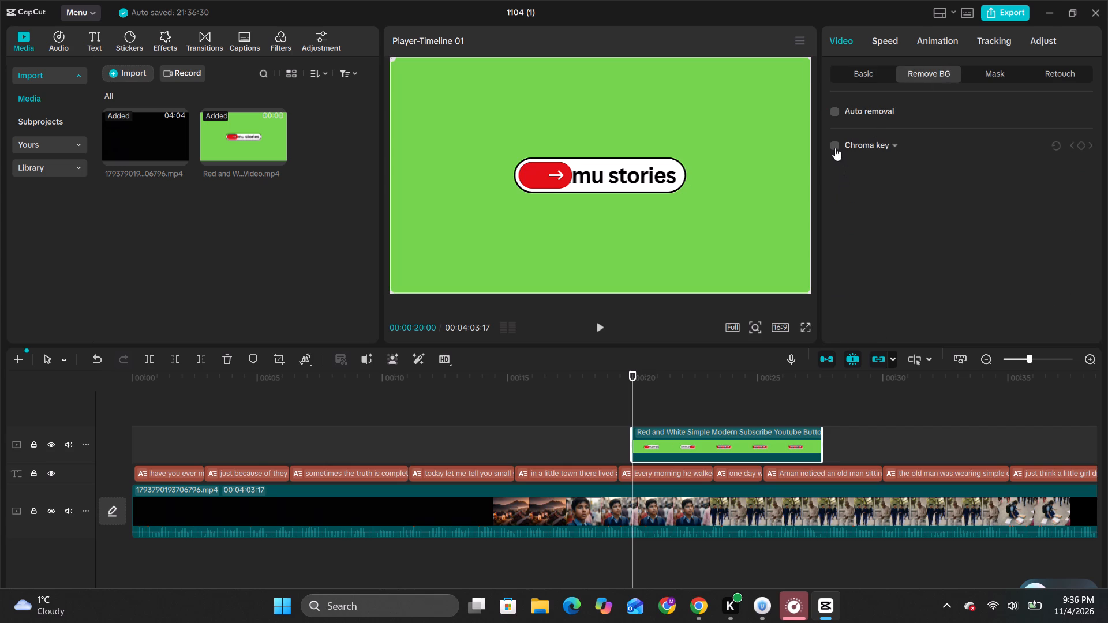
pyautogui.click(835, 148)
pyautogui.click(884, 171)
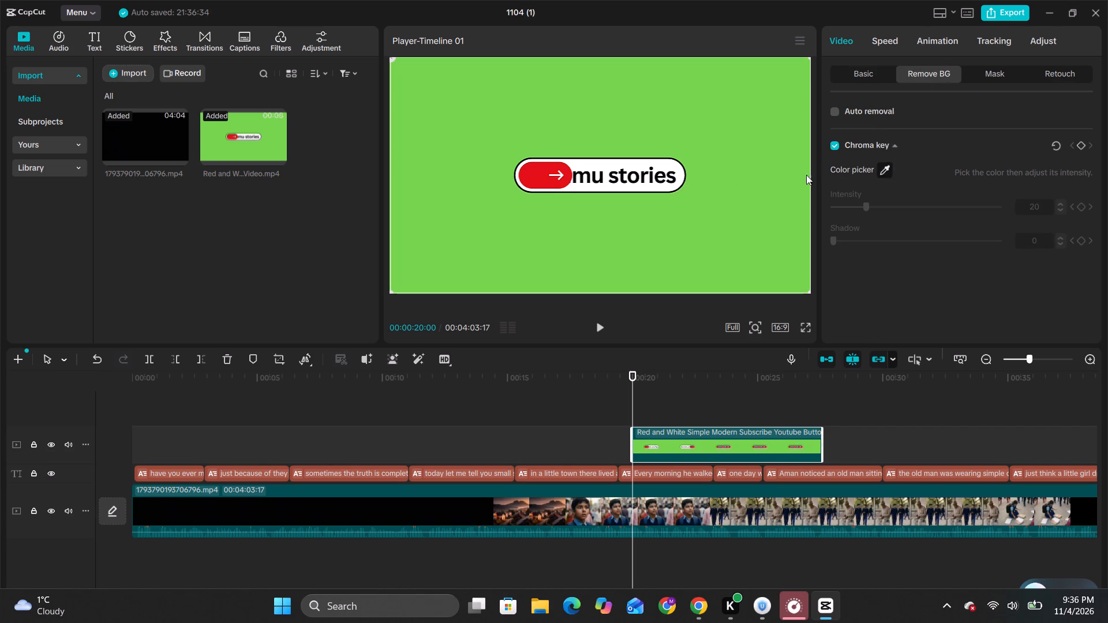
pyautogui.click(884, 167)
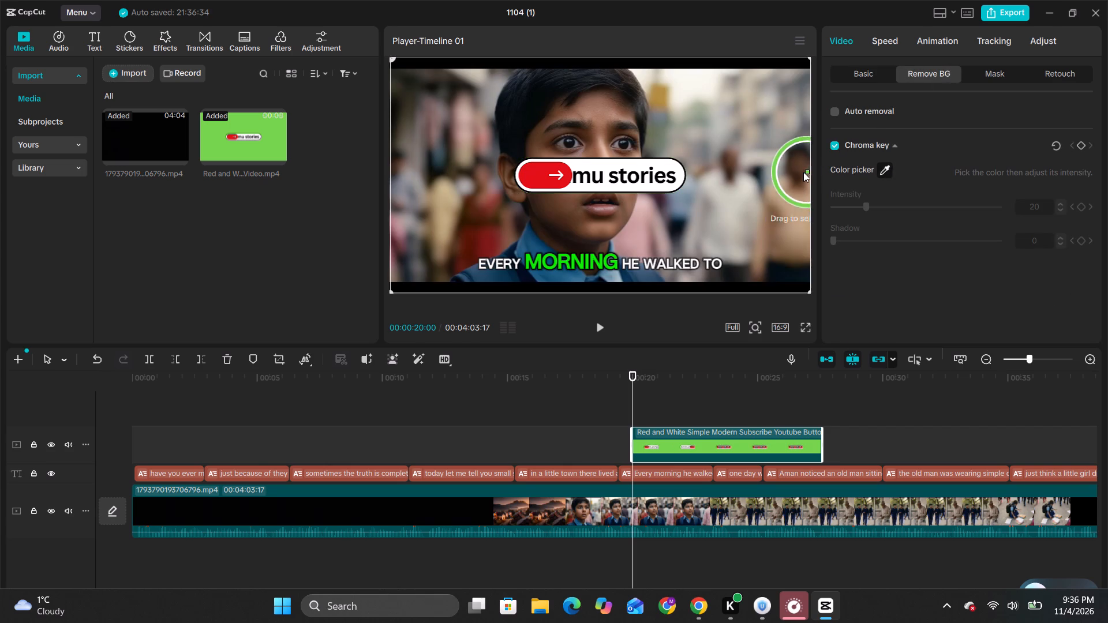
pyautogui.click(802, 172)
pyautogui.click(581, 177)
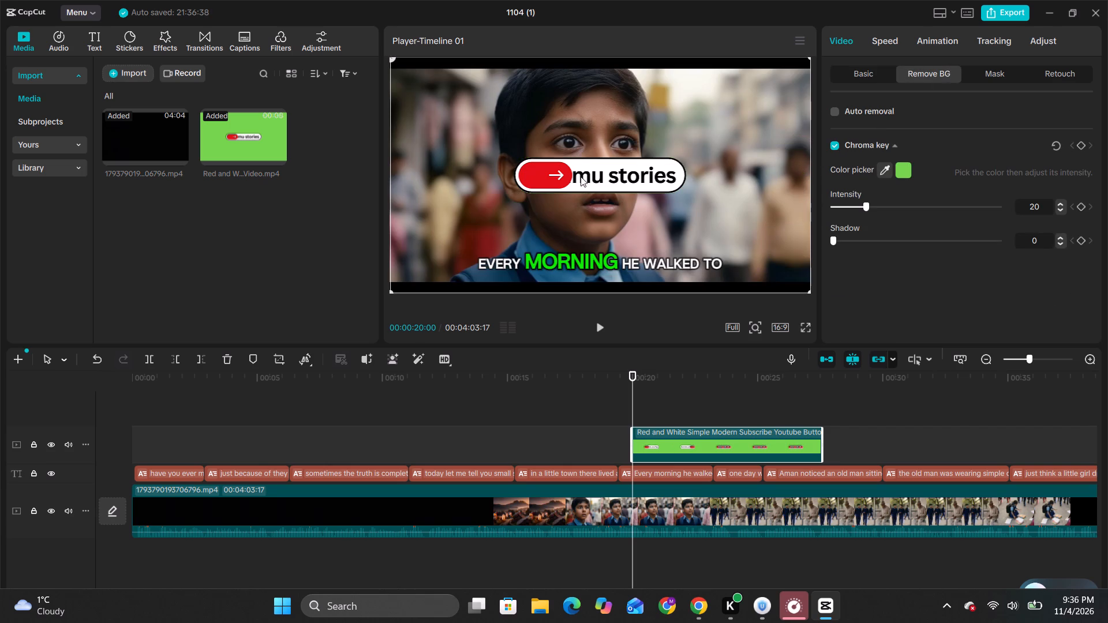
# Crop the main story video tighter at its top and bottom edges, keeping the Free crop ratio.
pyautogui.click(579, 505)
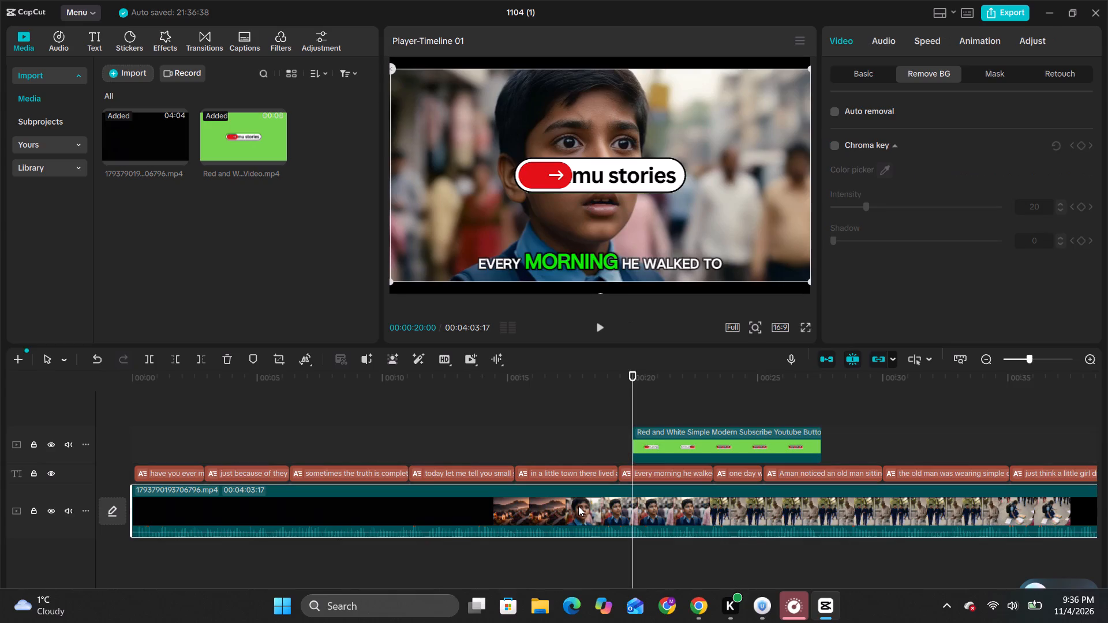
pyautogui.click(285, 360)
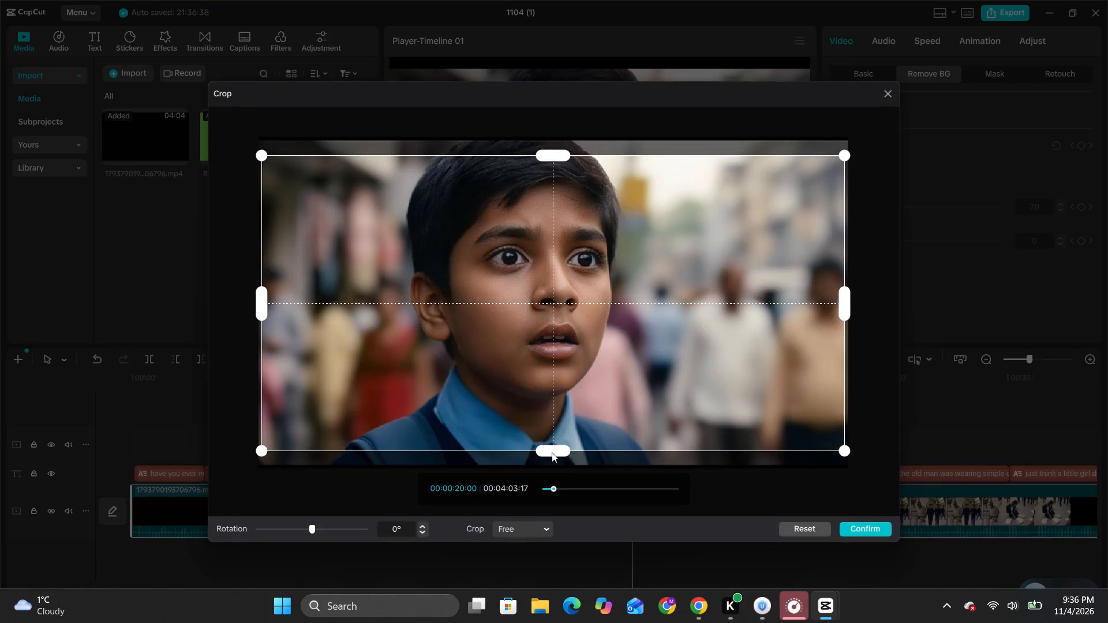
pyautogui.moveTo(552, 452); pyautogui.dragTo(552, 445)
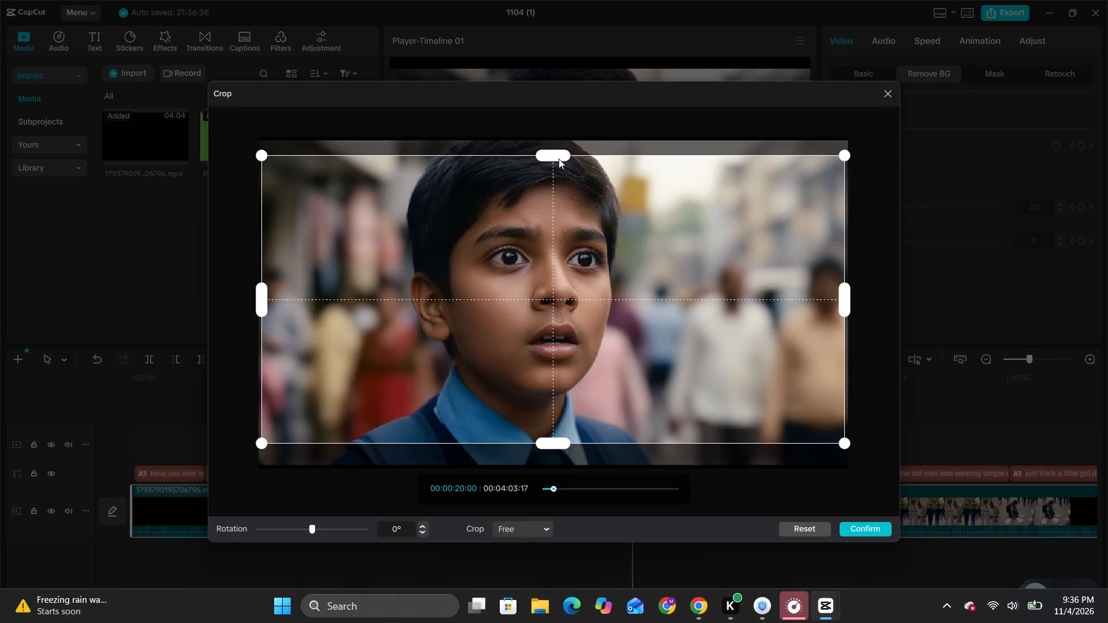
pyautogui.moveTo(559, 156); pyautogui.dragTo(563, 168)
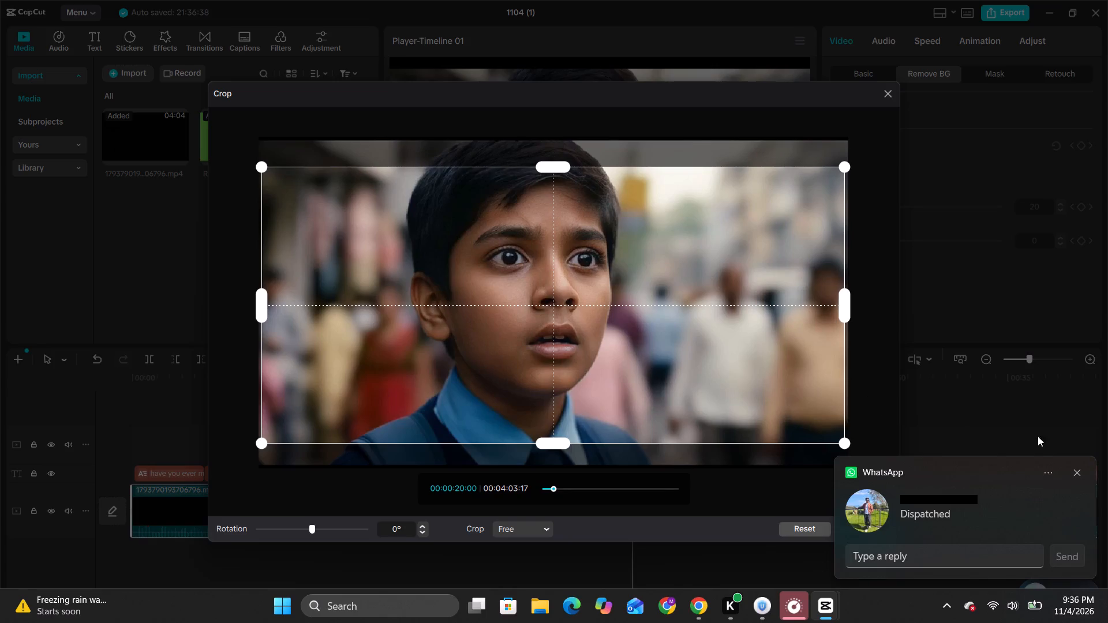
pyautogui.moveTo(650, 359); pyautogui.dragTo(651, 355)
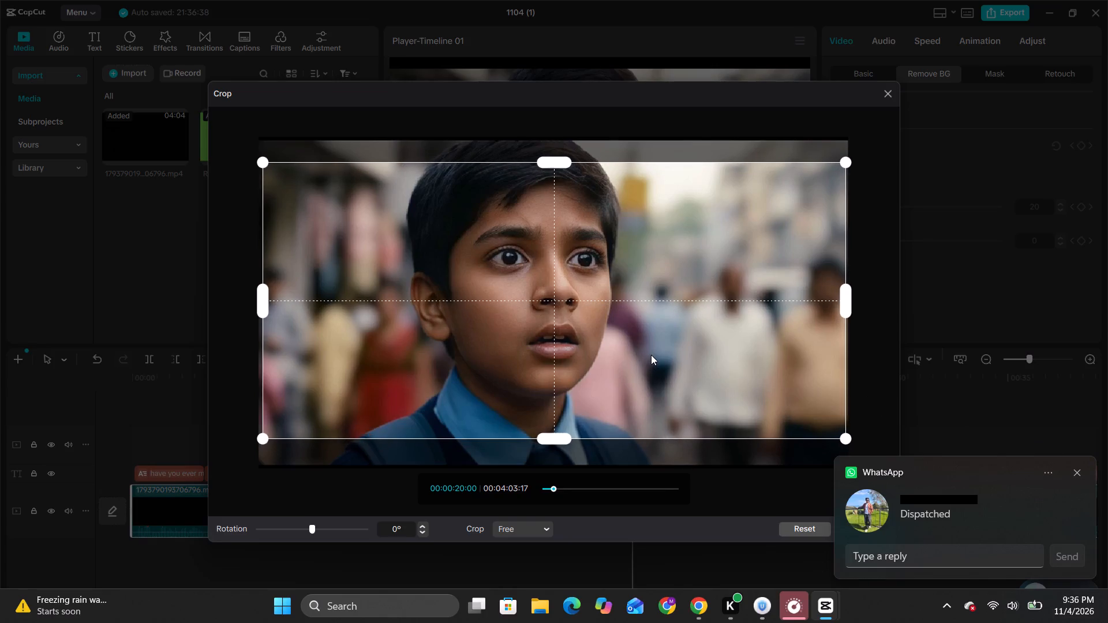
pyautogui.moveTo(651, 355); pyautogui.dragTo(651, 353)
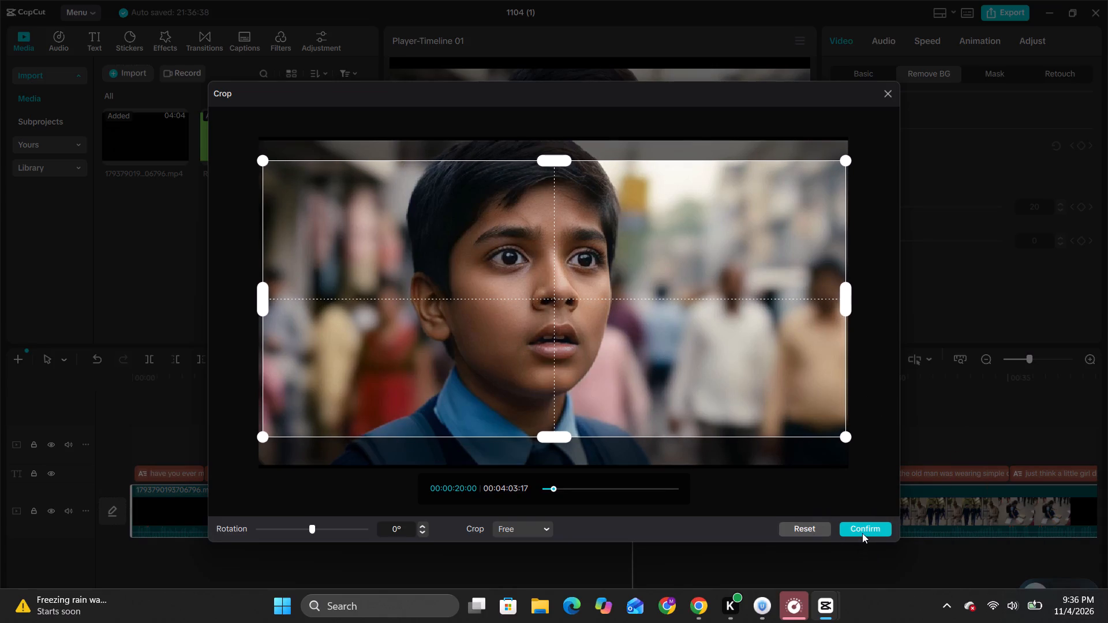
pyautogui.click(862, 533)
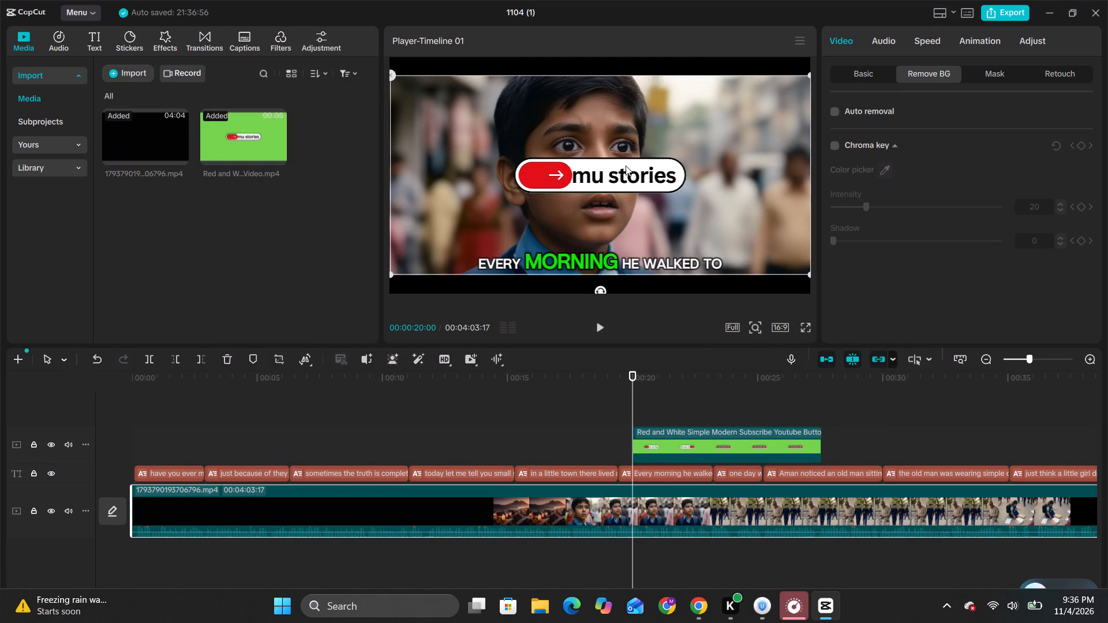
# Scale the subscribe-button overlay down within the video frame.
pyautogui.click(626, 166)
pyautogui.click(631, 172)
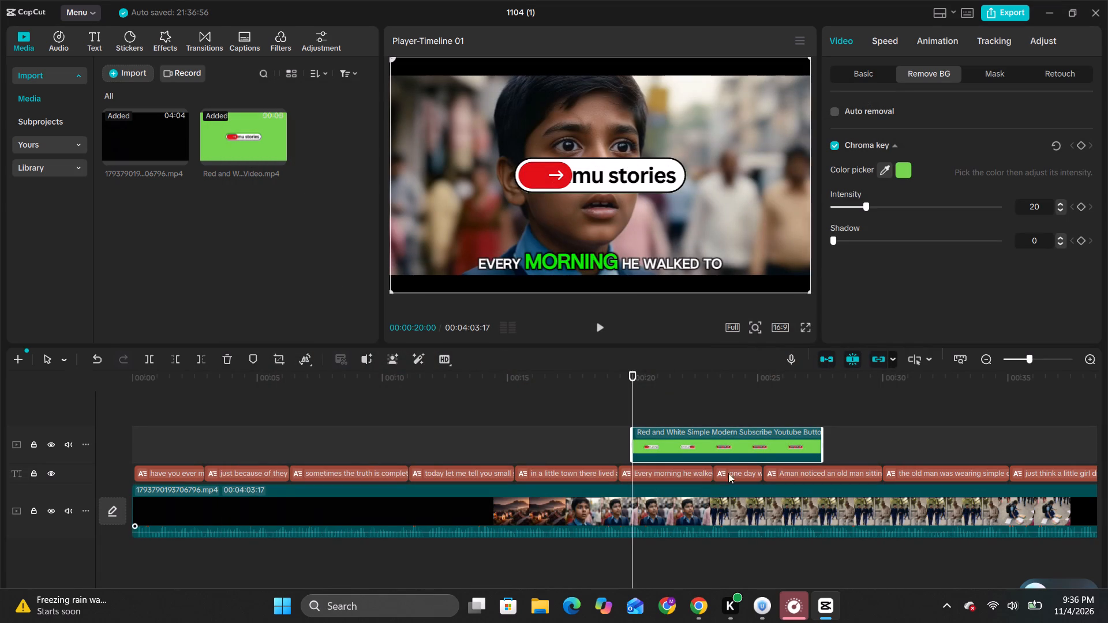
pyautogui.click(725, 453)
# Shrink the subscribe-button clip to roughly a quarter of its size and centre it just below the caption, on the lower black bar.
pyautogui.moveTo(806, 58); pyautogui.dragTo(710, 116)
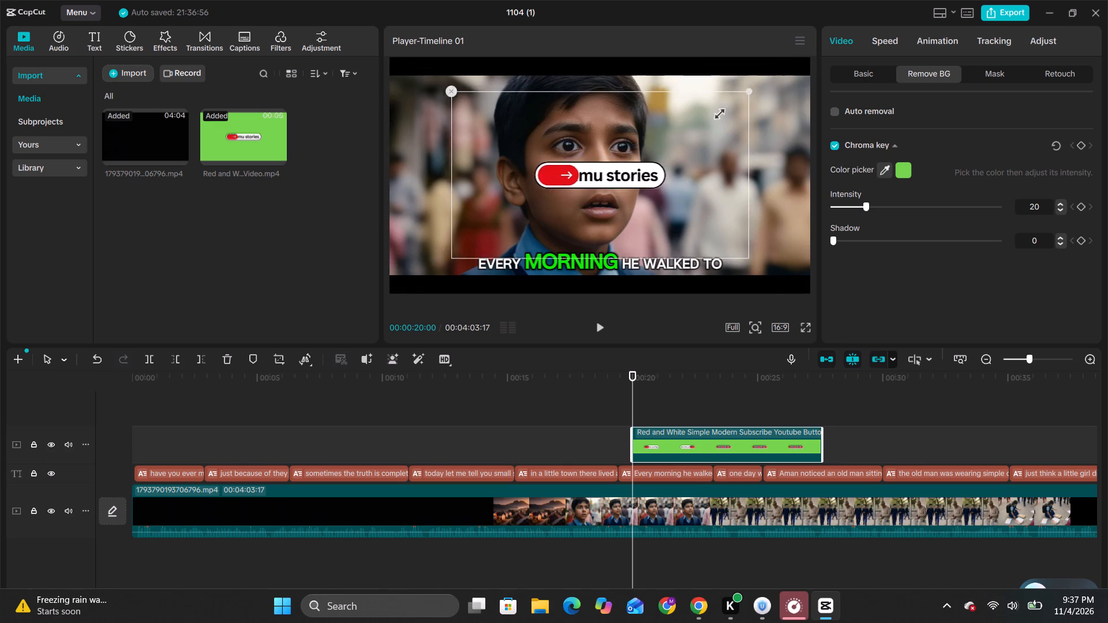
pyautogui.moveTo(710, 116); pyautogui.dragTo(577, 195)
pyautogui.moveTo(601, 167); pyautogui.dragTo(600, 276)
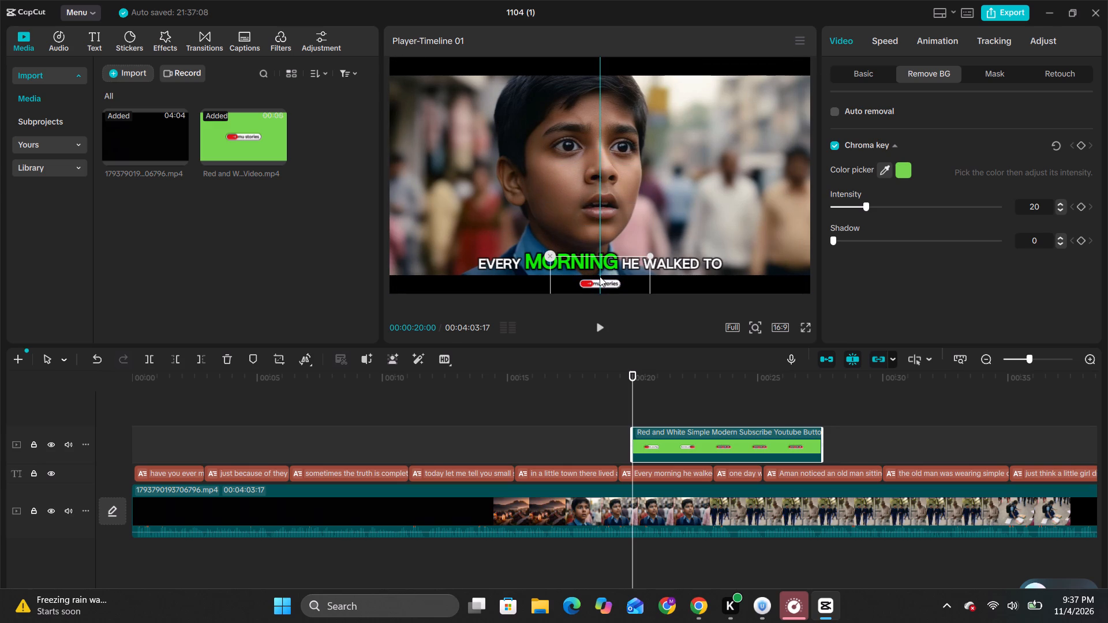
pyautogui.moveTo(600, 276); pyautogui.dragTo(600, 273)
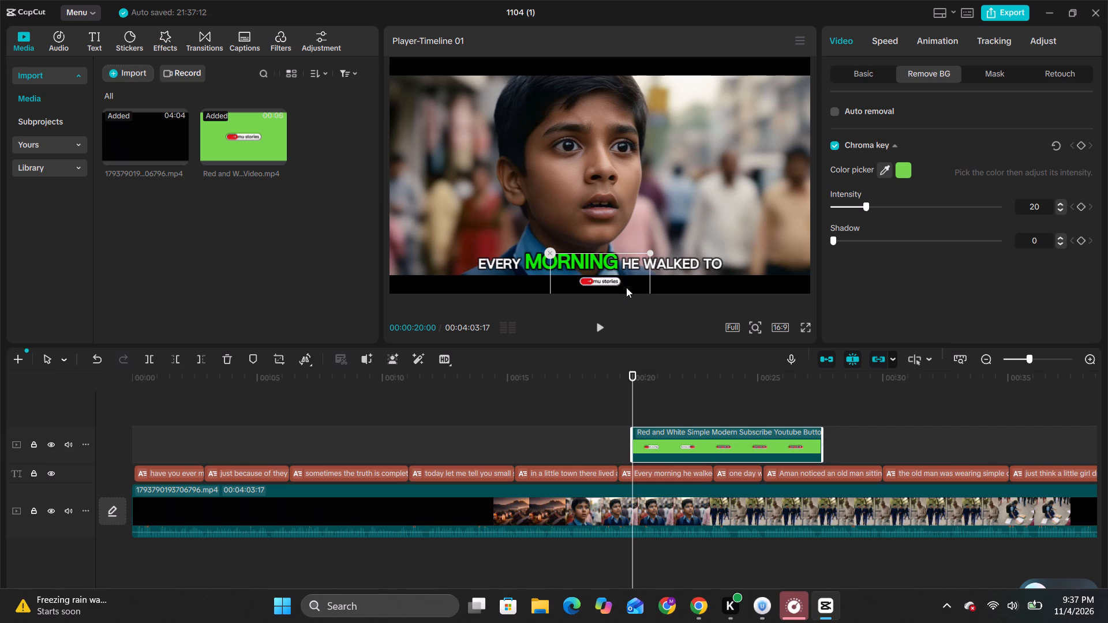
pyautogui.click(783, 258)
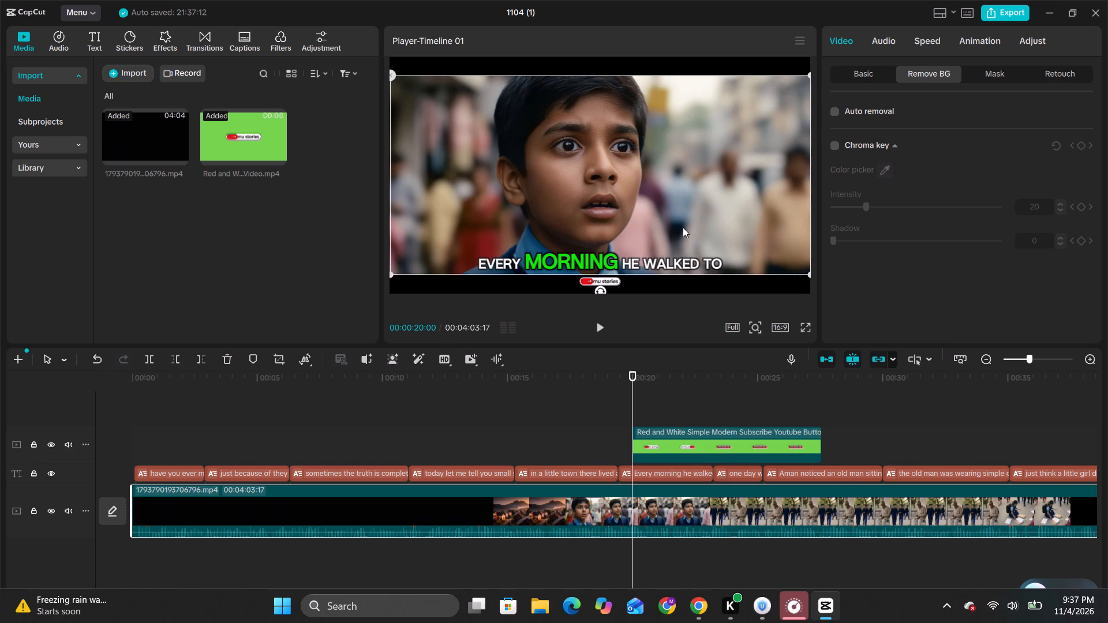
# Copy the keyed subscribe-button clip and paste the copy on its track at 00:00:40:00.
pyautogui.click(702, 445)
pyautogui.rightClick(702, 444)
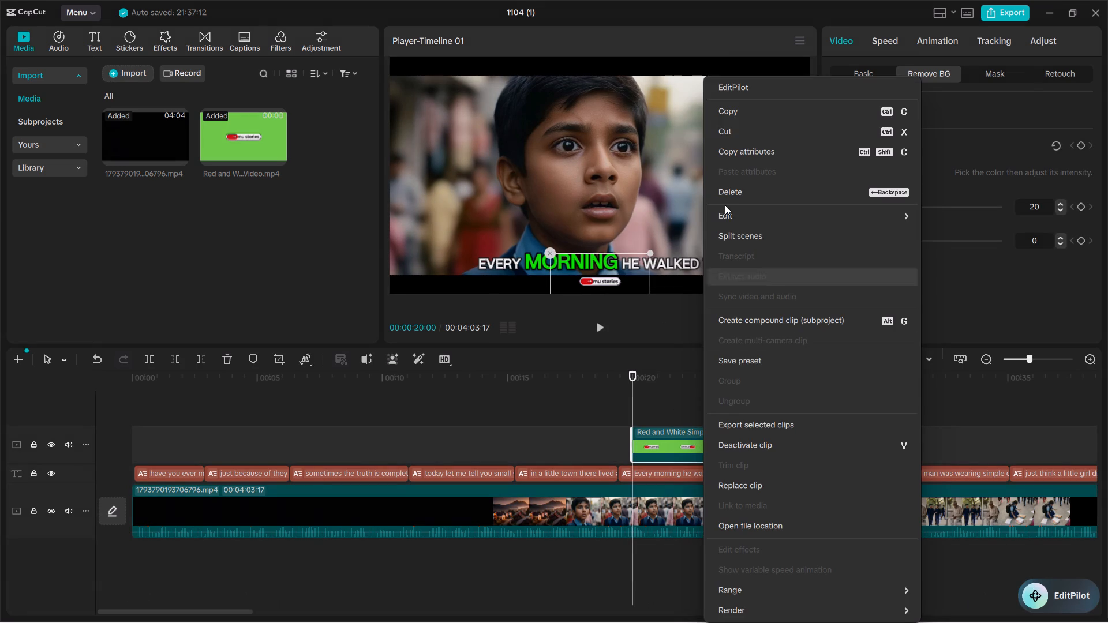
pyautogui.click(786, 117)
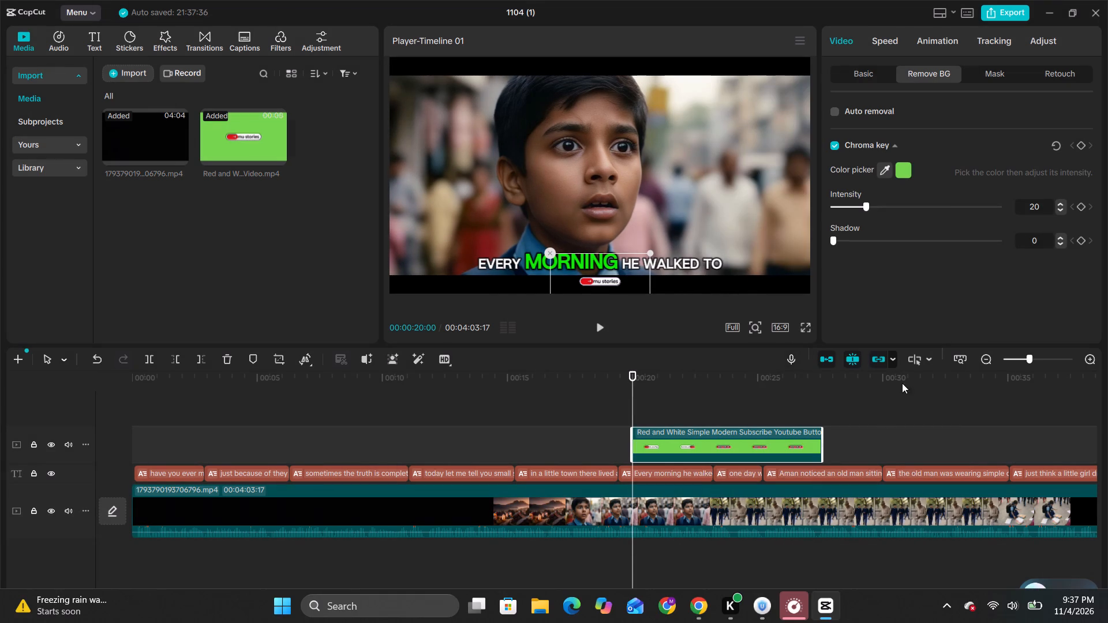
pyautogui.moveTo(1002, 401); pyautogui.dragTo(714, 404)
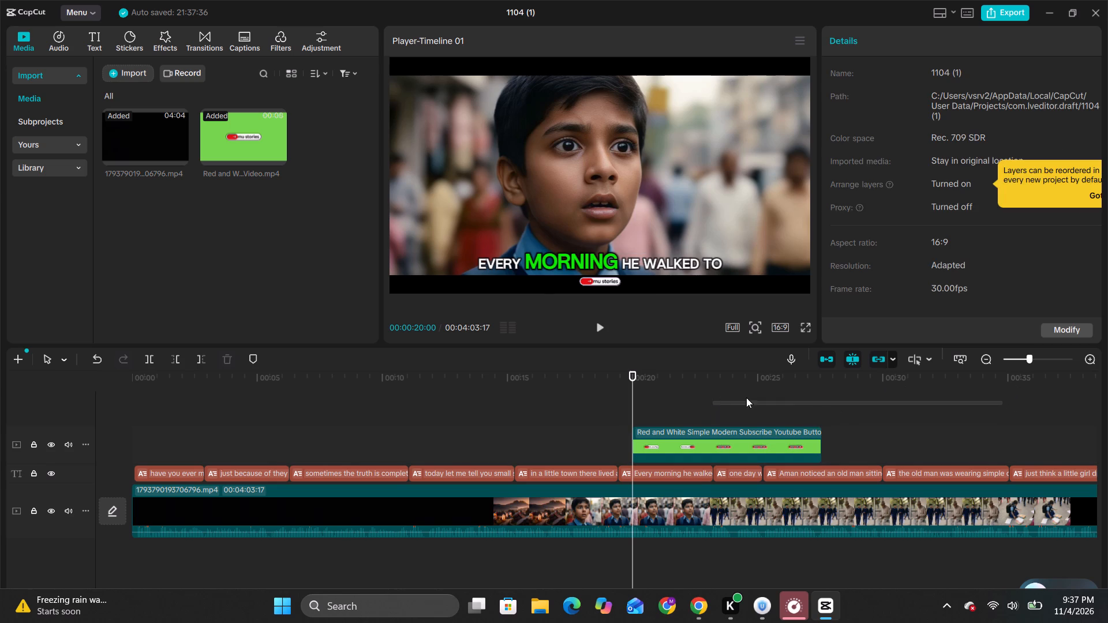
pyautogui.click(891, 383)
pyautogui.click(1018, 381)
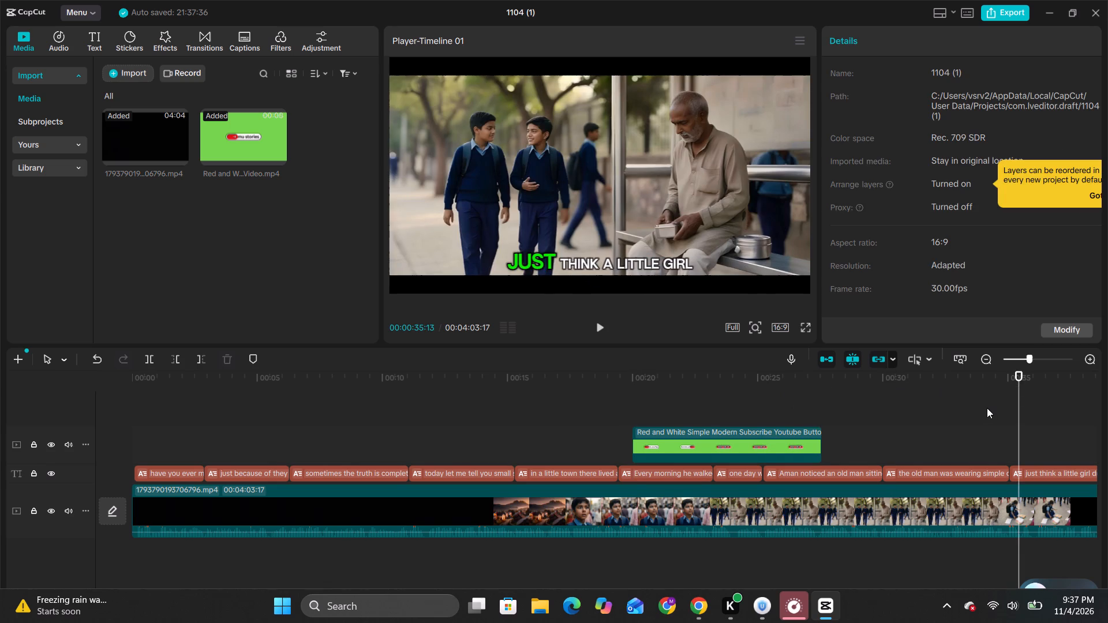
pyautogui.press('Right')
pyautogui.press('Right')
pyautogui.press('Right')
pyautogui.press('Right')
pyautogui.press('Right')
pyautogui.press('Right')
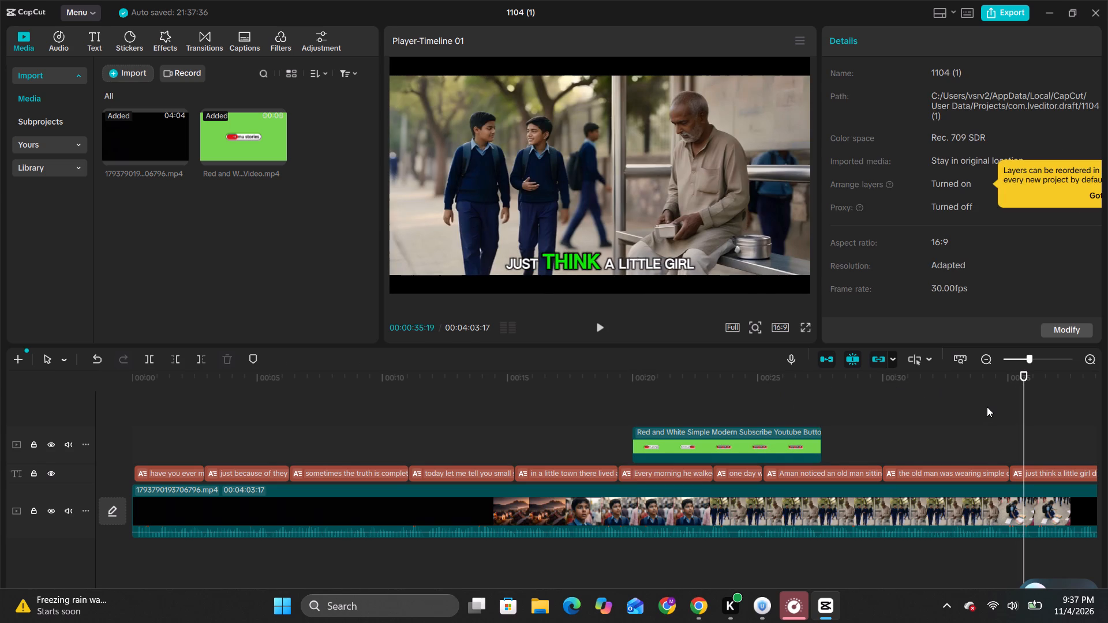
pyautogui.press('Right')
pyautogui.press('Right')
pyautogui.press('Right')
pyautogui.press('Right')
pyautogui.press('Right')
pyautogui.press('Right')
pyautogui.press('Right')
pyautogui.press('Right')
pyautogui.press('Right')
pyautogui.press('Right')
pyautogui.press('Right')
pyautogui.press('Right')
pyautogui.press('Right')
pyautogui.press('Right')
pyautogui.press('Right')
pyautogui.press('Right')
pyautogui.press('Right')
pyautogui.press('Right')
pyautogui.press('Right')
pyautogui.press('Right')
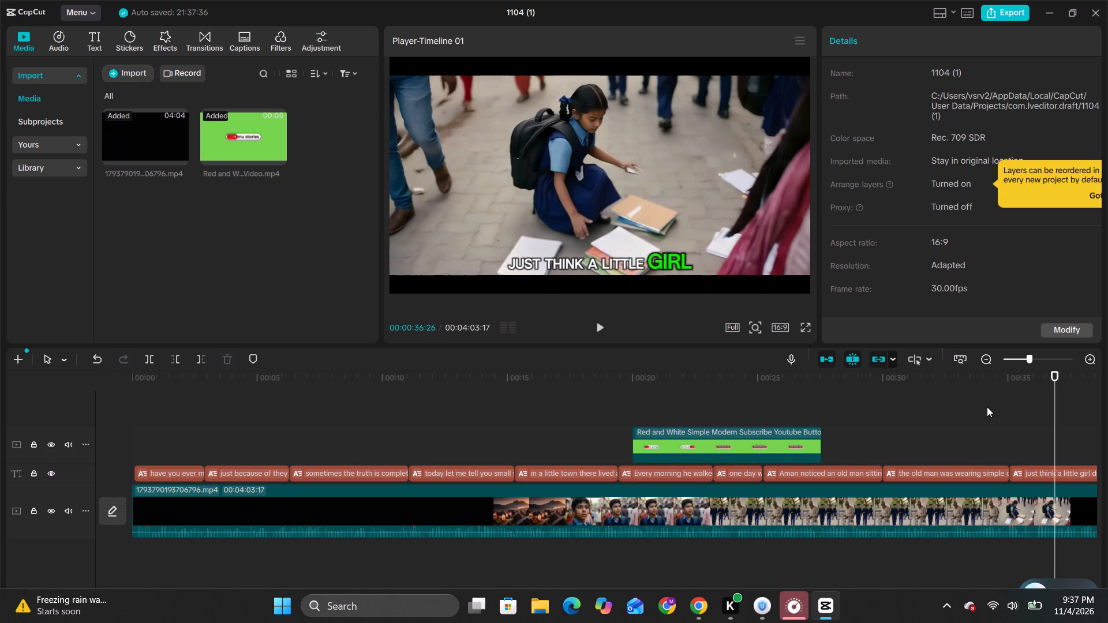
pyautogui.click(987, 406)
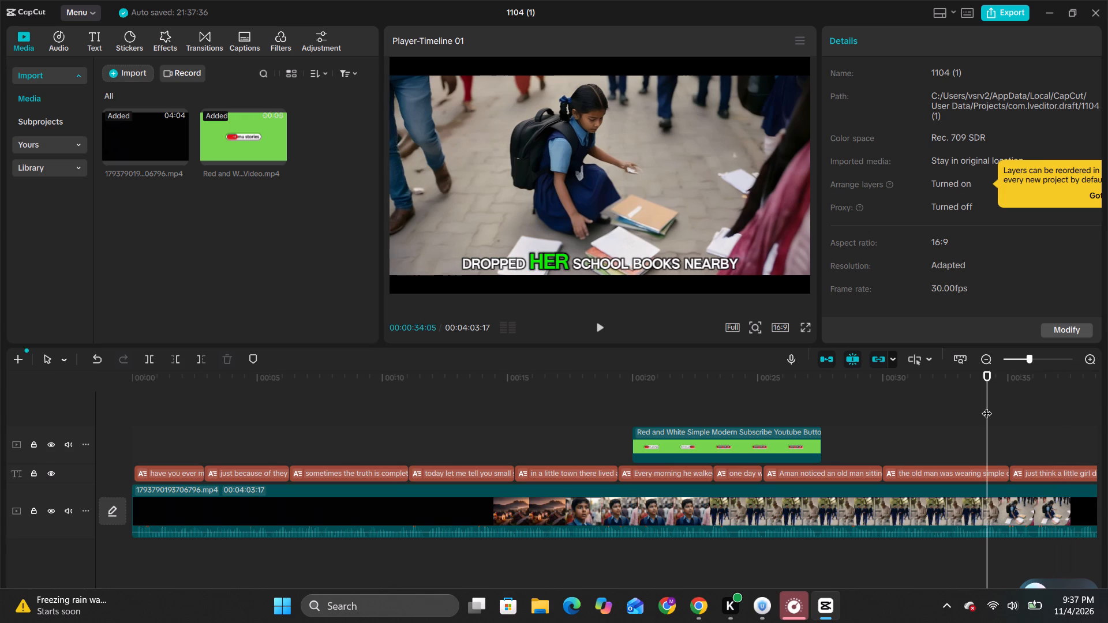
pyautogui.moveTo(987, 406); pyautogui.dragTo(992, 439)
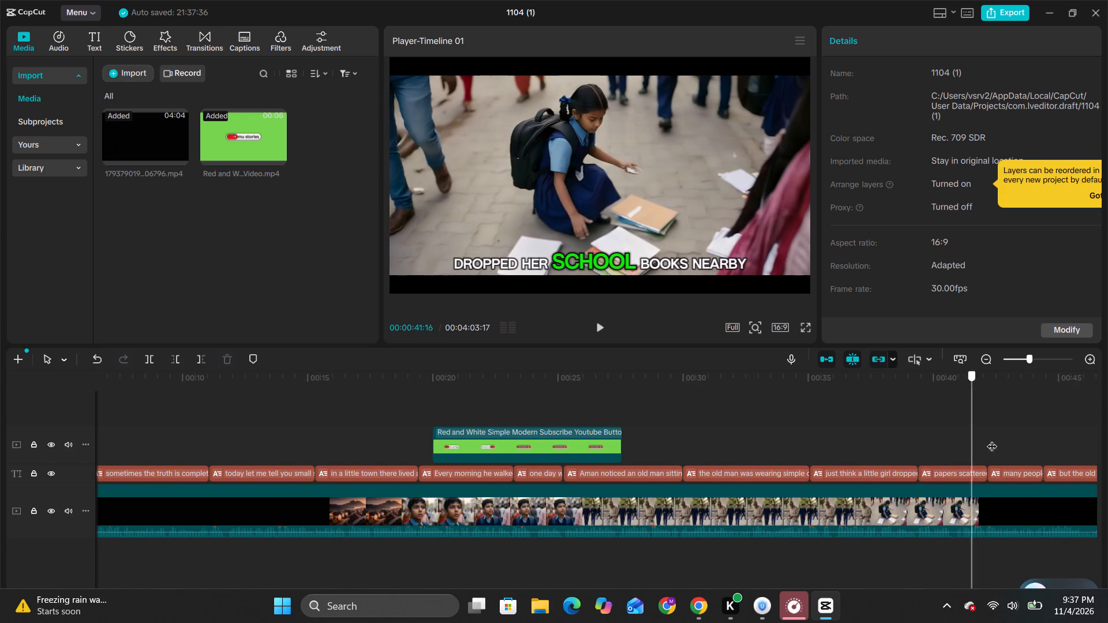
pyautogui.moveTo(992, 439); pyautogui.dragTo(667, 496)
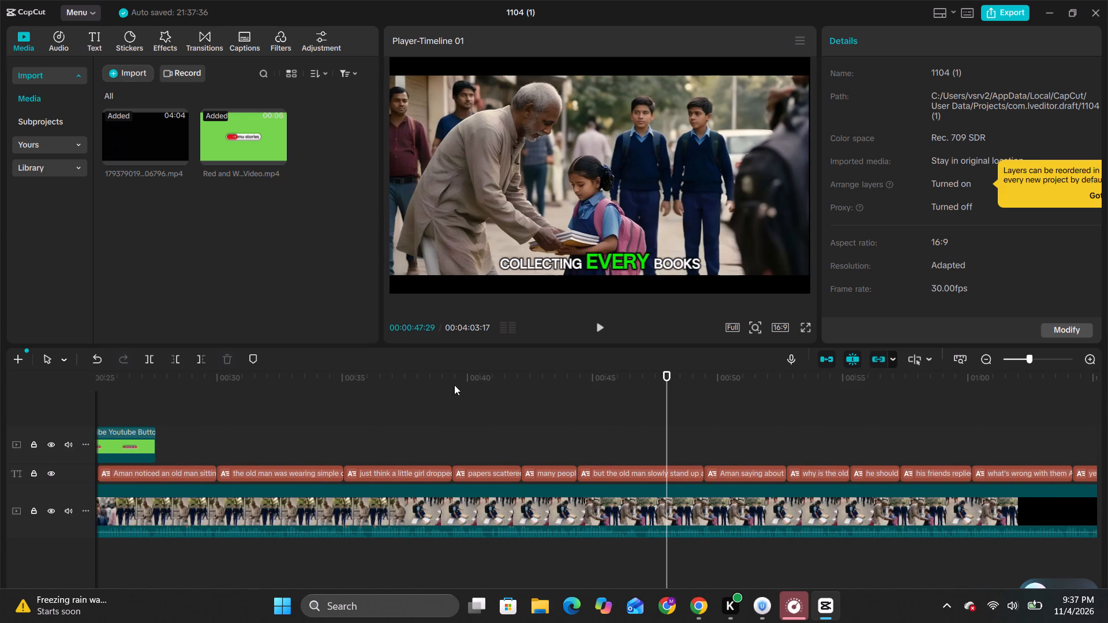
pyautogui.click(469, 379)
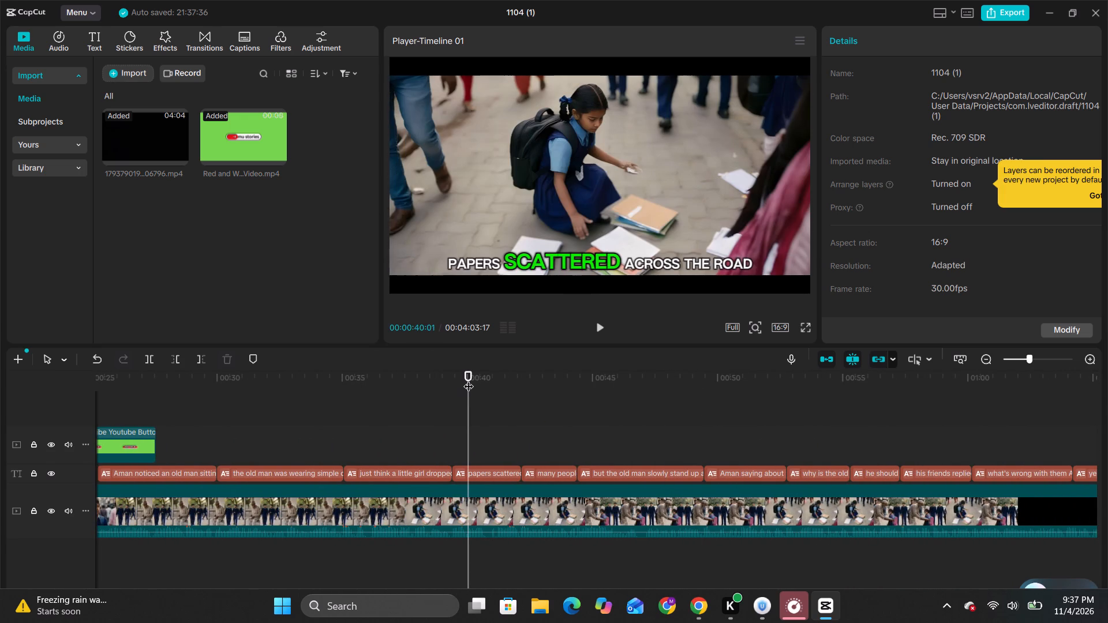
pyautogui.press('Left')
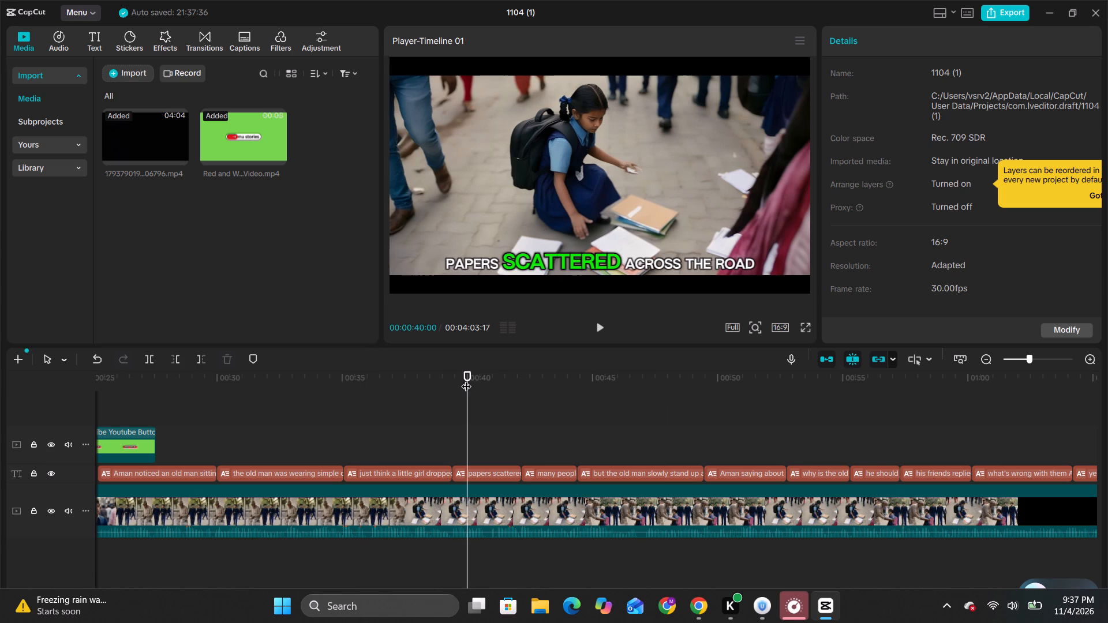
pyautogui.hotkey('ctrl', 'v')
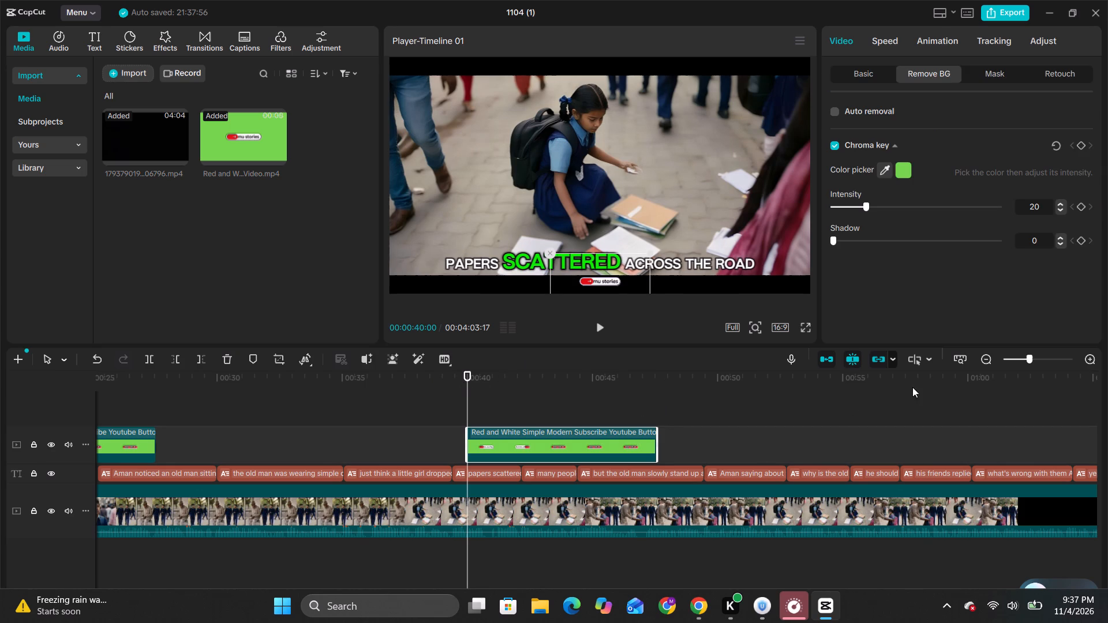
# Paste another copy of the subscribe-button clip on the same track at 00:01:00:00.
pyautogui.click(969, 381)
pyautogui.press('Left')
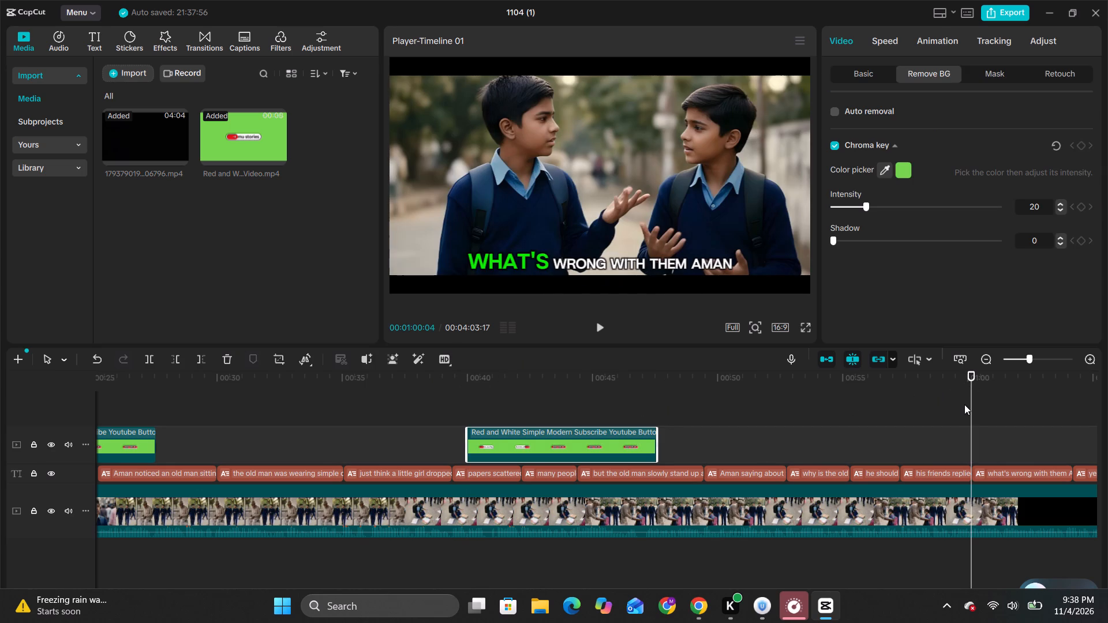
pyautogui.press('Left')
pyautogui.press('Left')
pyautogui.press('Left')
pyautogui.press('Left')
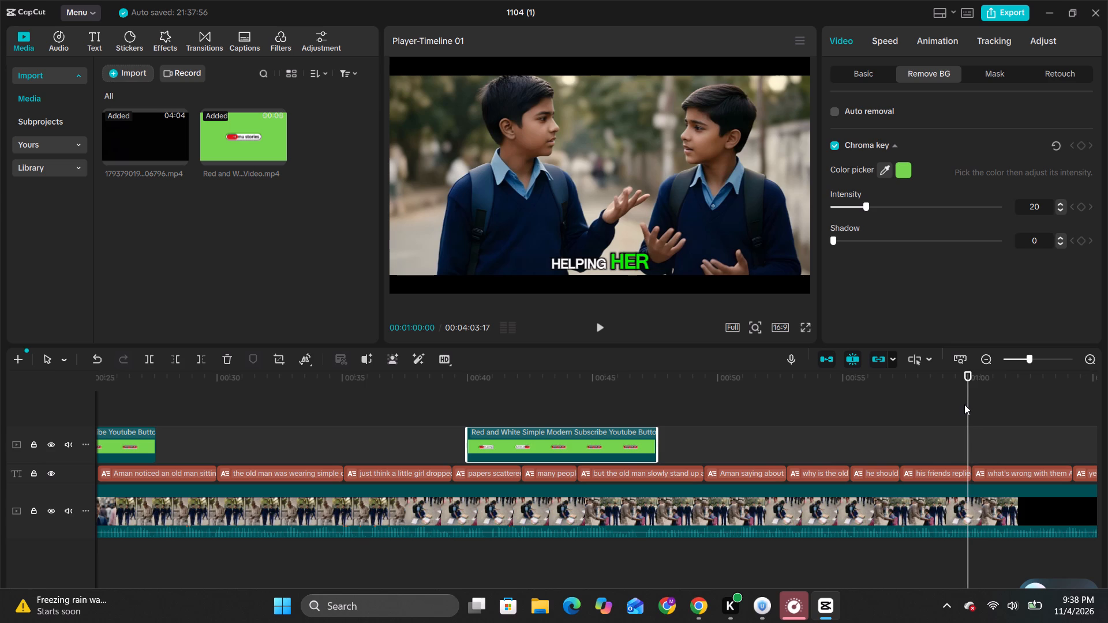
pyautogui.hotkey('ctrl', 'v')
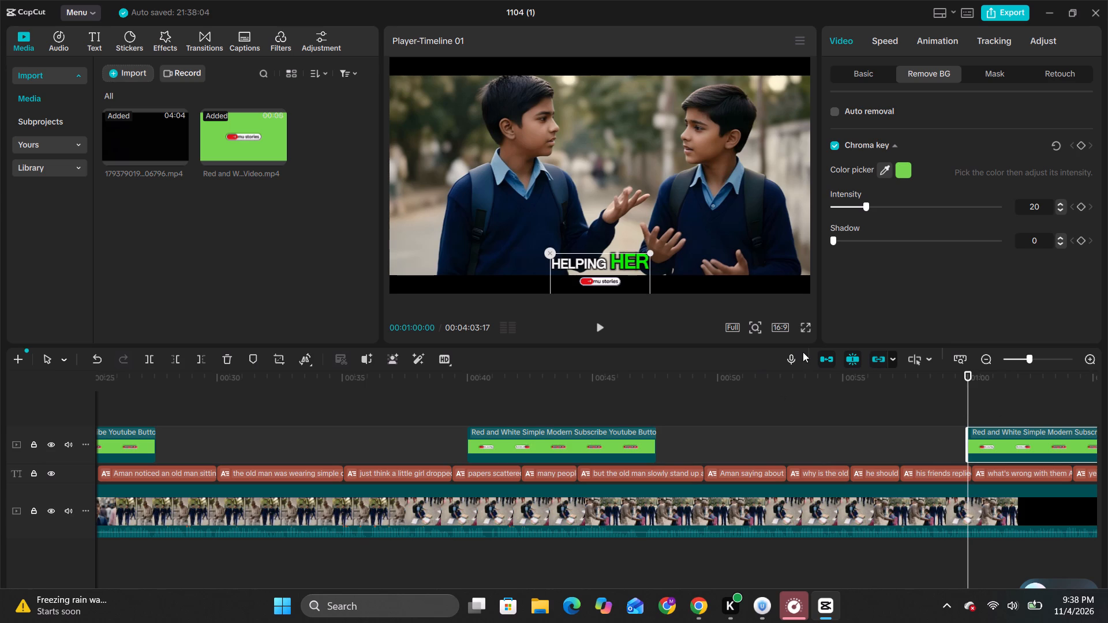
# Preview the subscribe-button copy at 00:01:00:00 in full screen for a few seconds, then return to the editor.
pyautogui.click(806, 324)
pyautogui.press('space')
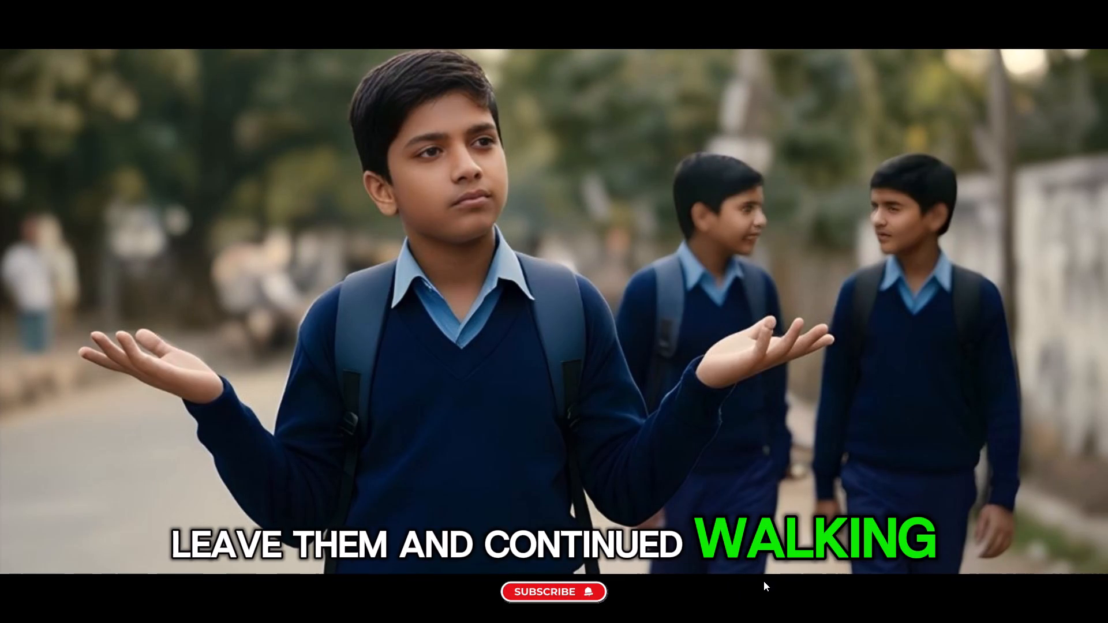
pyautogui.press('space')
pyautogui.click(690, 555)
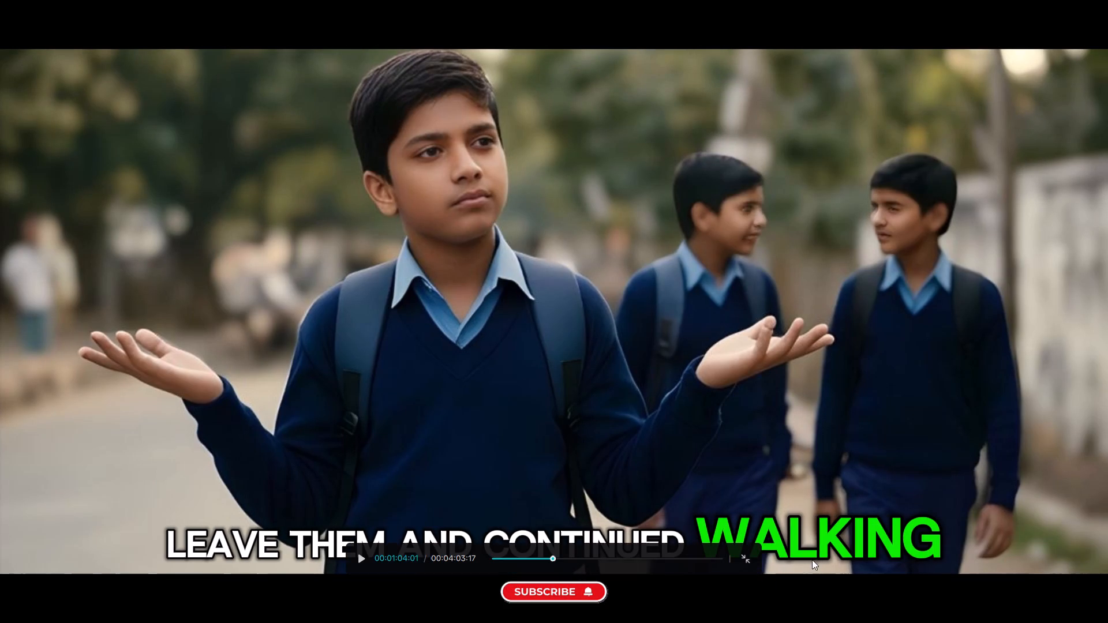
pyautogui.click(750, 560)
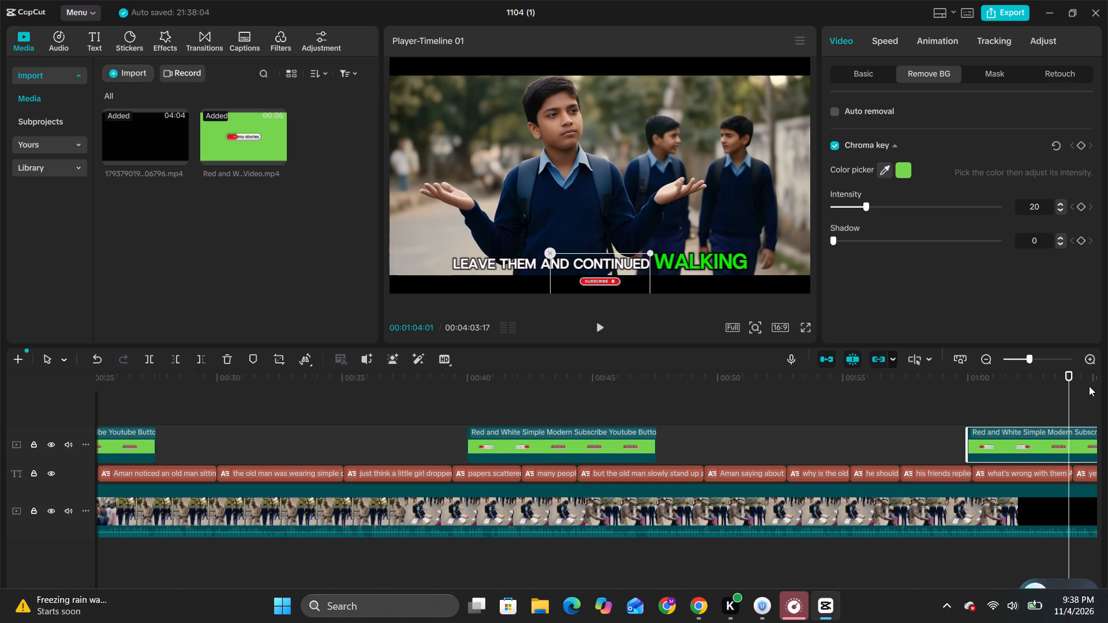
# Import the 24-second MP4 of the cartoon man in glasses from the STORY folder in Pictures.
pyautogui.click(118, 73)
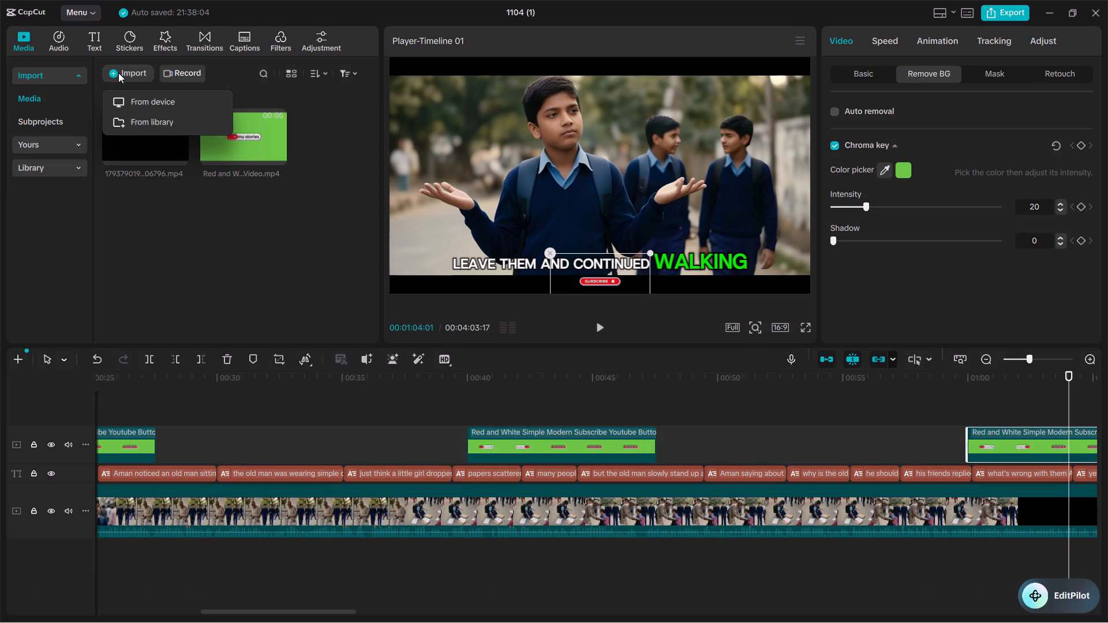
pyautogui.click(156, 103)
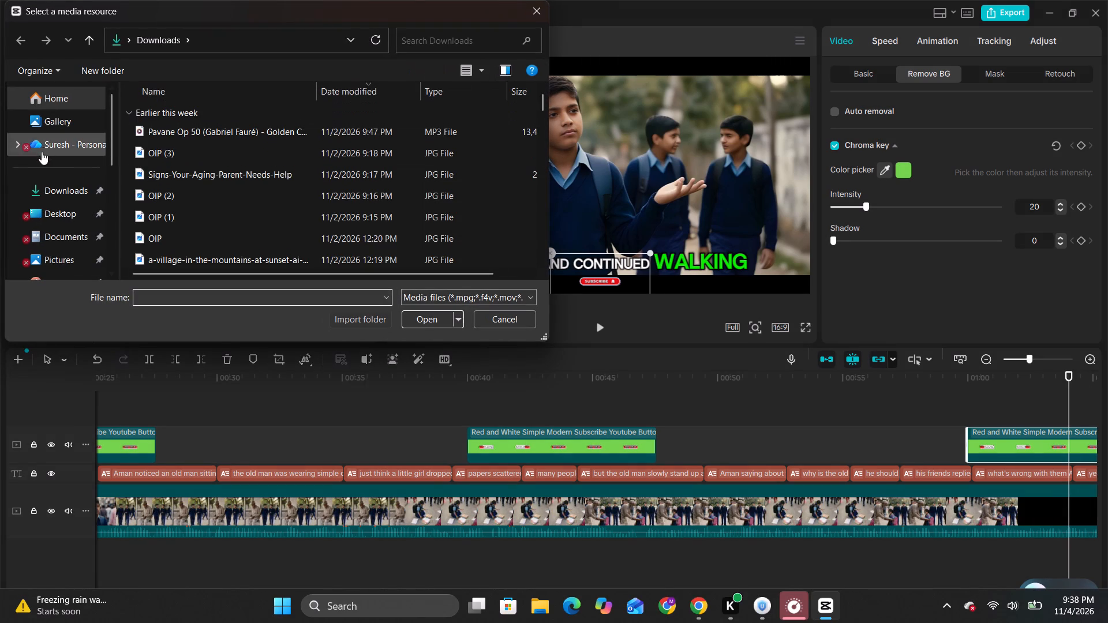
pyautogui.scroll(-2, 230, 186)
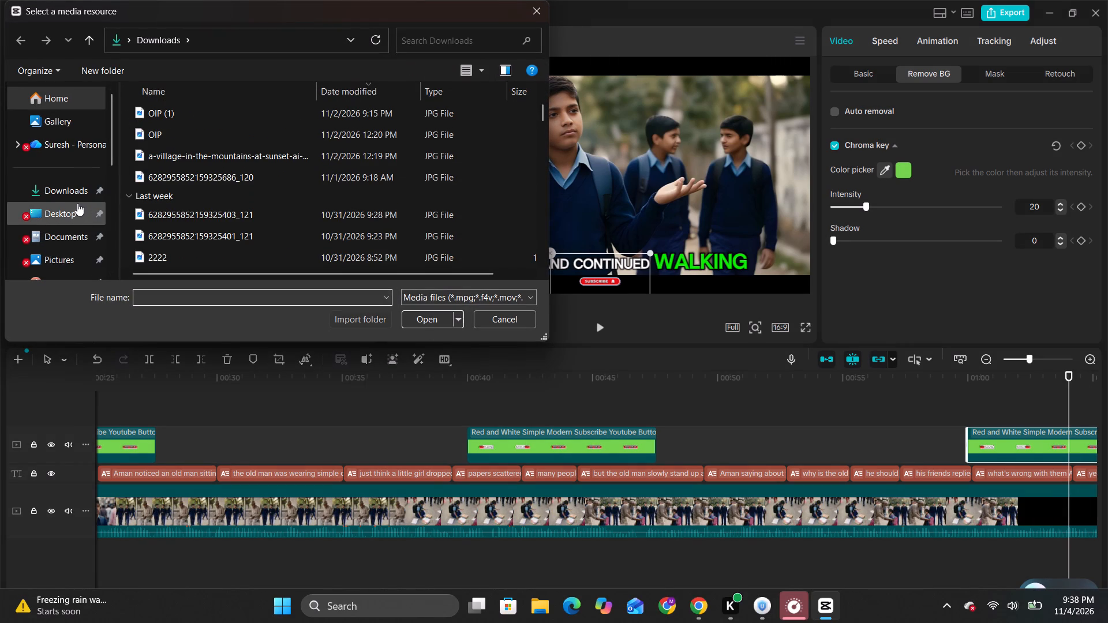
pyautogui.scroll(-2, 61, 251)
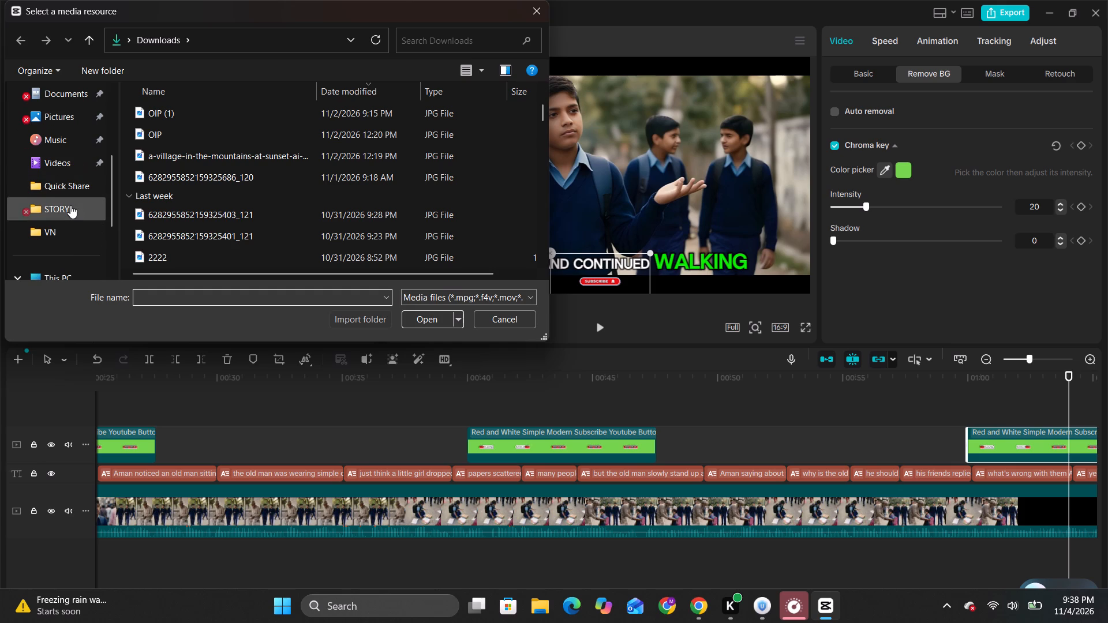
pyautogui.click(70, 205)
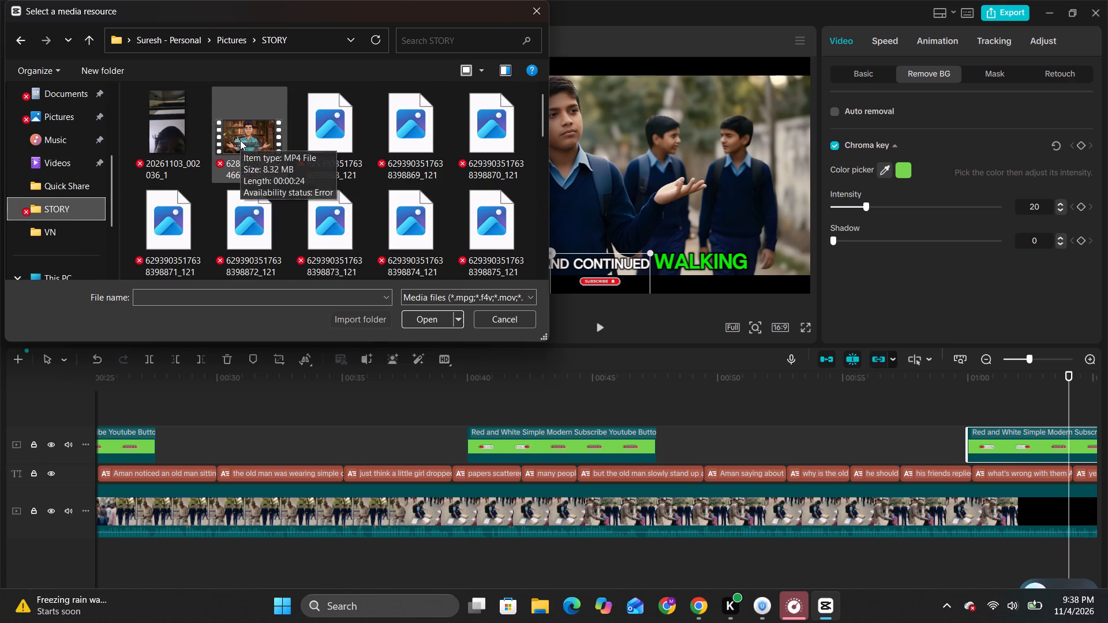
pyautogui.click(240, 140)
pyautogui.click(433, 317)
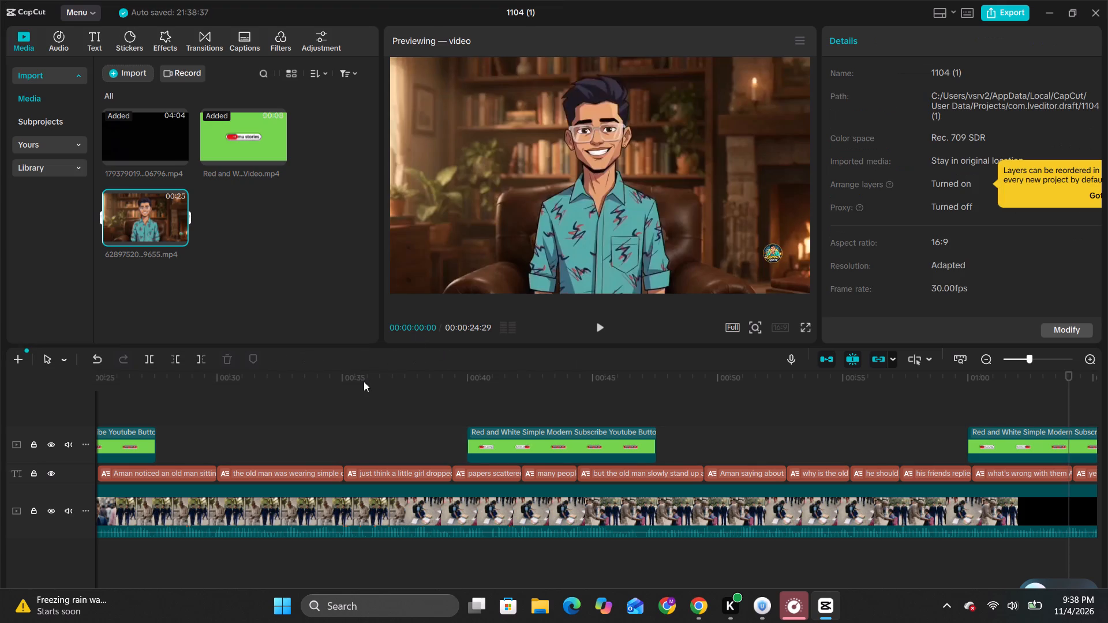
# Insert the cartoon-man video at 00:00:00:00 on the main track, ahead of the story video.
pyautogui.moveTo(365, 382); pyautogui.dragTo(322, 381)
pyautogui.click(322, 381)
pyautogui.click(796, 388)
pyautogui.click(1073, 378)
pyautogui.click(632, 505)
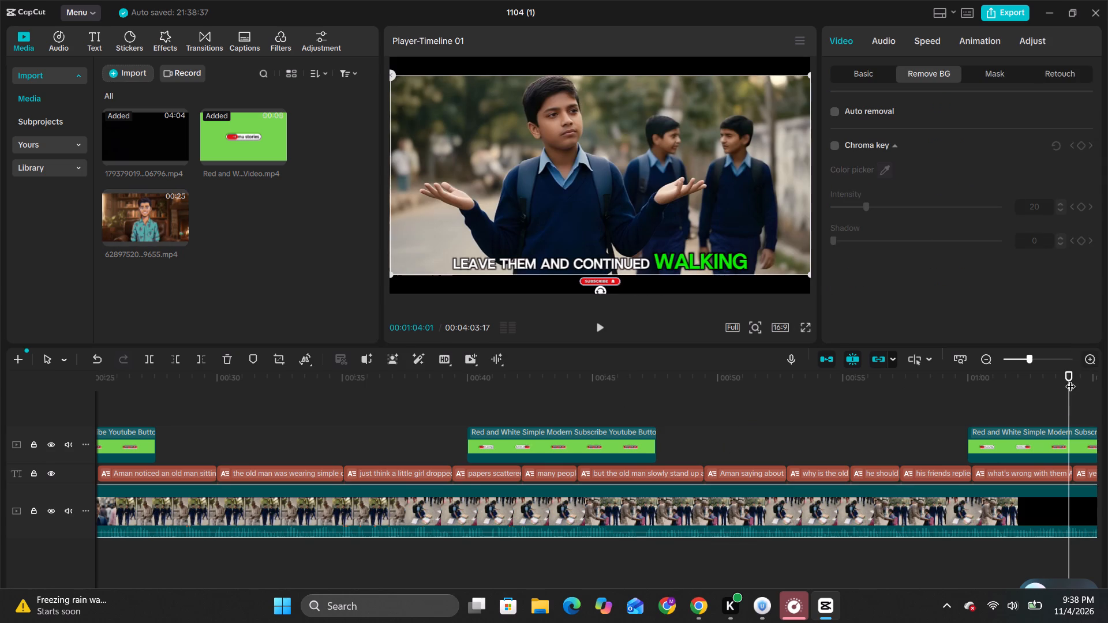
pyautogui.moveTo(1072, 376); pyautogui.dragTo(79, 394)
pyautogui.moveTo(136, 213); pyautogui.dragTo(107, 513)
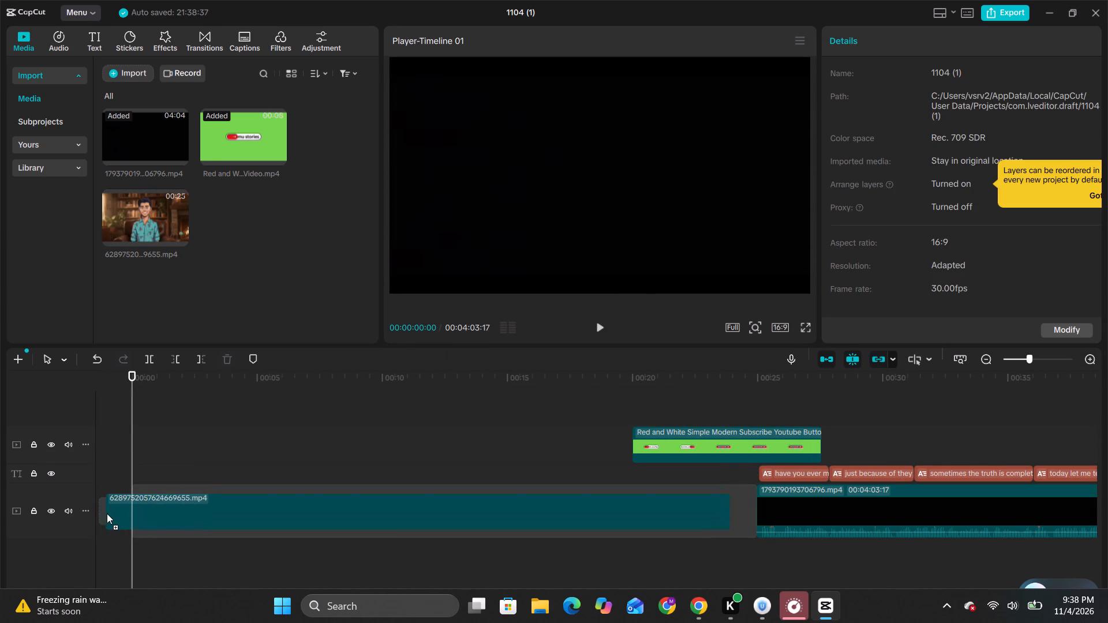
pyautogui.moveTo(107, 513); pyautogui.dragTo(112, 513)
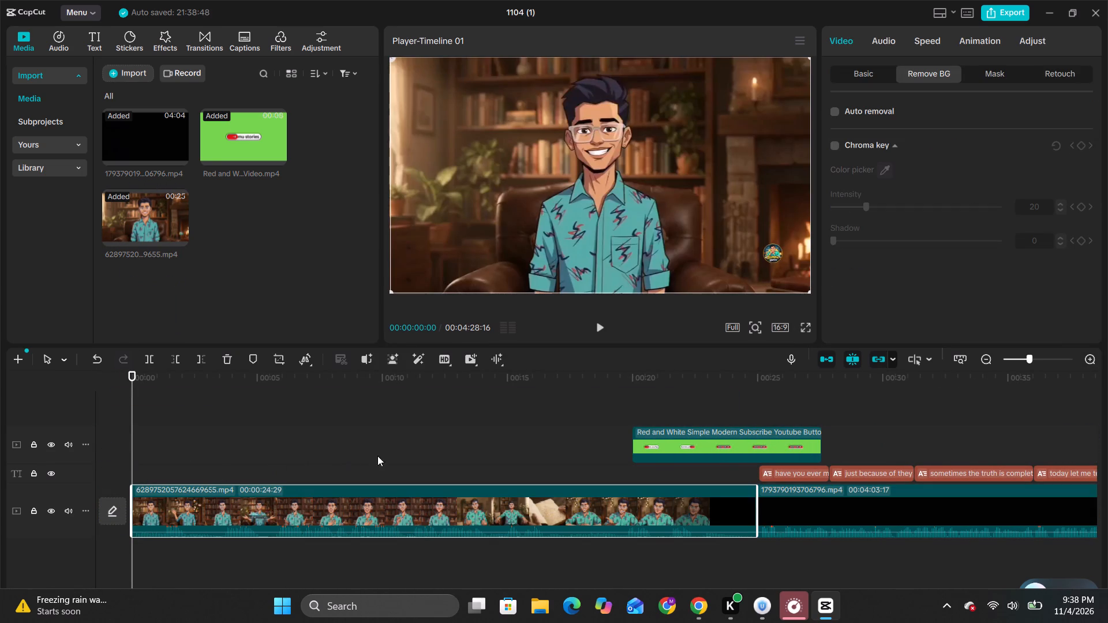
# Move the first subscribe-button clip to about 00:00:29, on the track directly above the captions.
pyautogui.click(708, 432)
pyautogui.moveTo(710, 431); pyautogui.dragTo(892, 429)
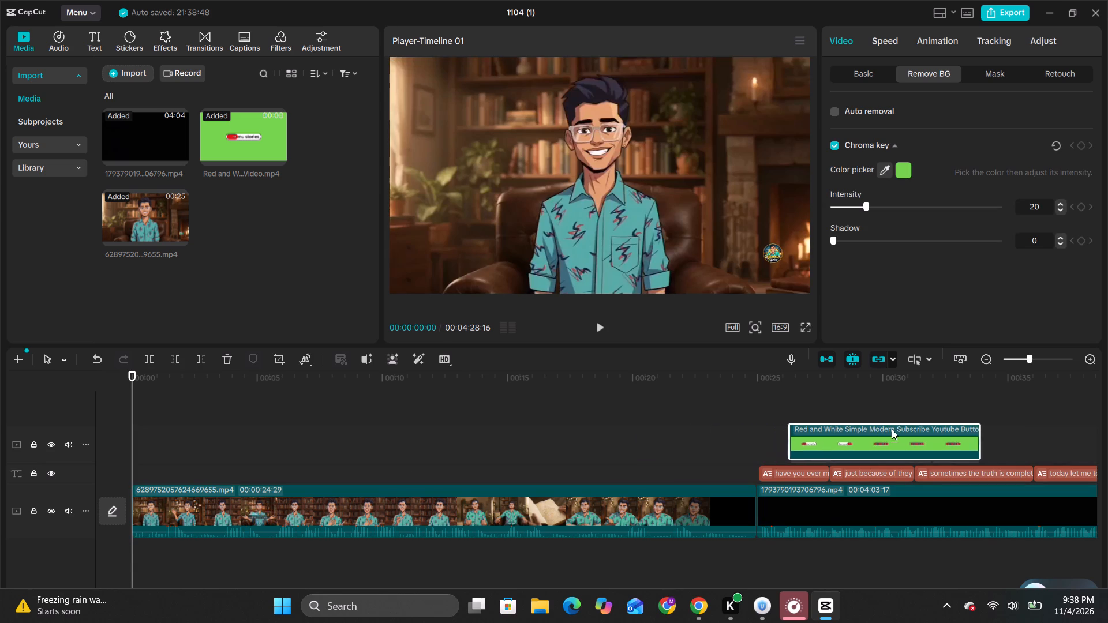
pyautogui.moveTo(892, 429); pyautogui.dragTo(928, 428)
pyautogui.moveTo(890, 406); pyautogui.dragTo(769, 412)
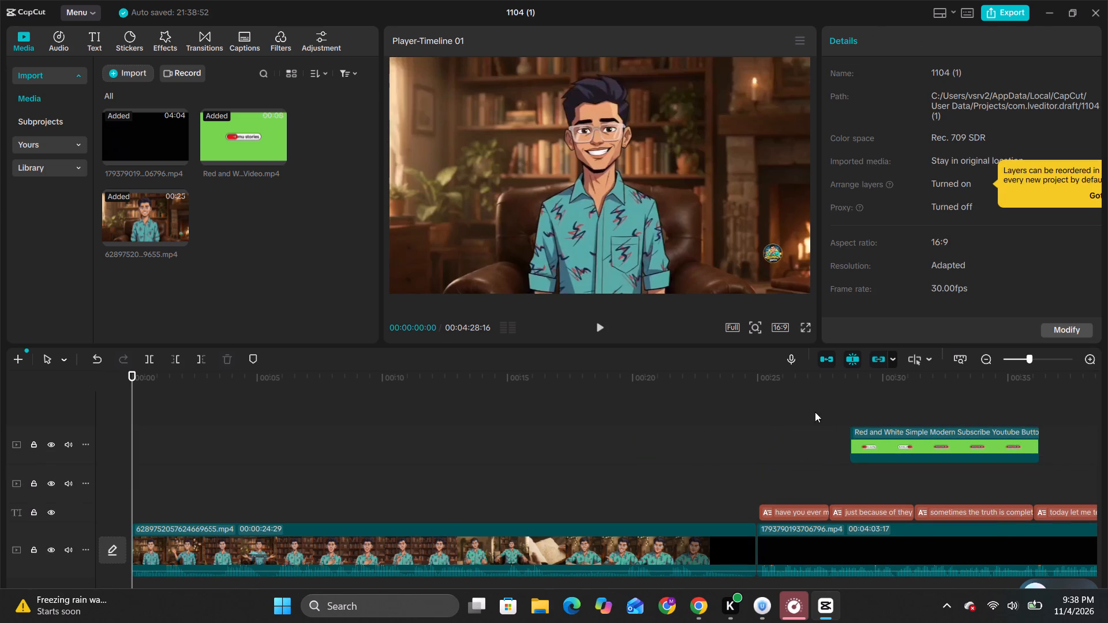
pyautogui.moveTo(874, 446); pyautogui.dragTo(882, 490)
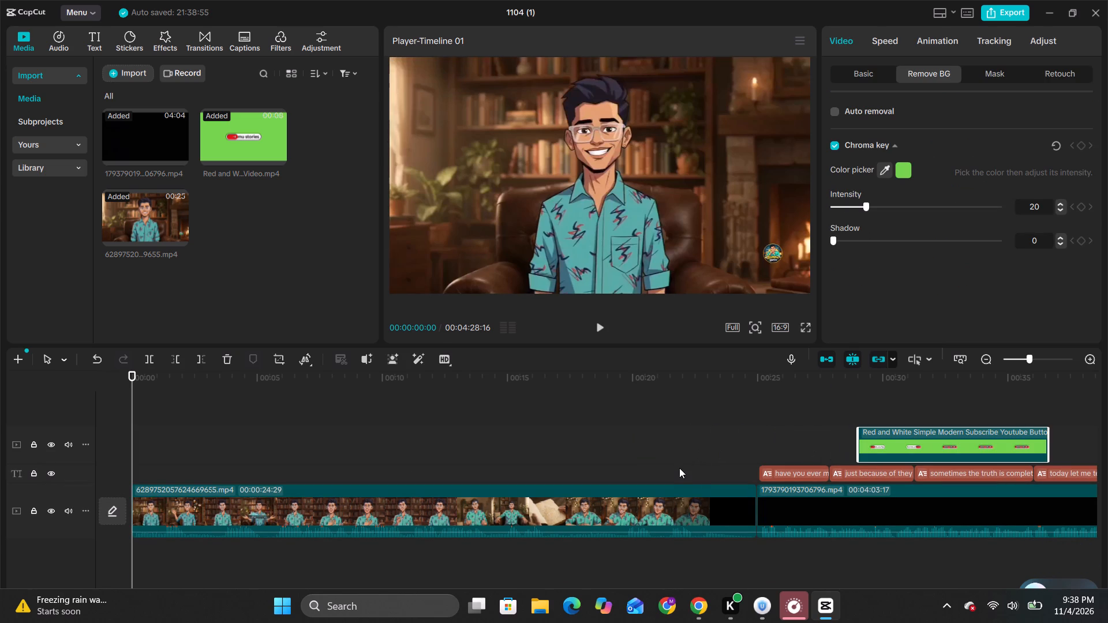
# Play the cartoon-narrator intro from 00:00:00:00 and check its transition into the captioned story video.
pyautogui.press('space')
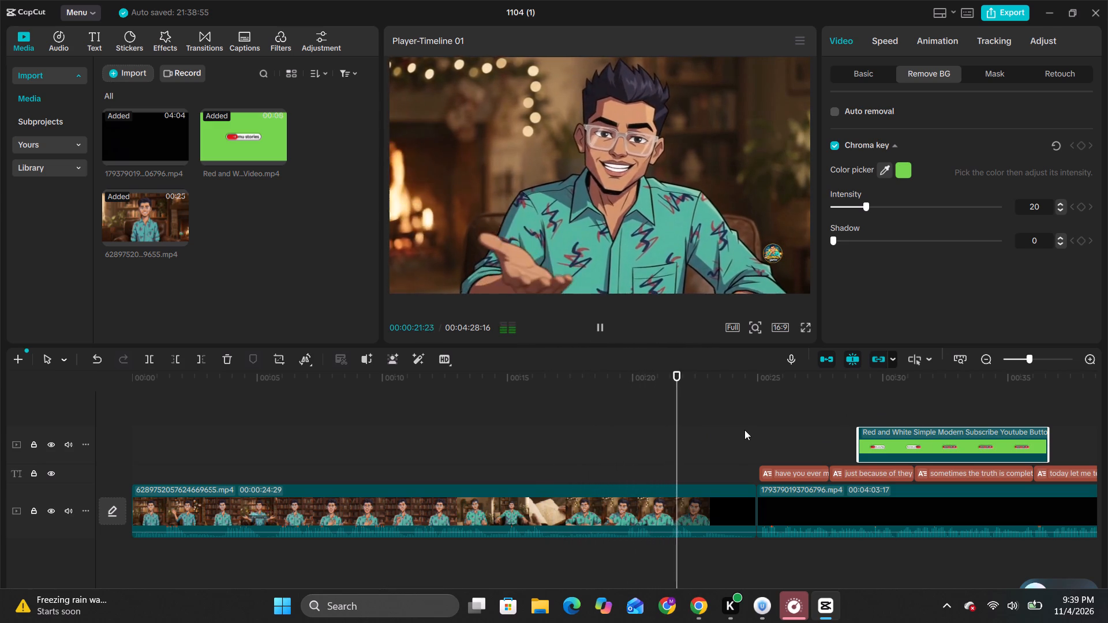
pyautogui.press('space')
pyautogui.press('space')
pyautogui.press('space')
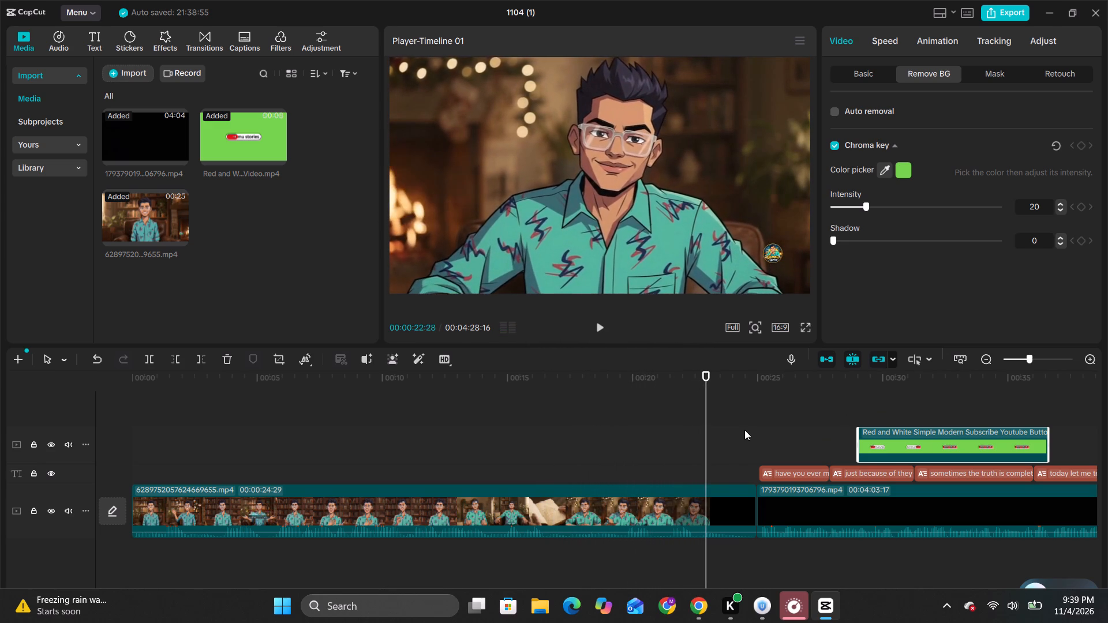
pyautogui.press('space')
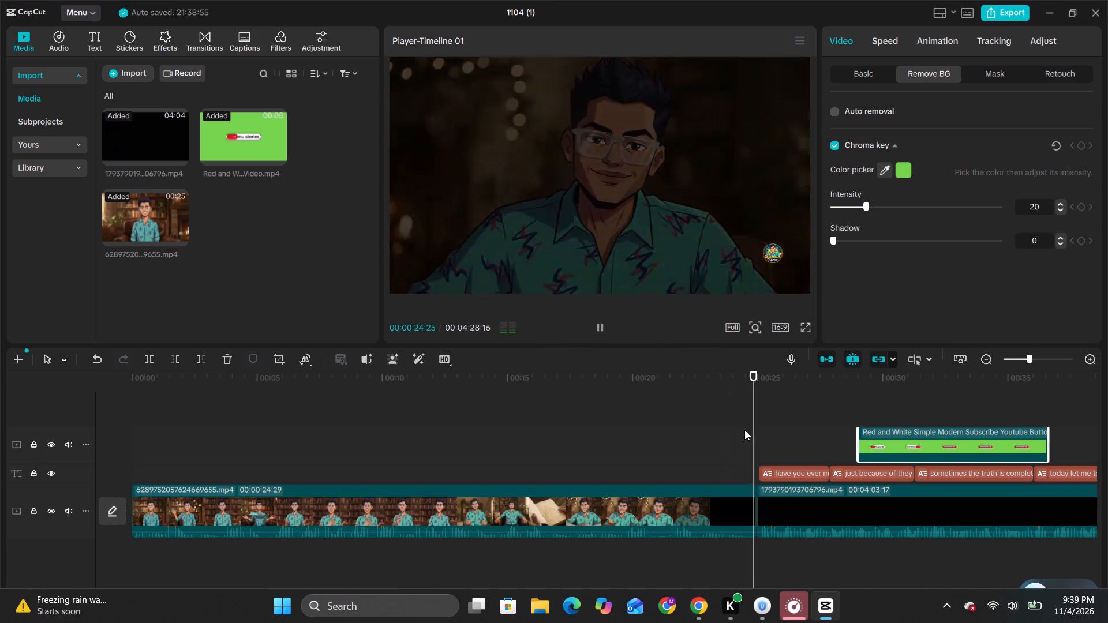
pyautogui.press('space')
pyautogui.click(758, 512)
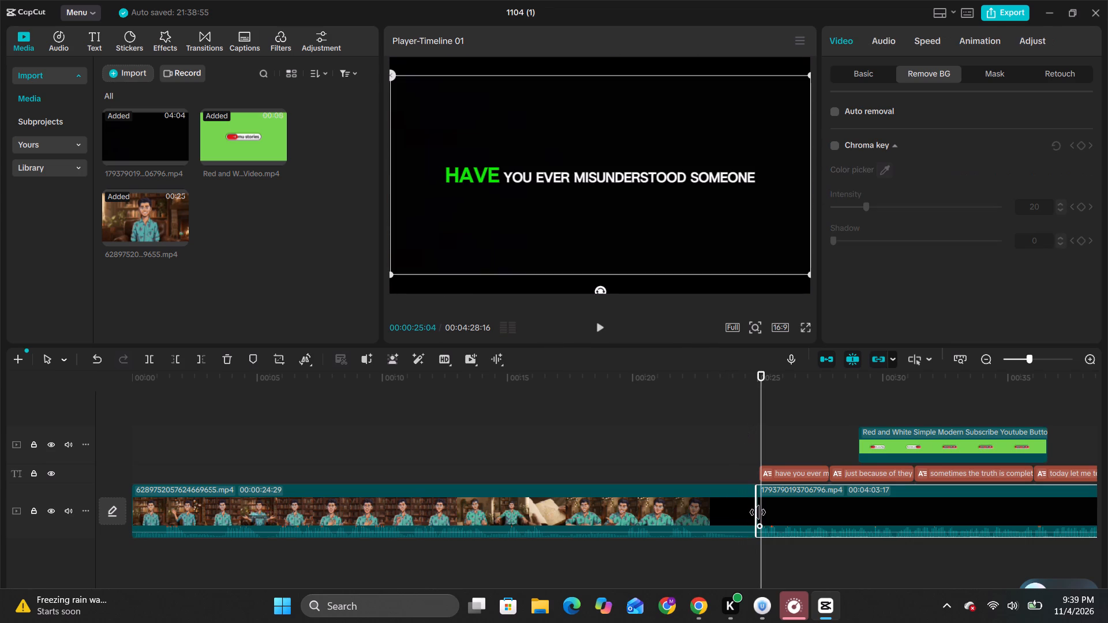
pyautogui.press('space')
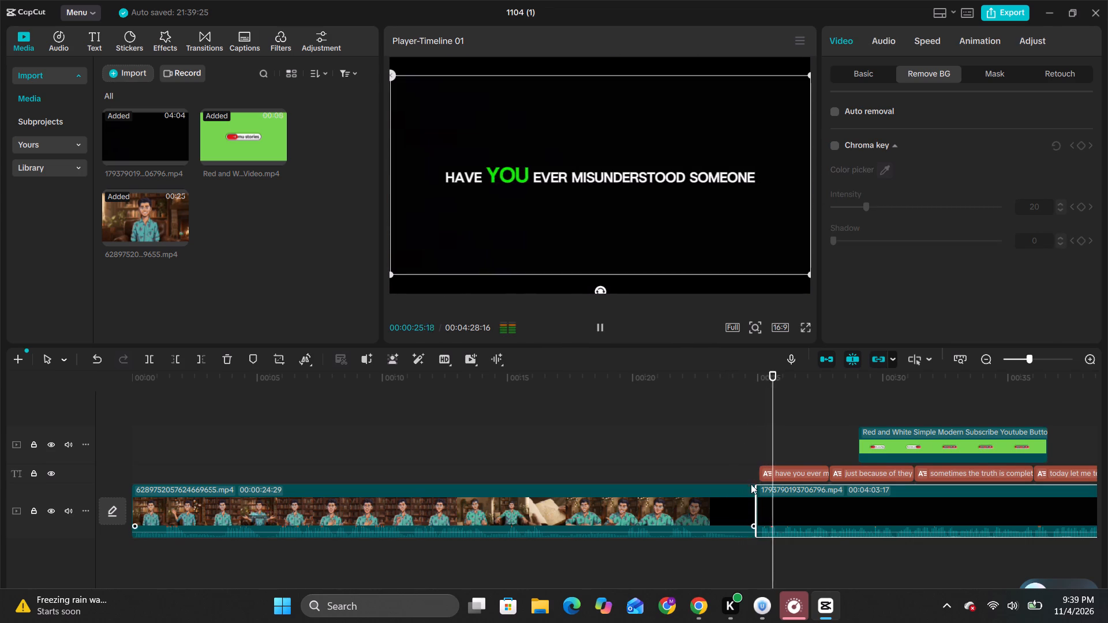
pyautogui.press('space')
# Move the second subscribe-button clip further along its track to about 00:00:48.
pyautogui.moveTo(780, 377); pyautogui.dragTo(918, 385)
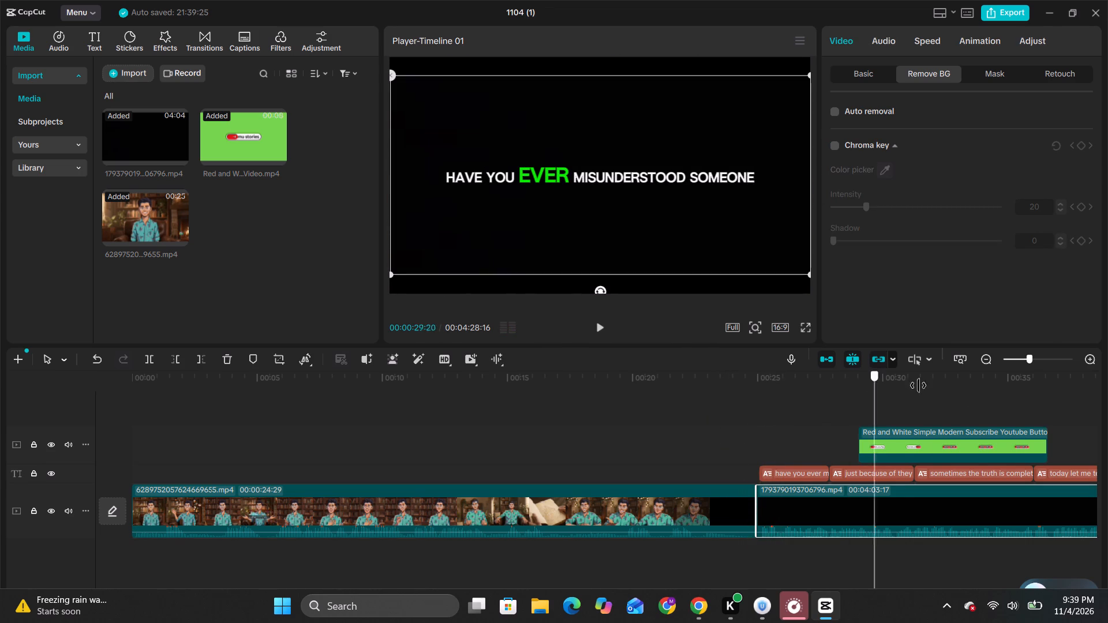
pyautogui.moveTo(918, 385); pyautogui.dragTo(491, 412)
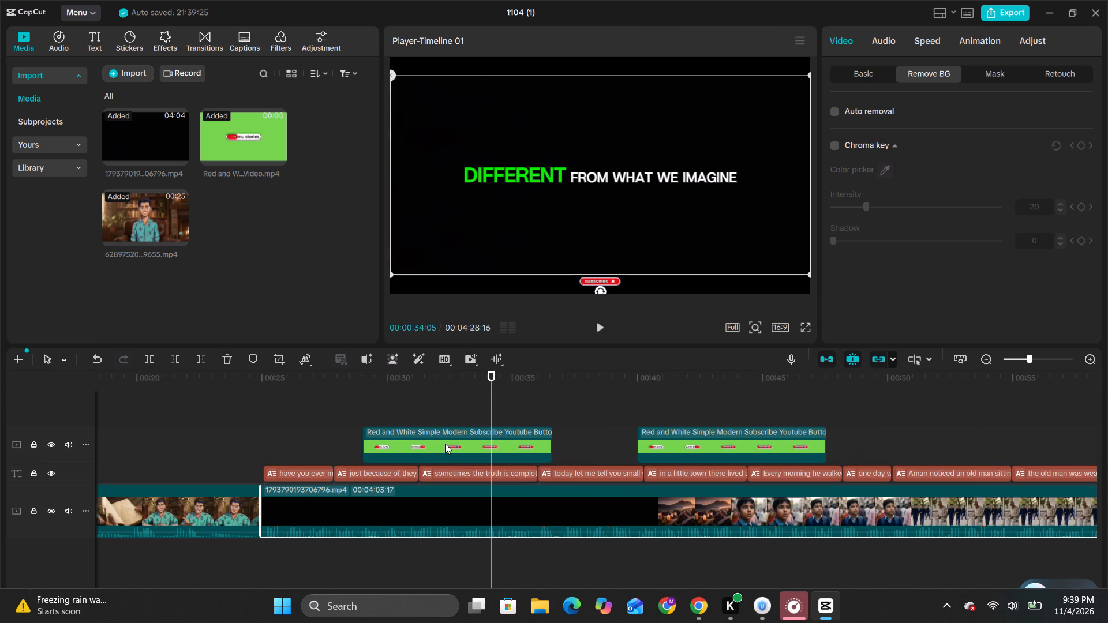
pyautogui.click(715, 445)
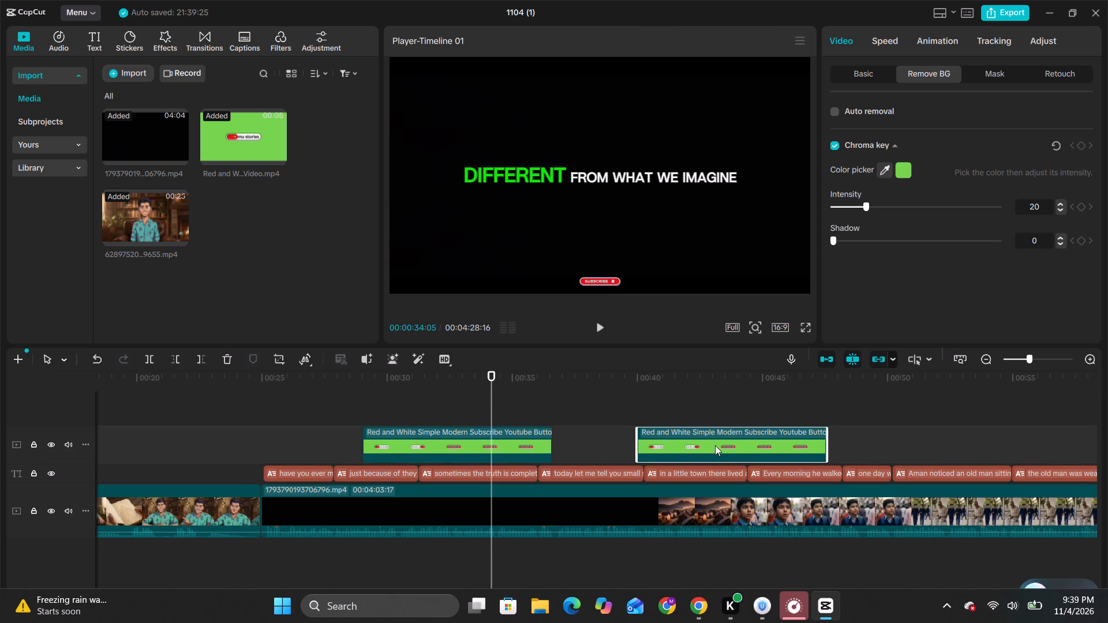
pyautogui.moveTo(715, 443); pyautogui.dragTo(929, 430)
# Move the first subscribe-button clip so that it starts exactly at 00:00:40:00.
pyautogui.click(451, 442)
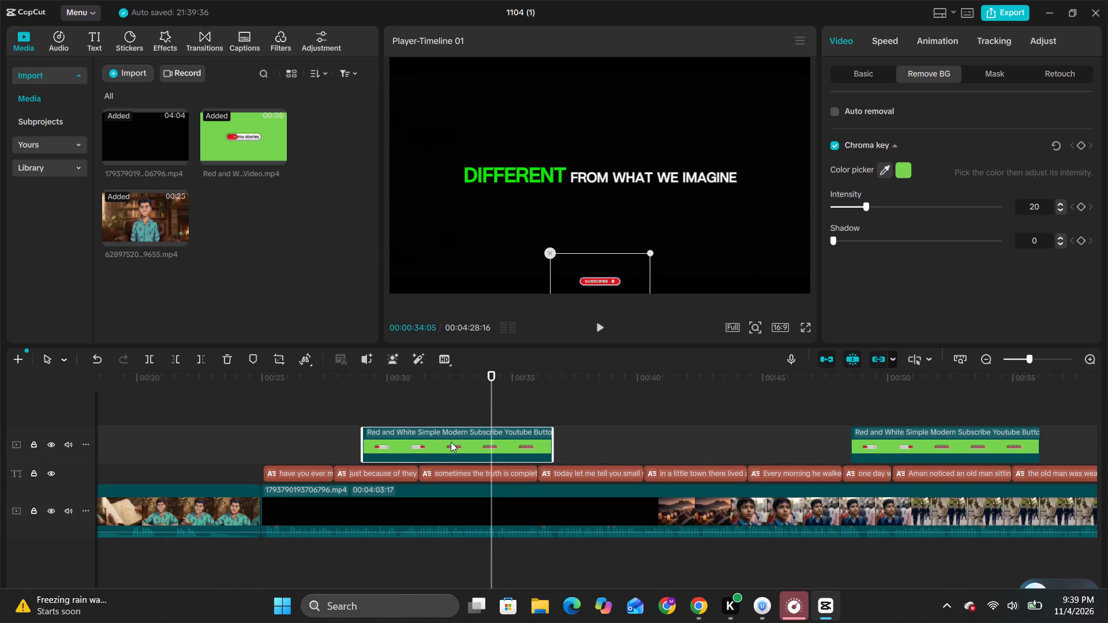
pyautogui.moveTo(443, 442); pyautogui.dragTo(727, 442)
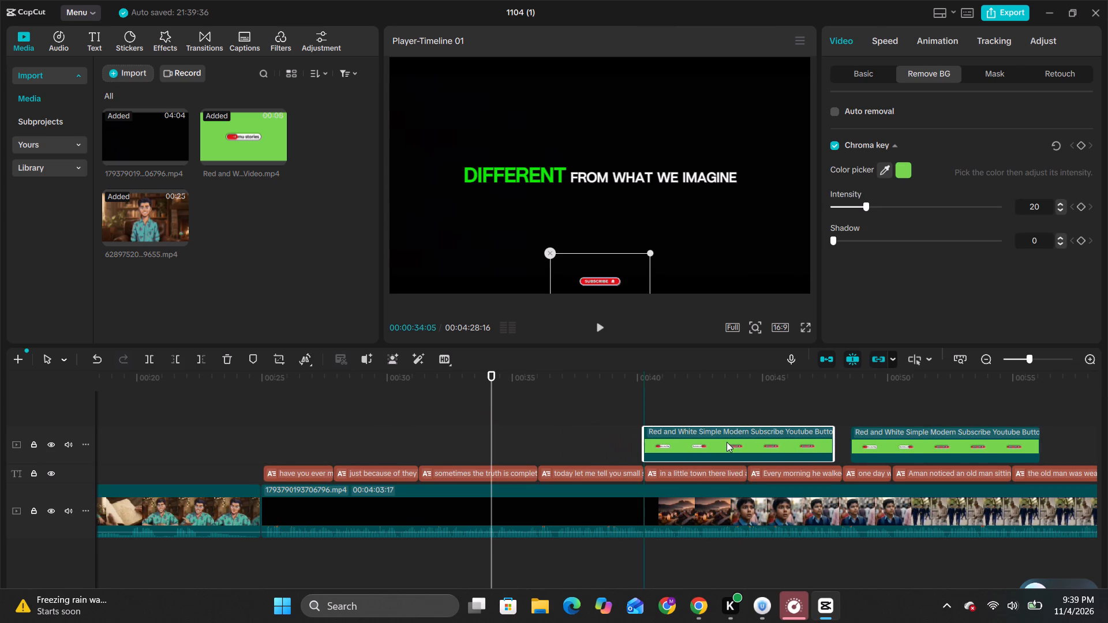
pyautogui.moveTo(727, 442); pyautogui.dragTo(719, 444)
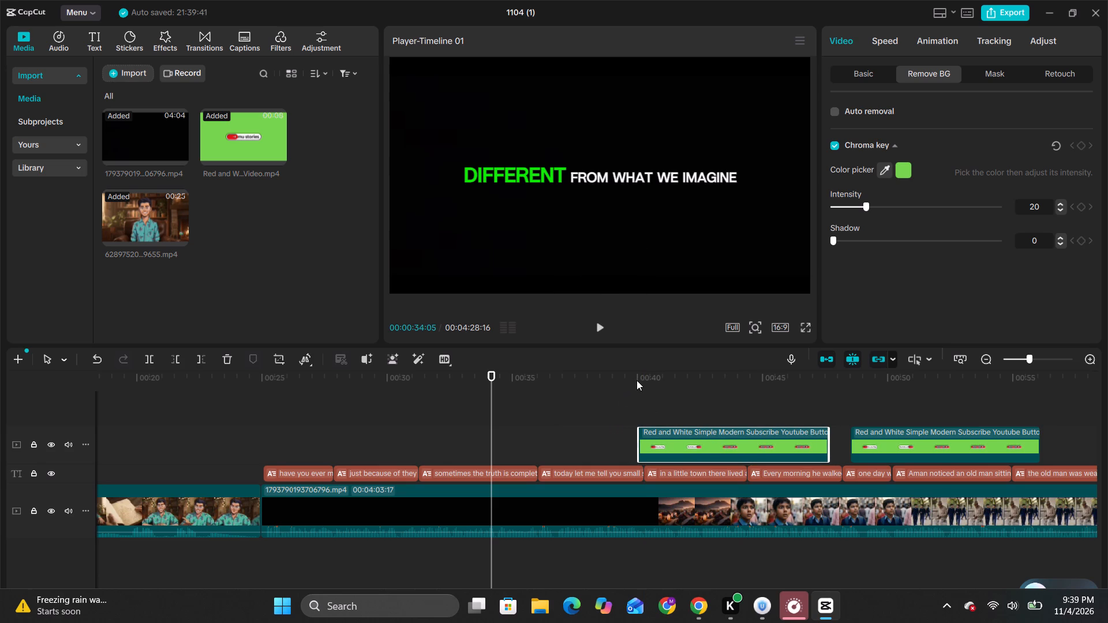
pyautogui.click(637, 380)
pyautogui.click(708, 442)
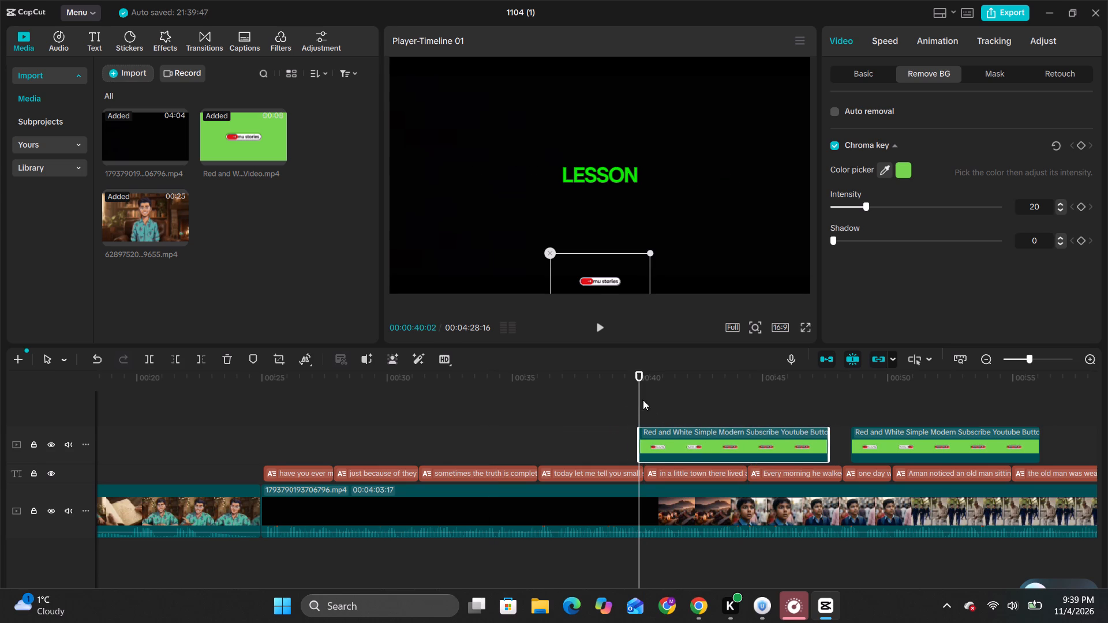
pyautogui.press('Left')
pyautogui.press('Left')
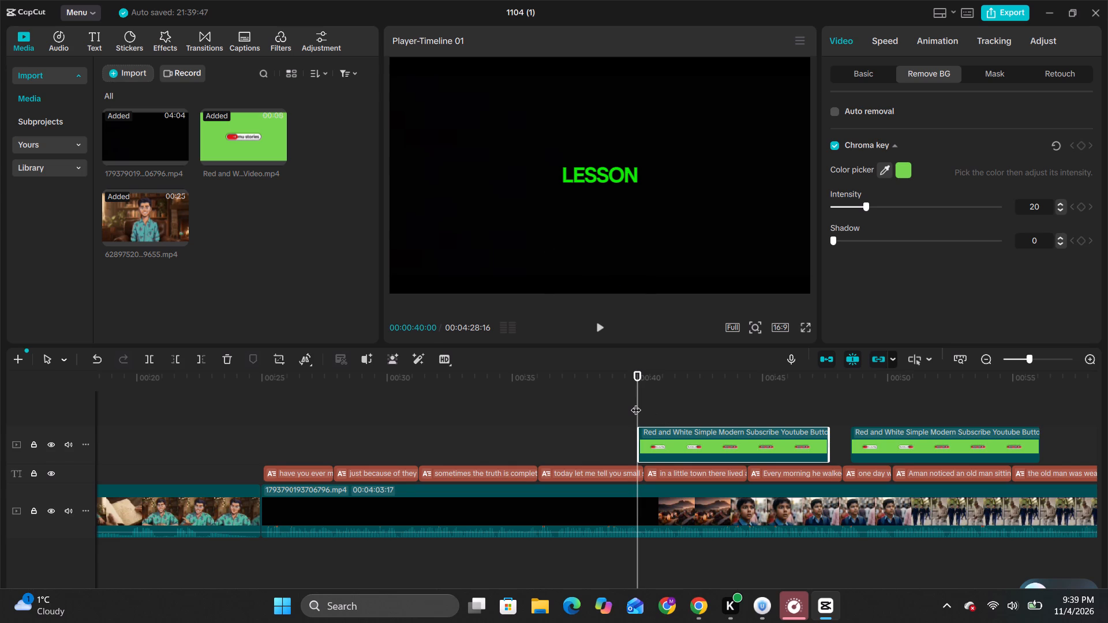
pyautogui.click(711, 444)
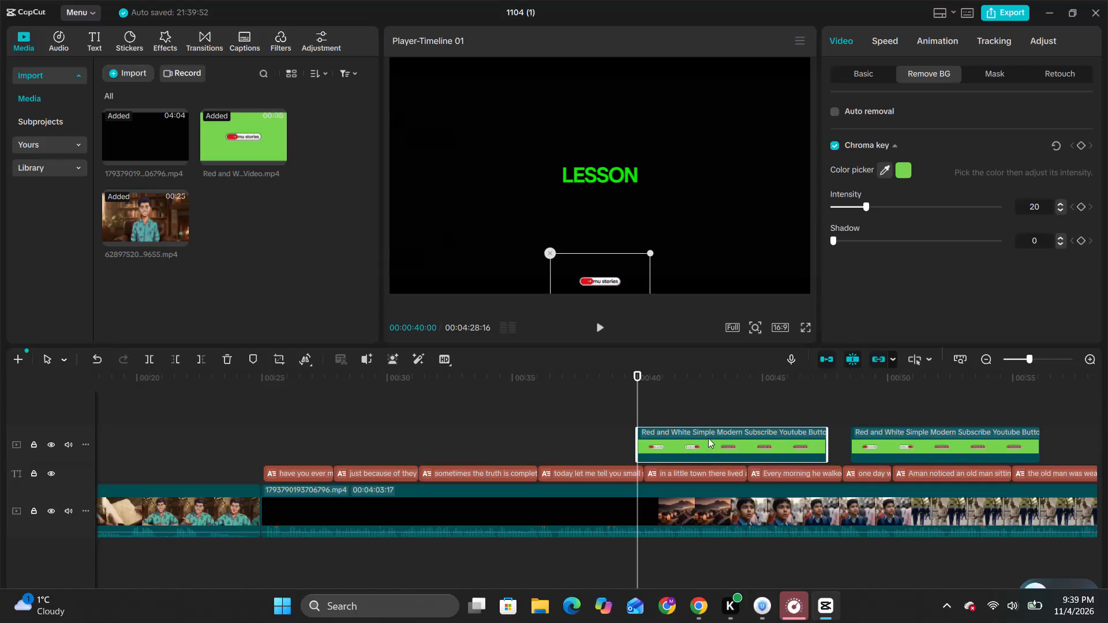
pyautogui.moveTo(830, 400); pyautogui.dragTo(639, 410)
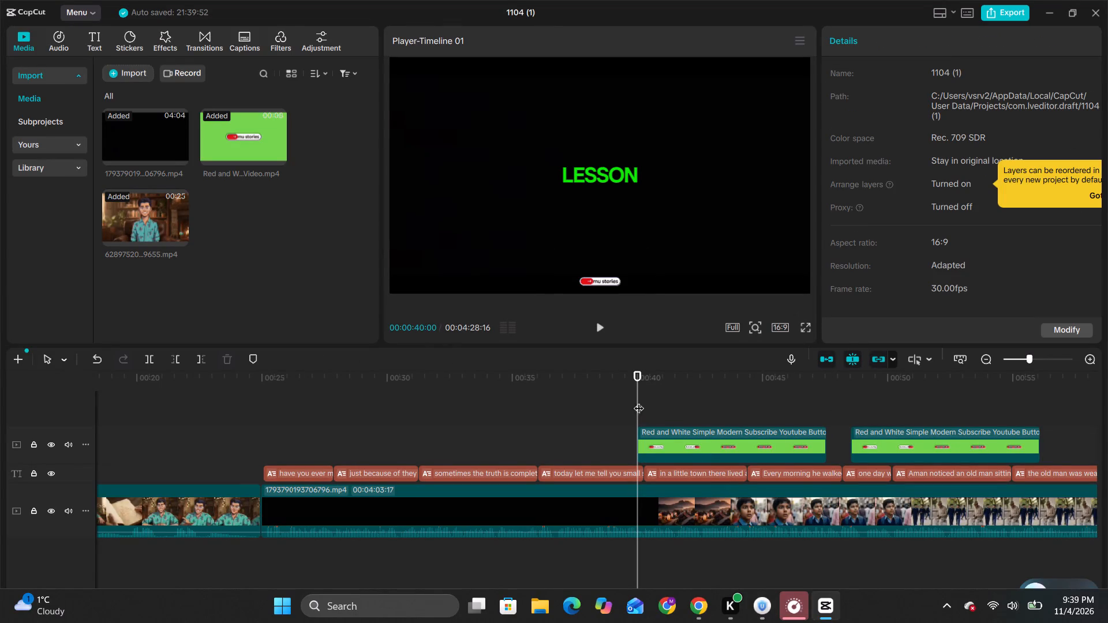
# Delete the subscribe-button clip that sits between the ones at 00:00:40 and 00:01:00.
pyautogui.moveTo(639, 376); pyautogui.dragTo(1107, 388)
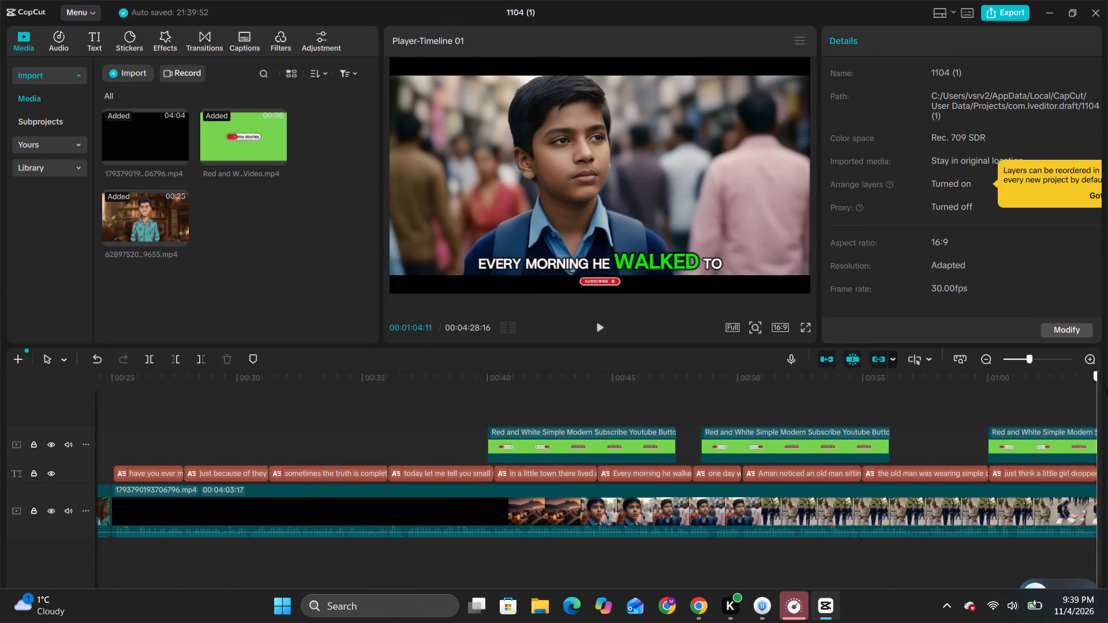
pyautogui.moveTo(1107, 388); pyautogui.dragTo(718, 419)
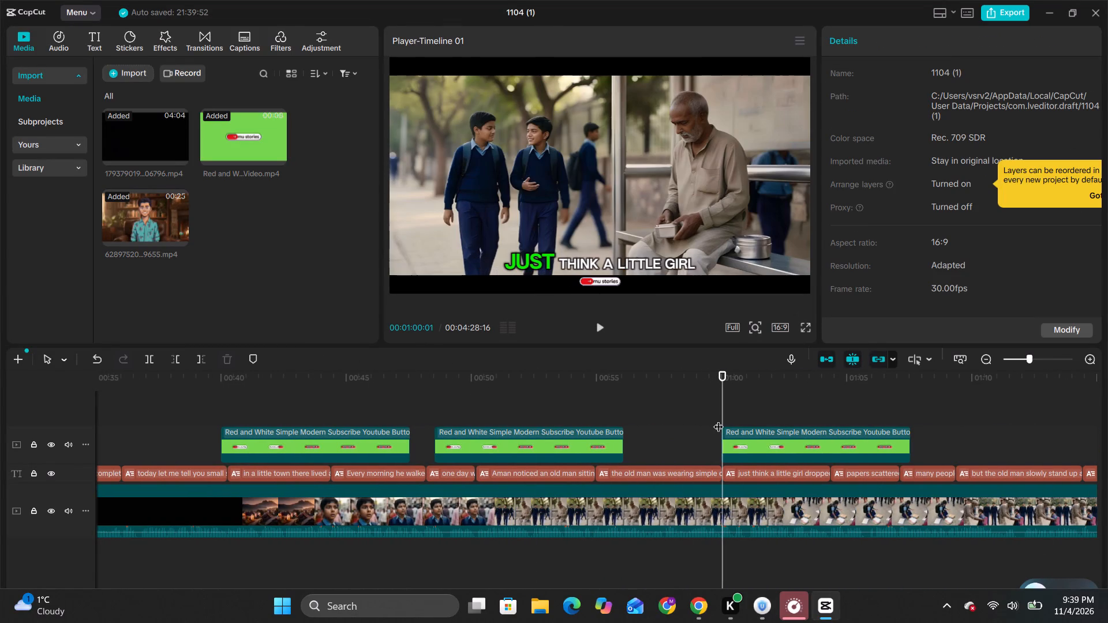
pyautogui.click(753, 434)
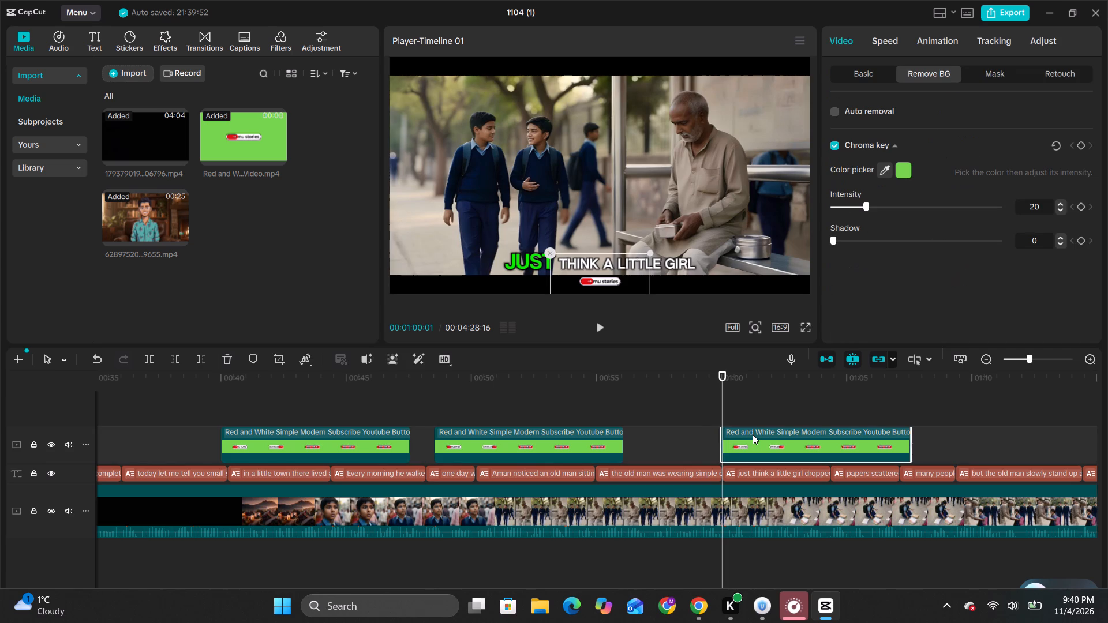
pyautogui.click(513, 446)
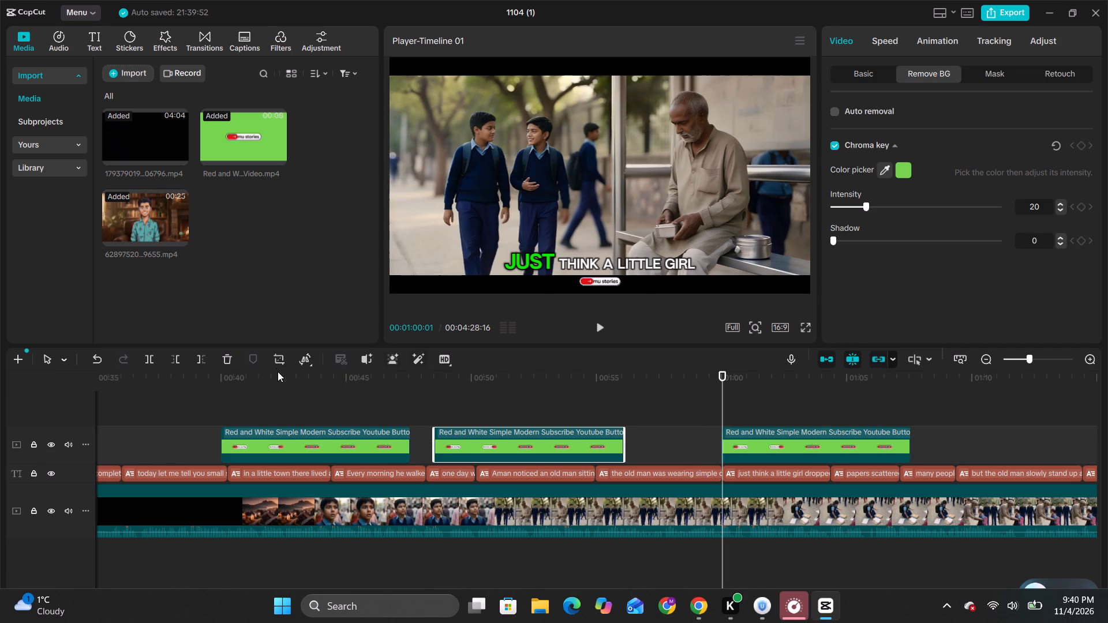
pyautogui.click(231, 356)
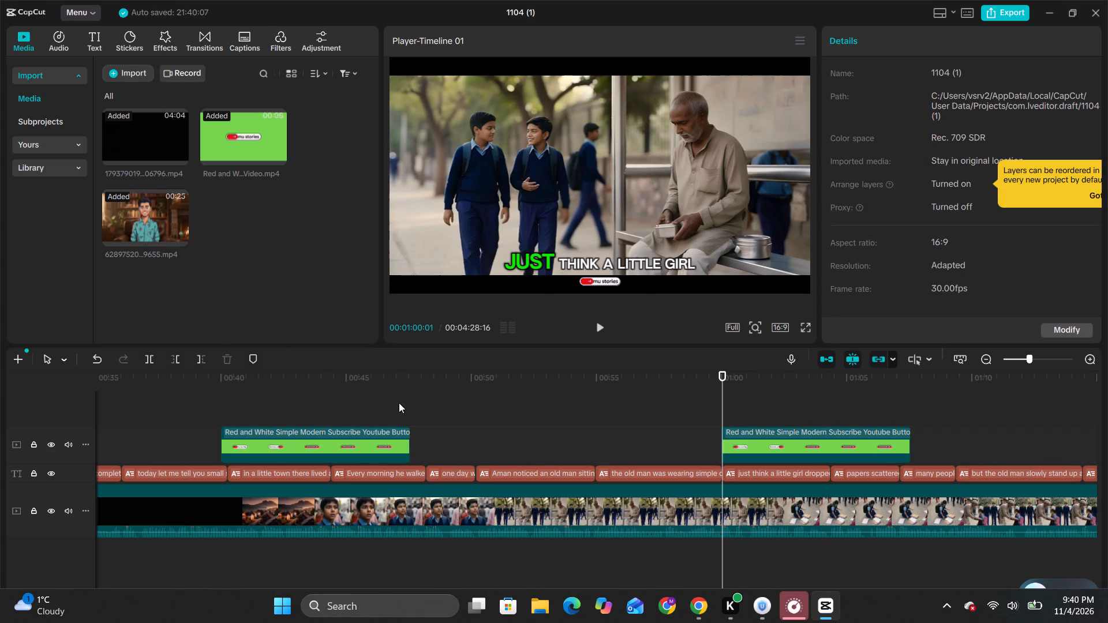
# Paste a copy of the keyed subscribe-button clip at 00:01:20:00 on the track above the captions.
pyautogui.press('space')
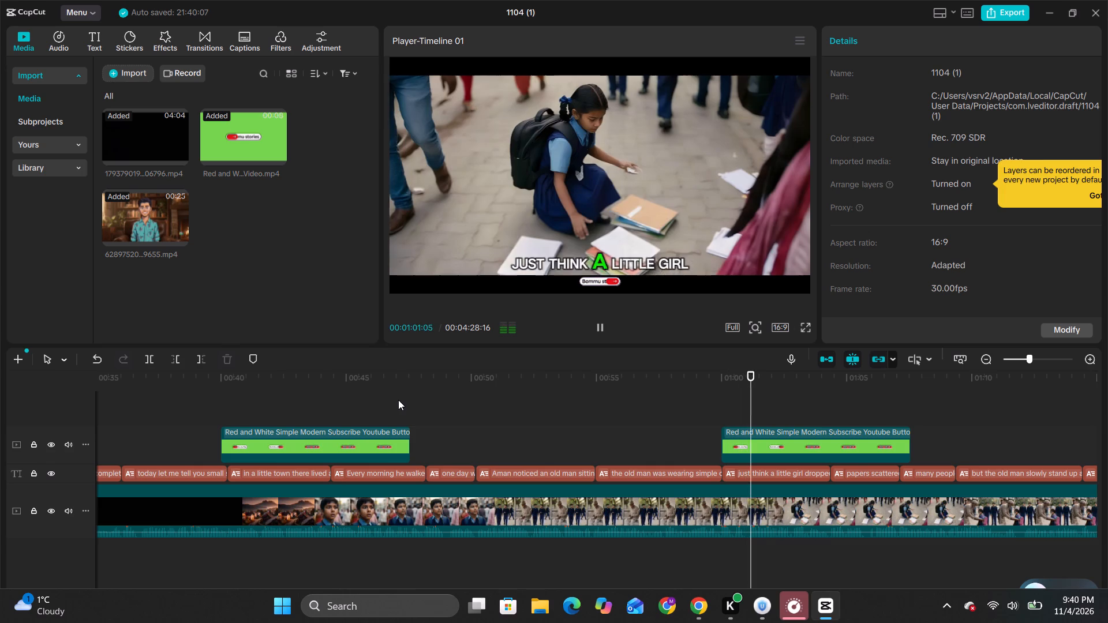
pyautogui.press('space')
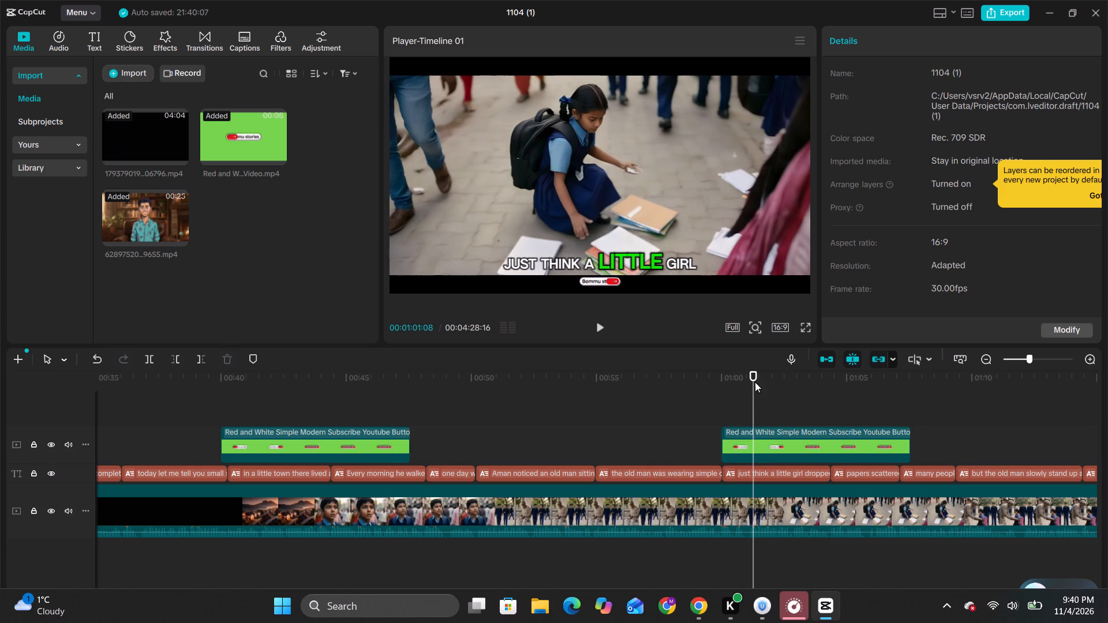
pyautogui.moveTo(754, 382); pyautogui.dragTo(927, 398)
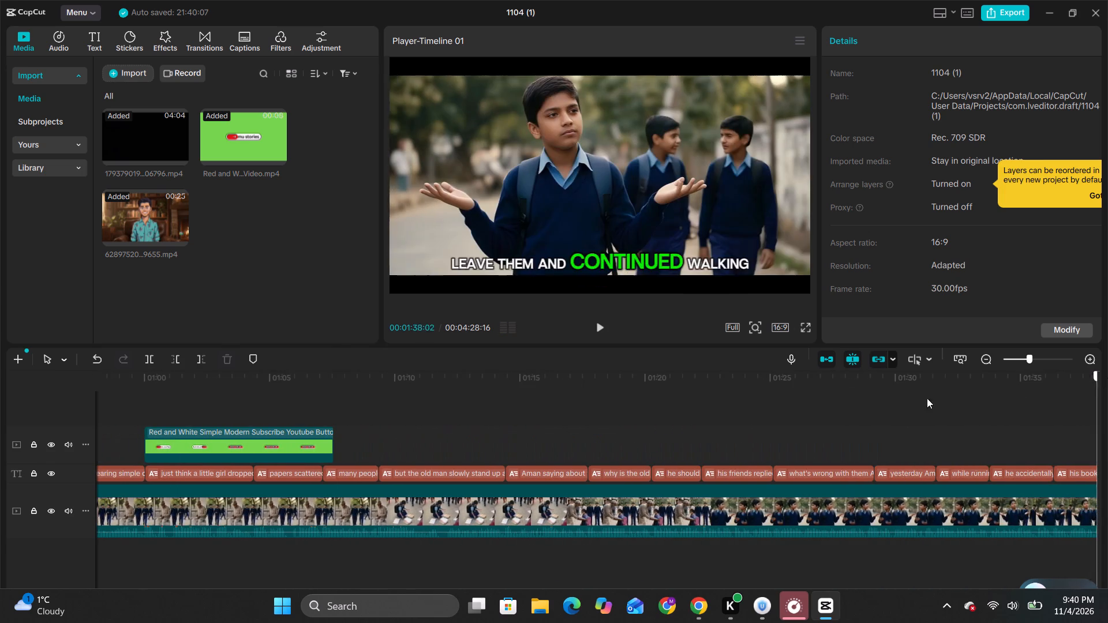
pyautogui.moveTo(927, 398); pyautogui.dragTo(1081, 400)
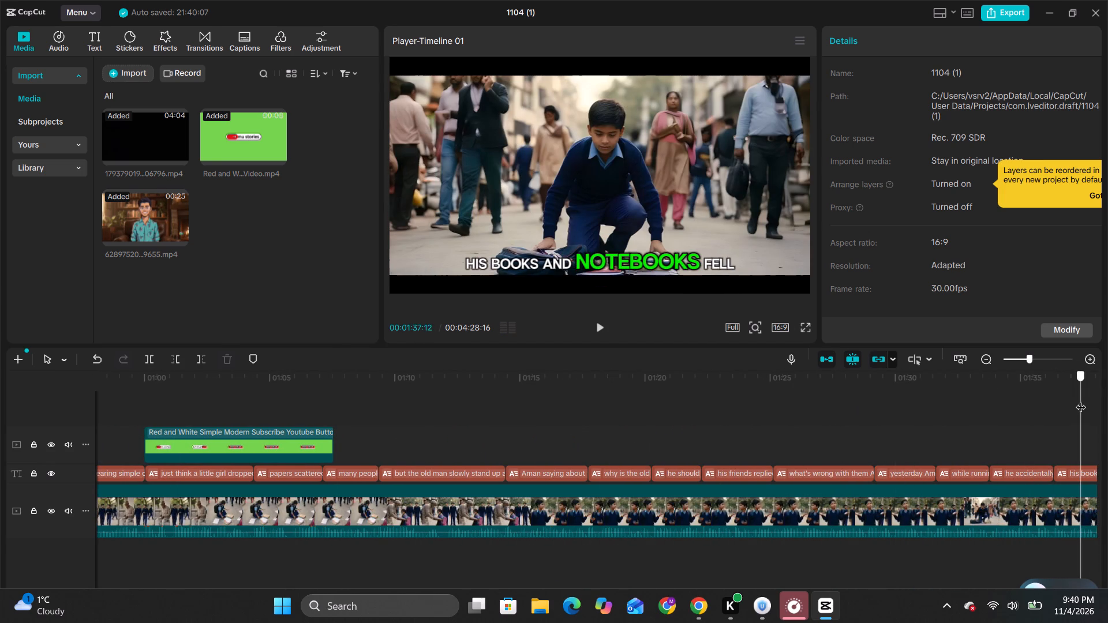
pyautogui.moveTo(1081, 400); pyautogui.dragTo(414, 464)
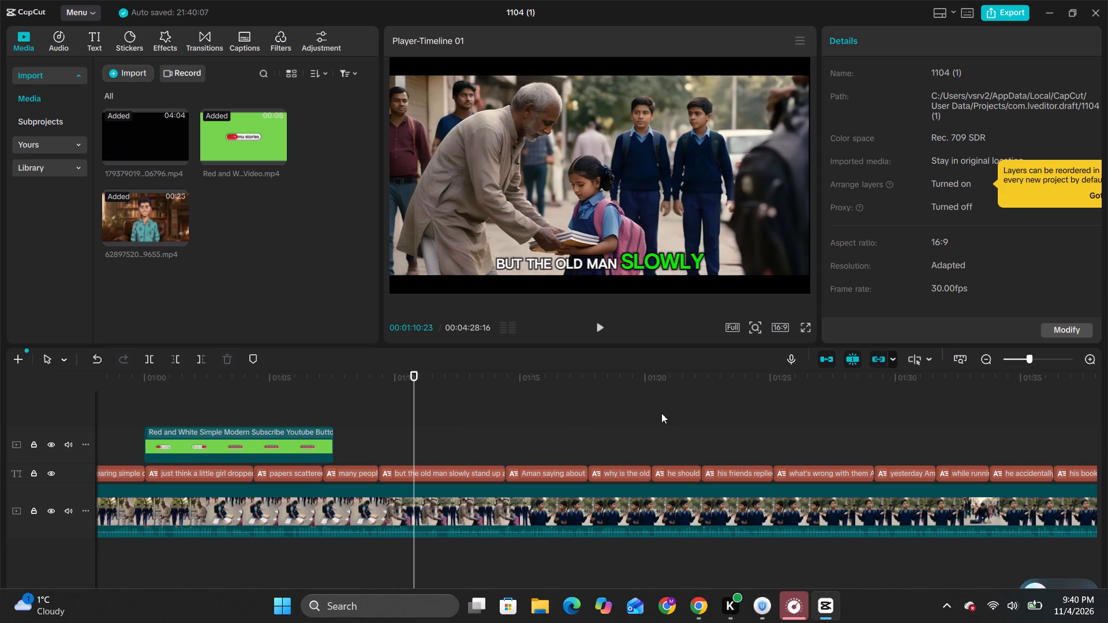
pyautogui.click(645, 378)
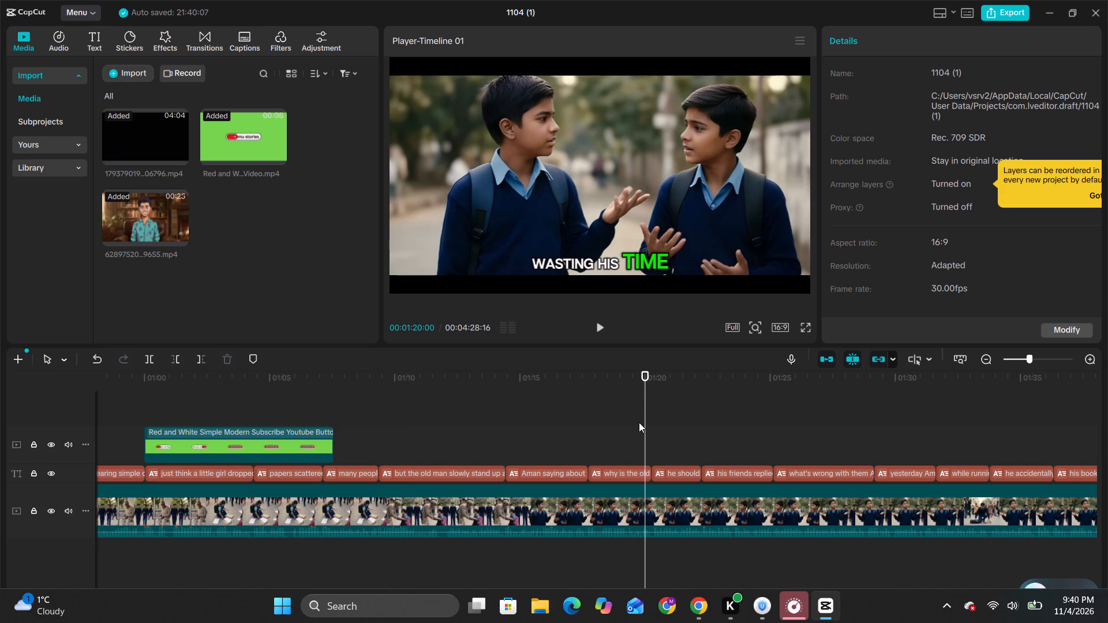
pyautogui.hotkey('ctrl', 'v')
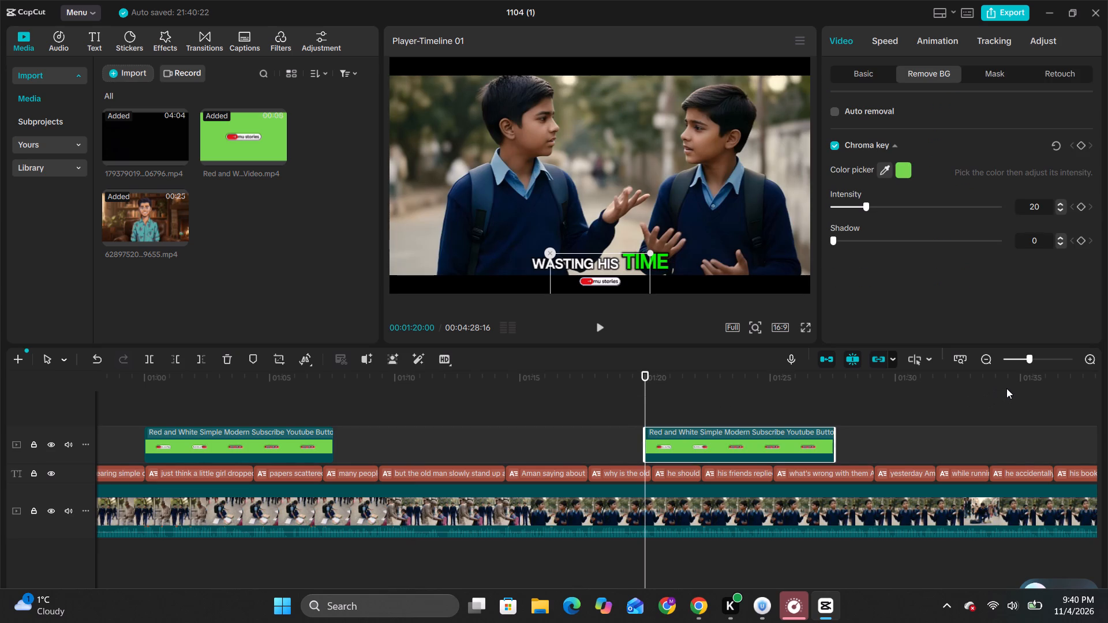
# Paste another copy of the subscribe-button clip at 00:01:40:00 on the same track.
pyautogui.click(1008, 388)
pyautogui.moveTo(1008, 388); pyautogui.dragTo(794, 409)
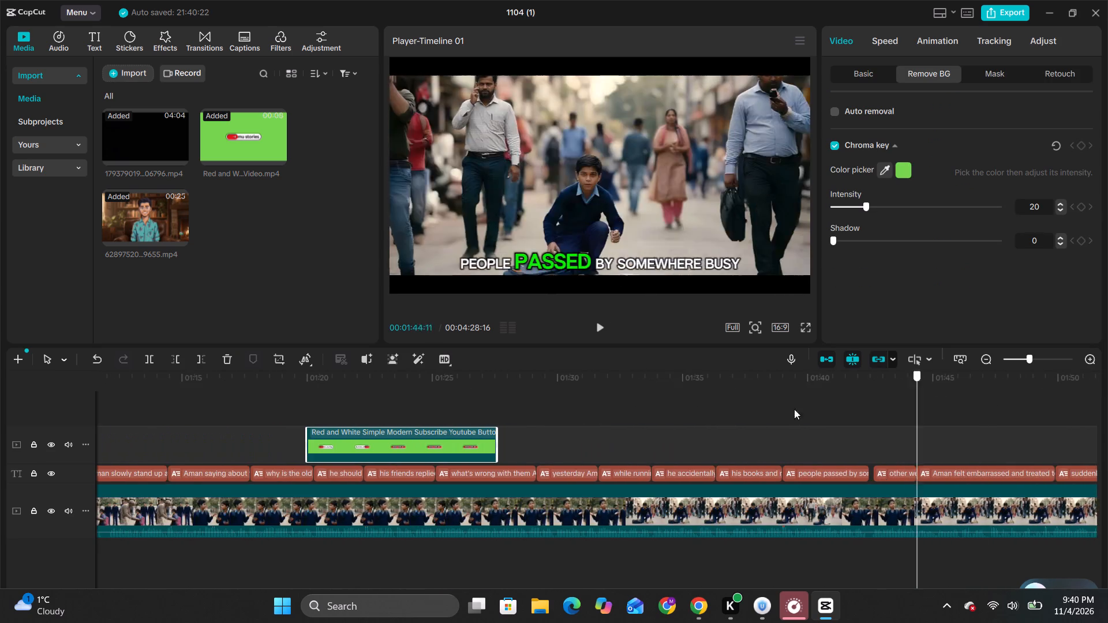
pyautogui.moveTo(794, 409); pyautogui.dragTo(834, 401)
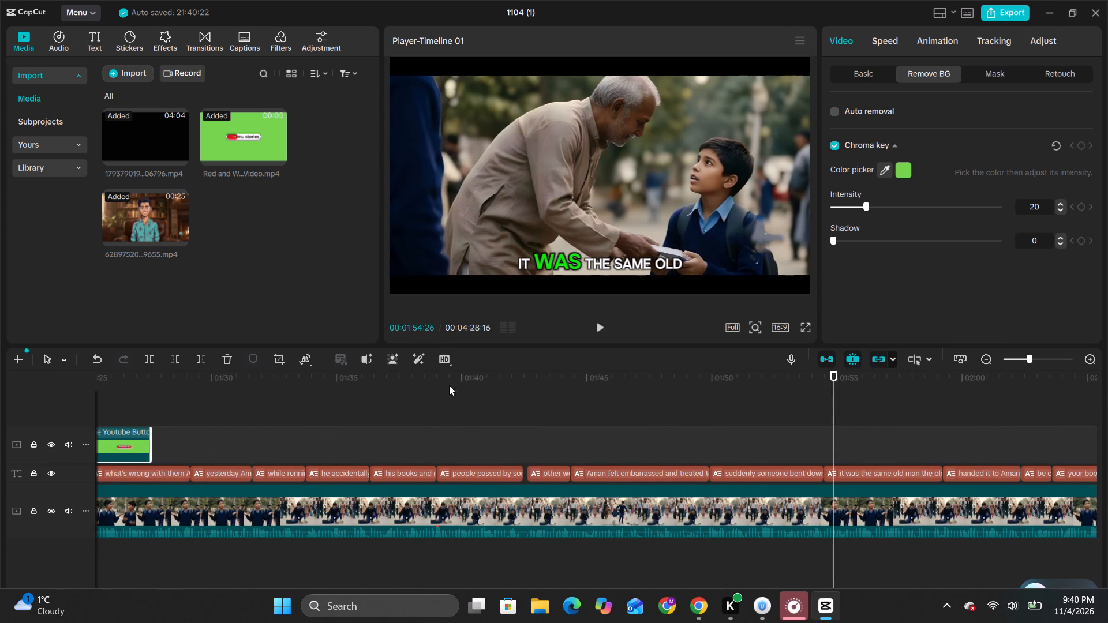
pyautogui.click(463, 385)
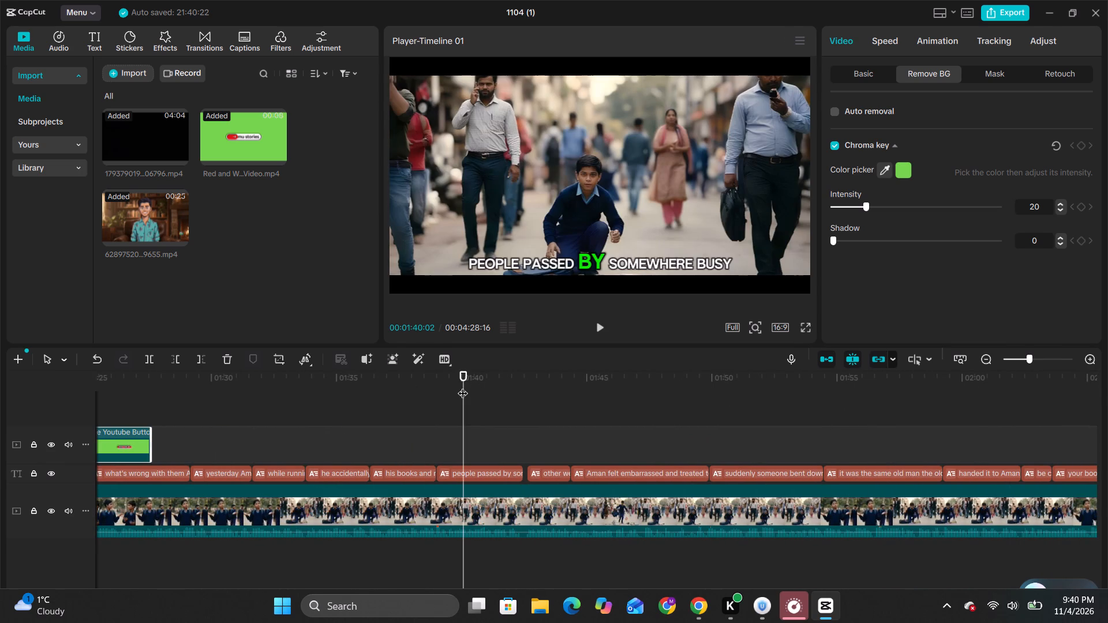
pyautogui.press('Left')
pyautogui.press('Left')
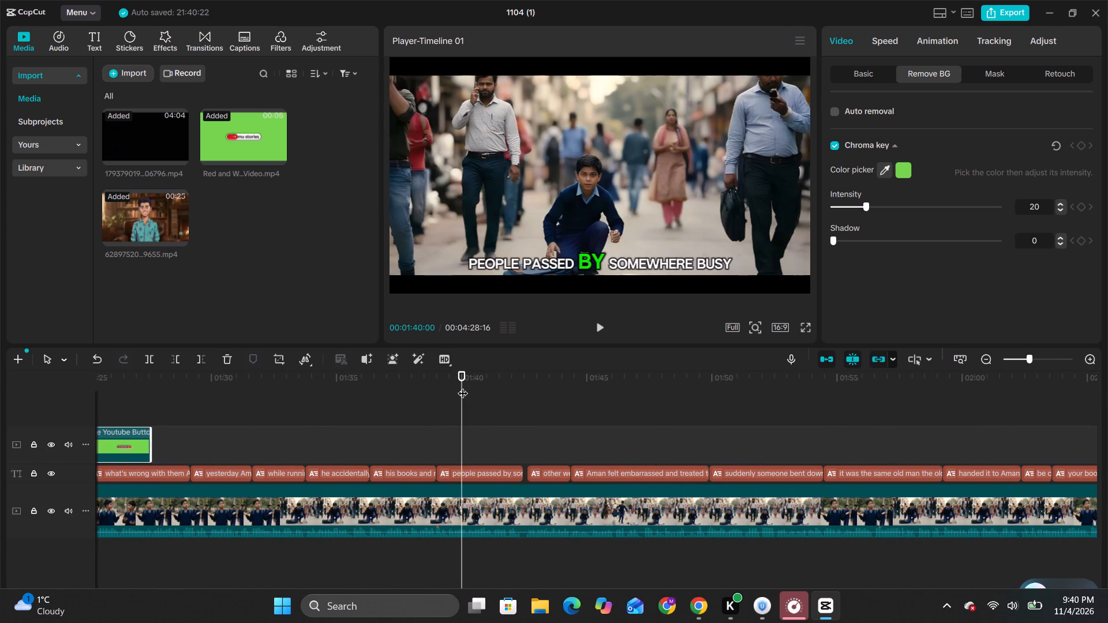
pyautogui.hotkey('ctrl', 'v')
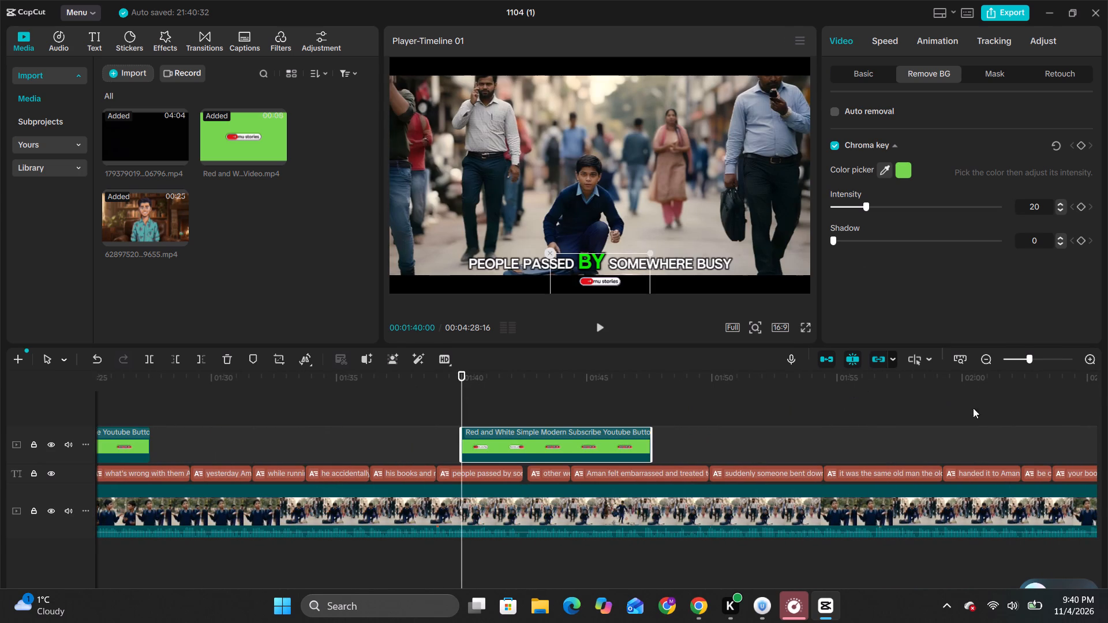
# Paste another copy of the subscribe-button clip at 00:02:00:00 on the same track.
pyautogui.click(965, 399)
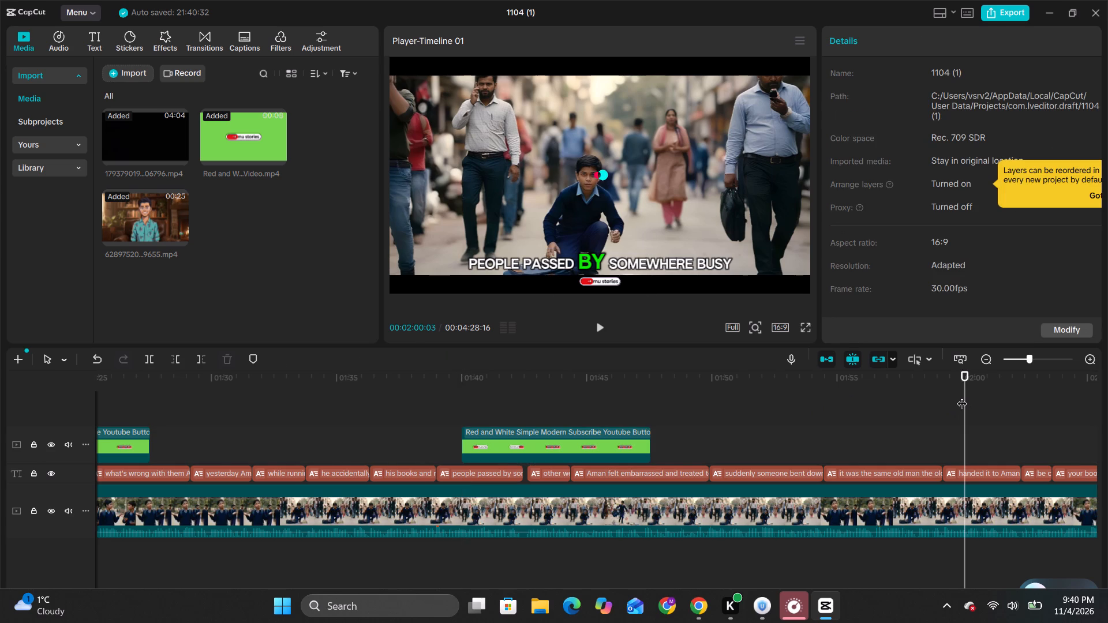
pyautogui.press('Left')
pyautogui.press('Left')
pyautogui.press('Left')
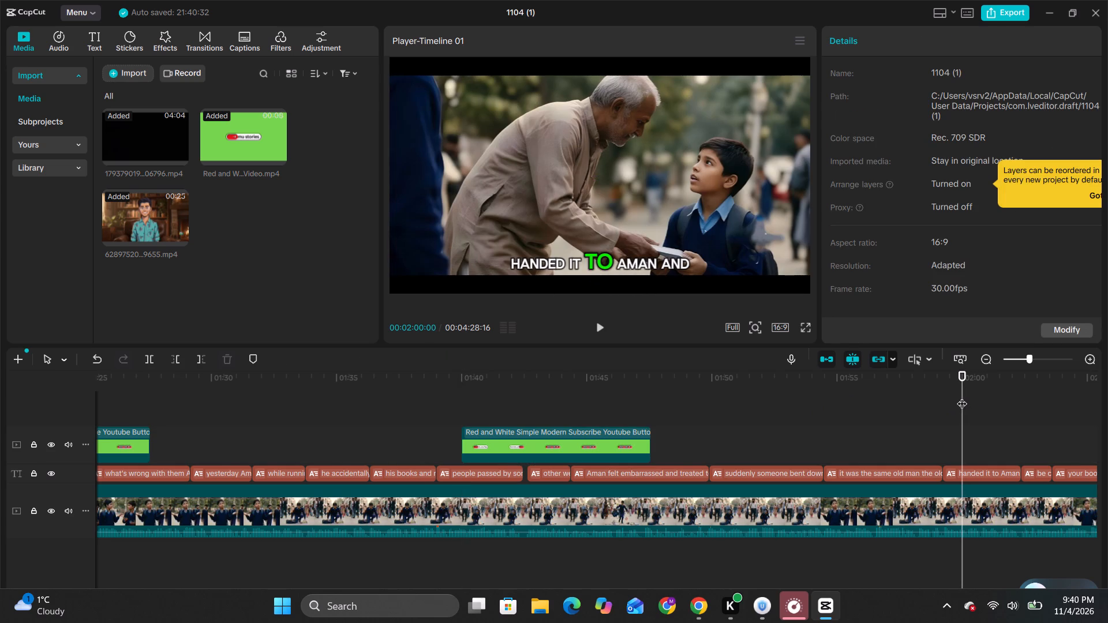
pyautogui.hotkey('ctrl', 'v')
pyautogui.moveTo(960, 391); pyautogui.dragTo(1044, 391)
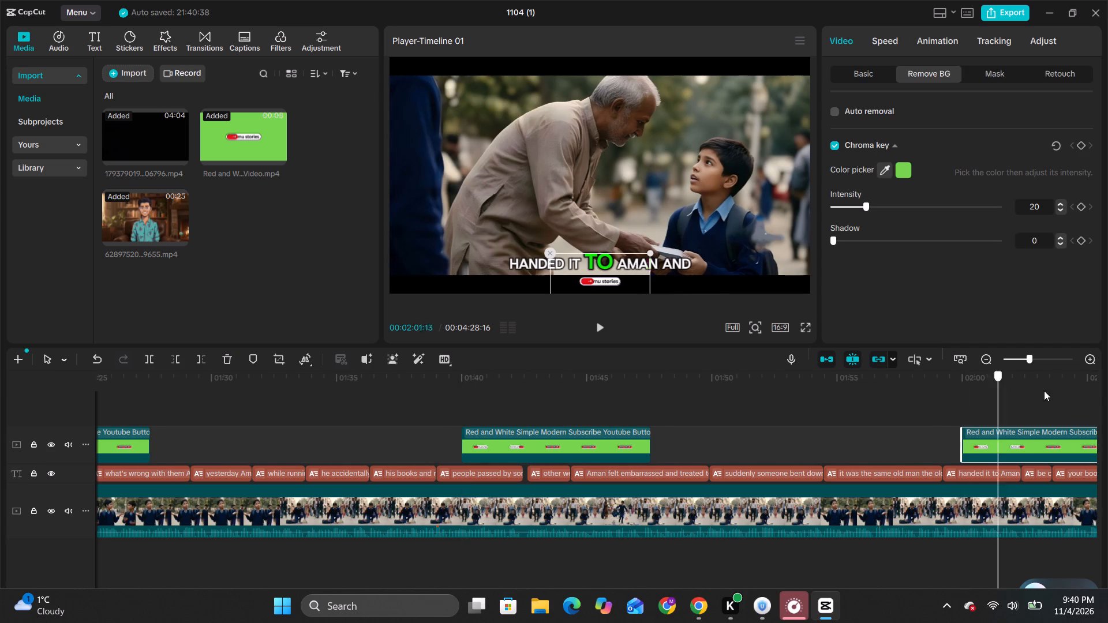
# Paste a copy of the keyed subscribe-button clip at 00:02:20:00 on the track above the captions.
pyautogui.moveTo(1044, 391); pyautogui.dragTo(844, 410)
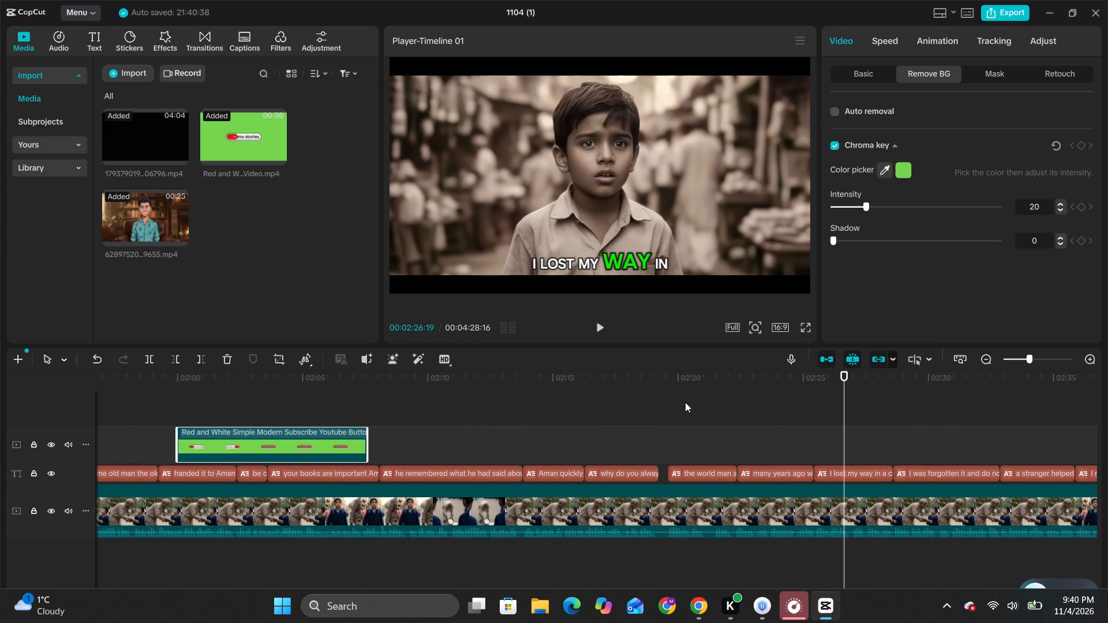
pyautogui.click(677, 390)
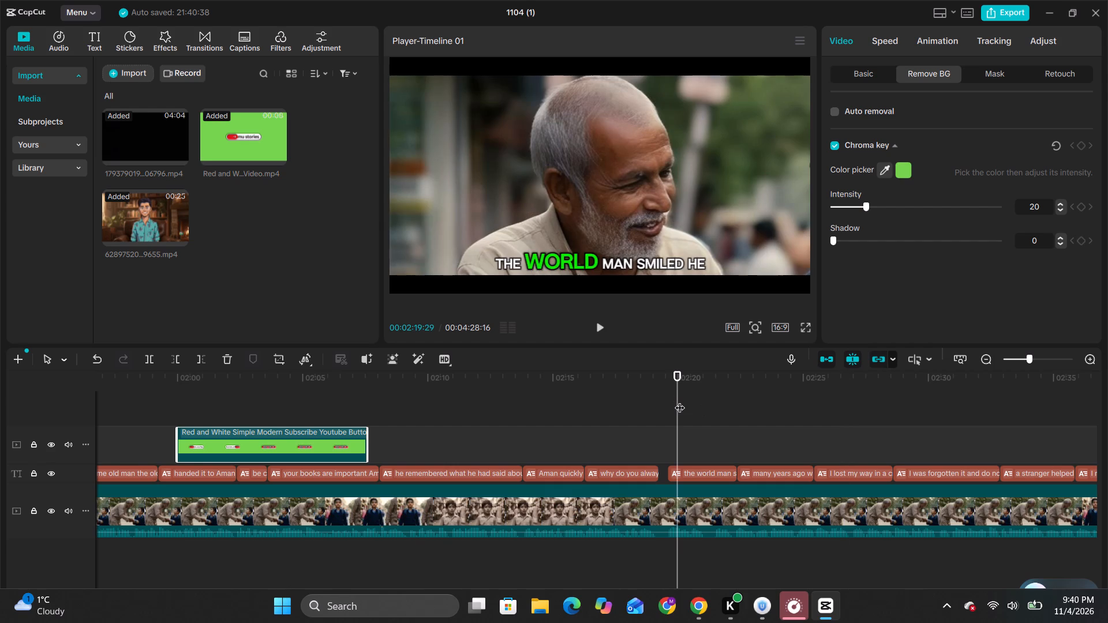
pyautogui.press('Right')
pyautogui.press('Right')
pyautogui.press('Right')
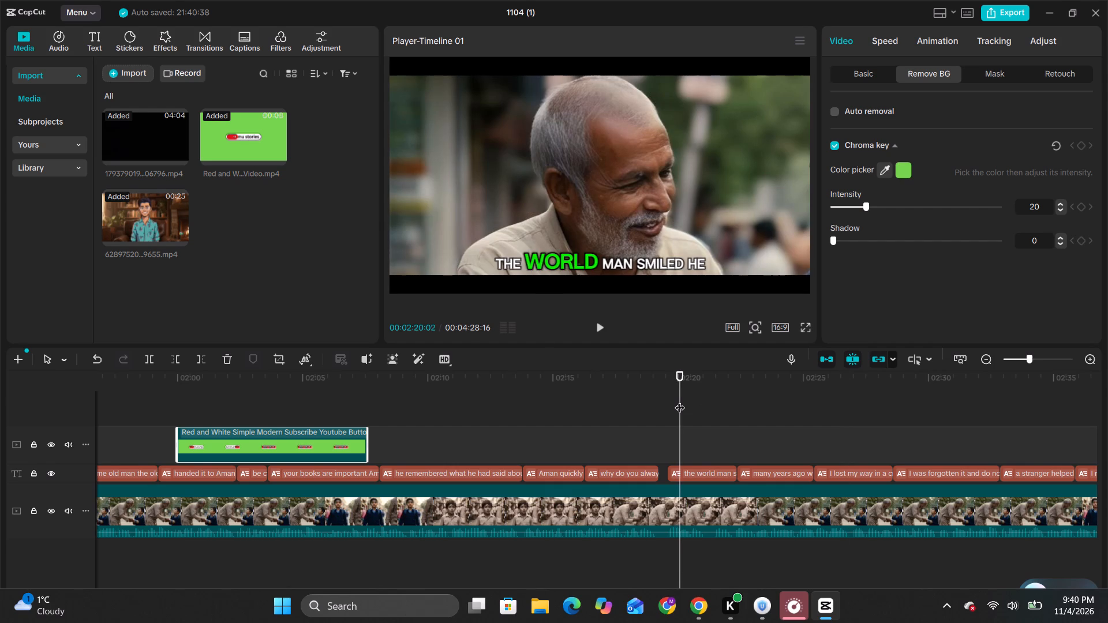
pyautogui.press('Left')
pyautogui.press('Left')
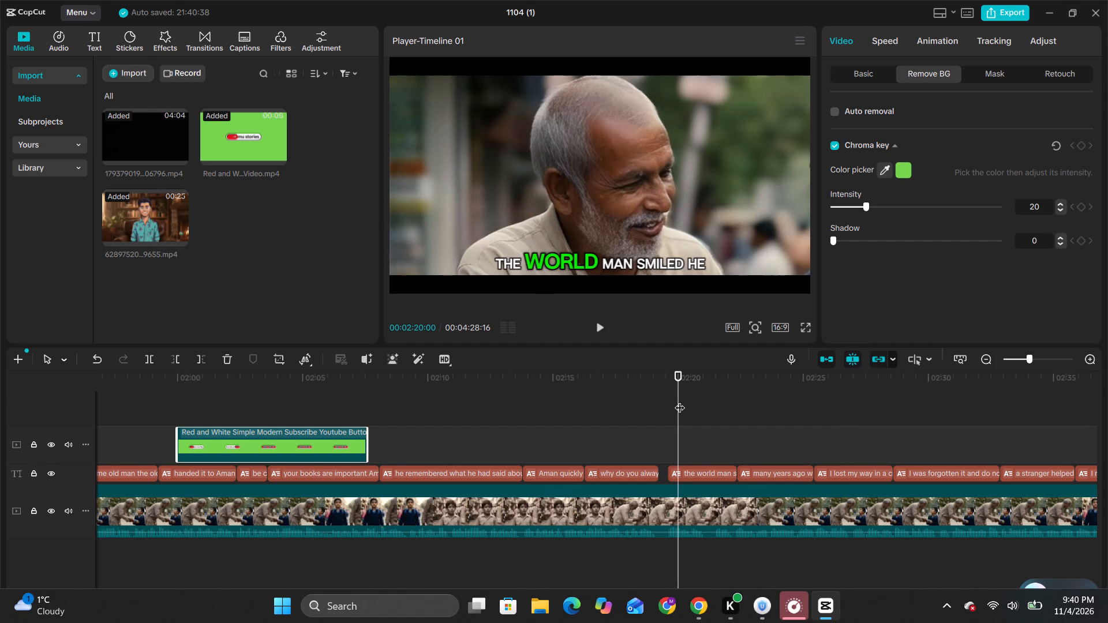
pyautogui.hotkey('ctrl', 'v')
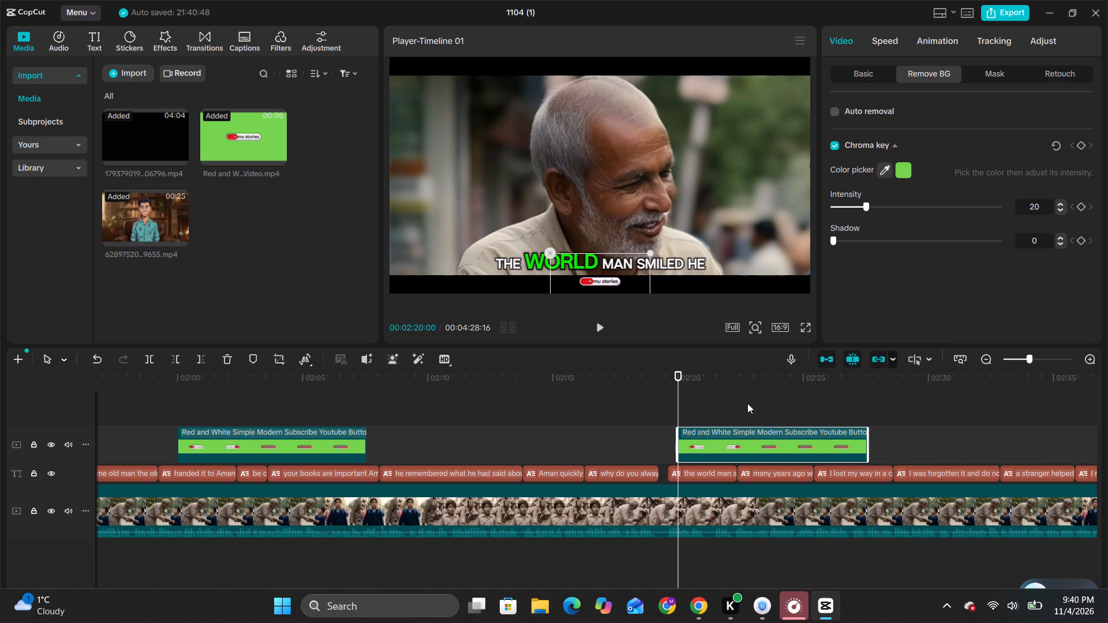
# Paste another copy of the subscribe-button clip at 00:02:40:00 on the same track.
pyautogui.moveTo(673, 396); pyautogui.dragTo(1107, 395)
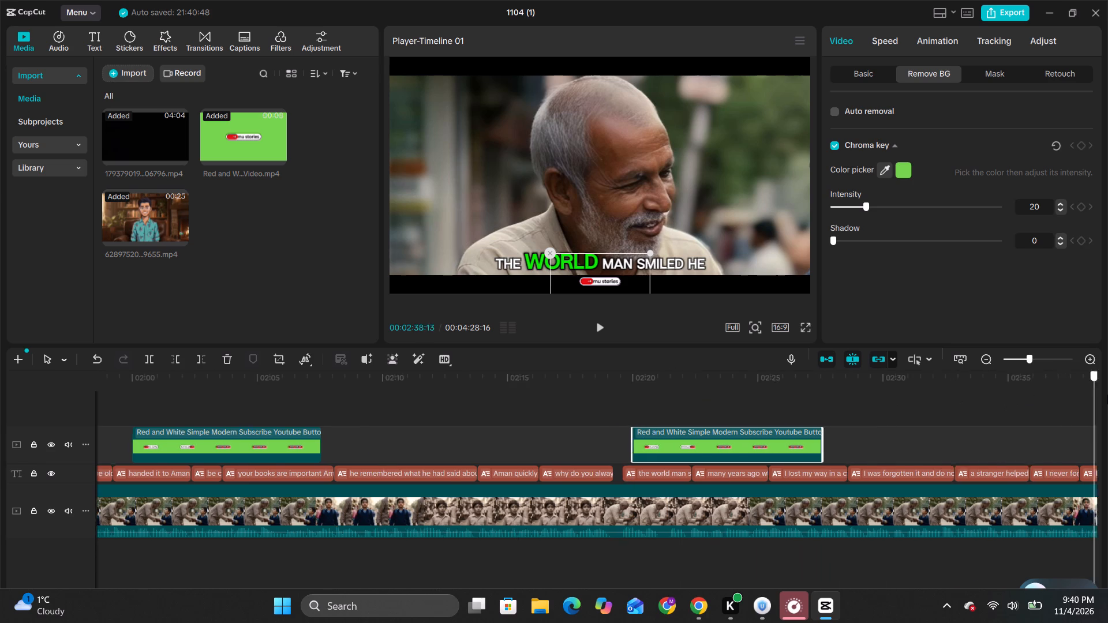
pyautogui.moveTo(1107, 395); pyautogui.dragTo(666, 416)
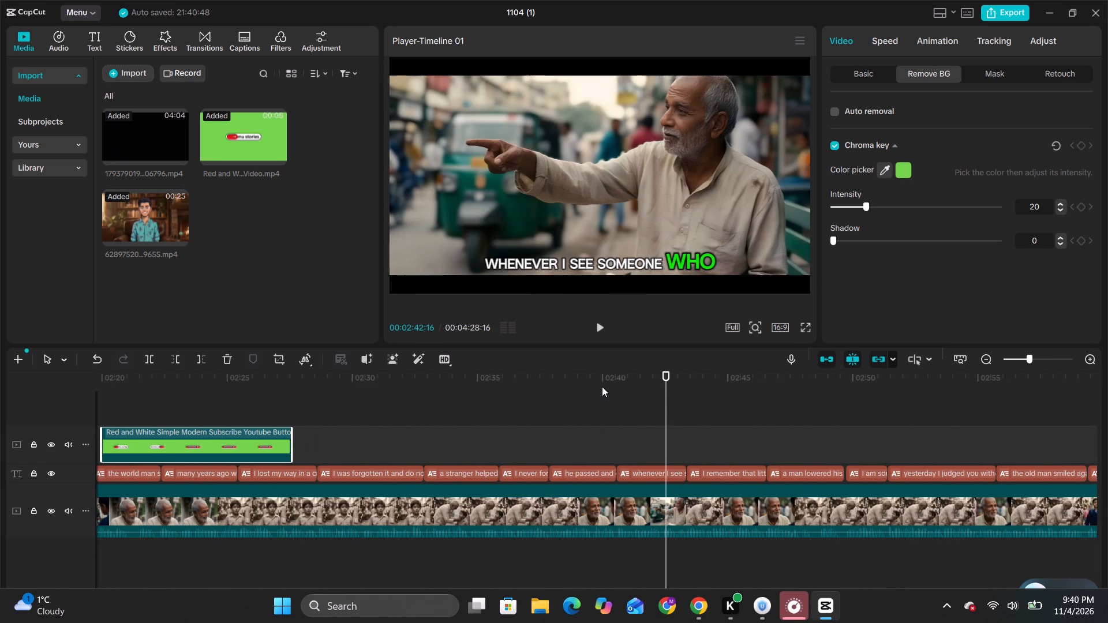
pyautogui.click(602, 386)
pyautogui.press('Right')
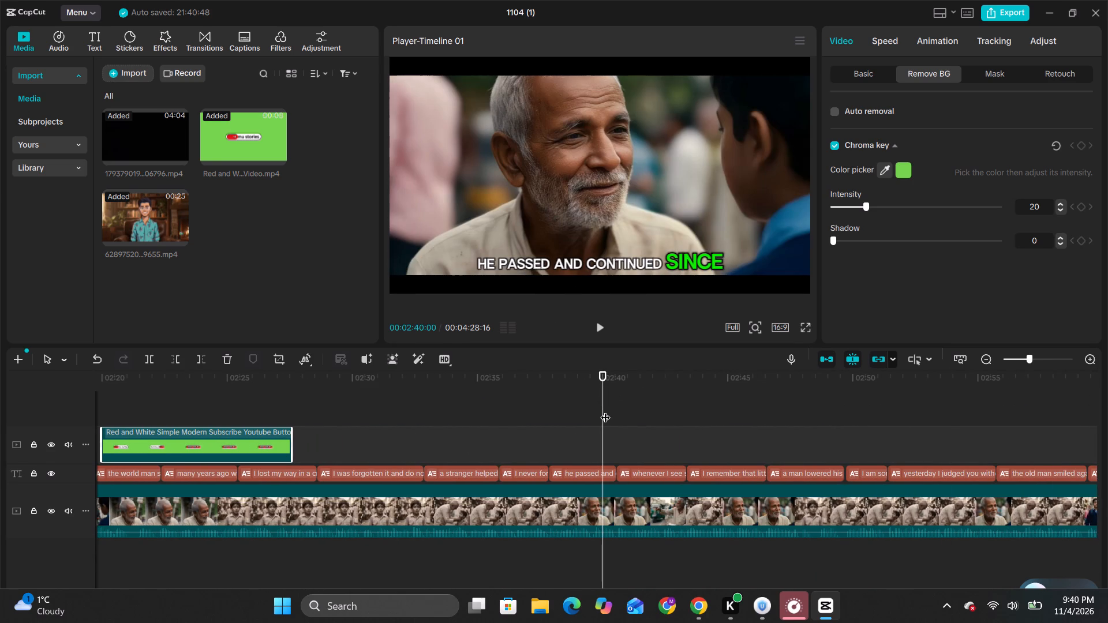
pyautogui.hotkey('ctrl', 'v')
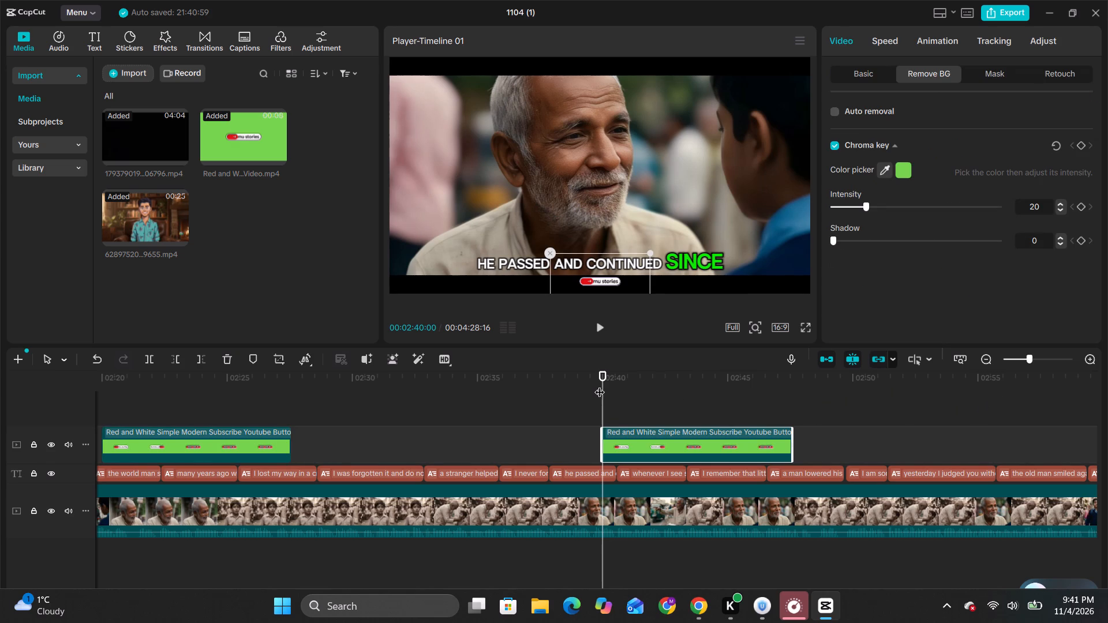
# Paste another copy of the subscribe-button clip at 00:03:00:00 on the same track.
pyautogui.moveTo(604, 385); pyautogui.dragTo(1048, 400)
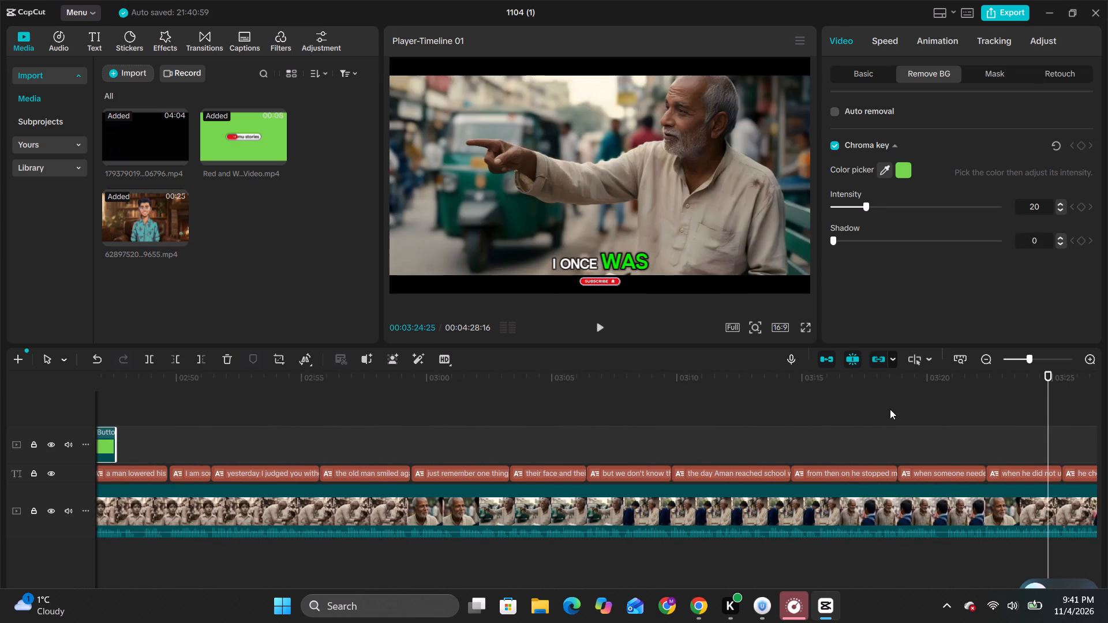
pyautogui.click(428, 388)
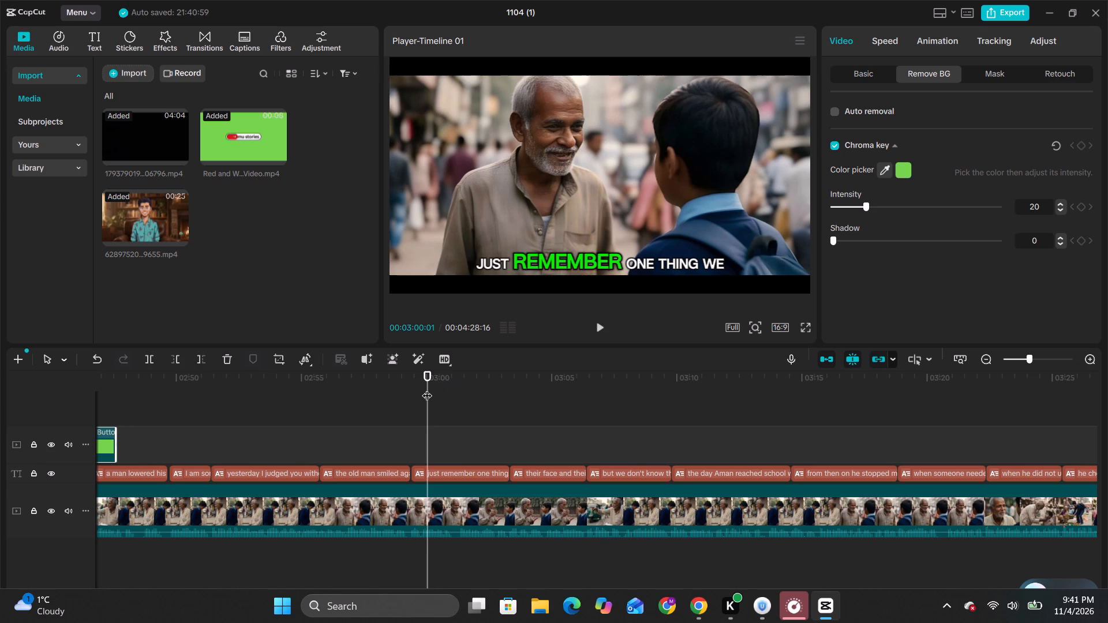
pyautogui.press('Left')
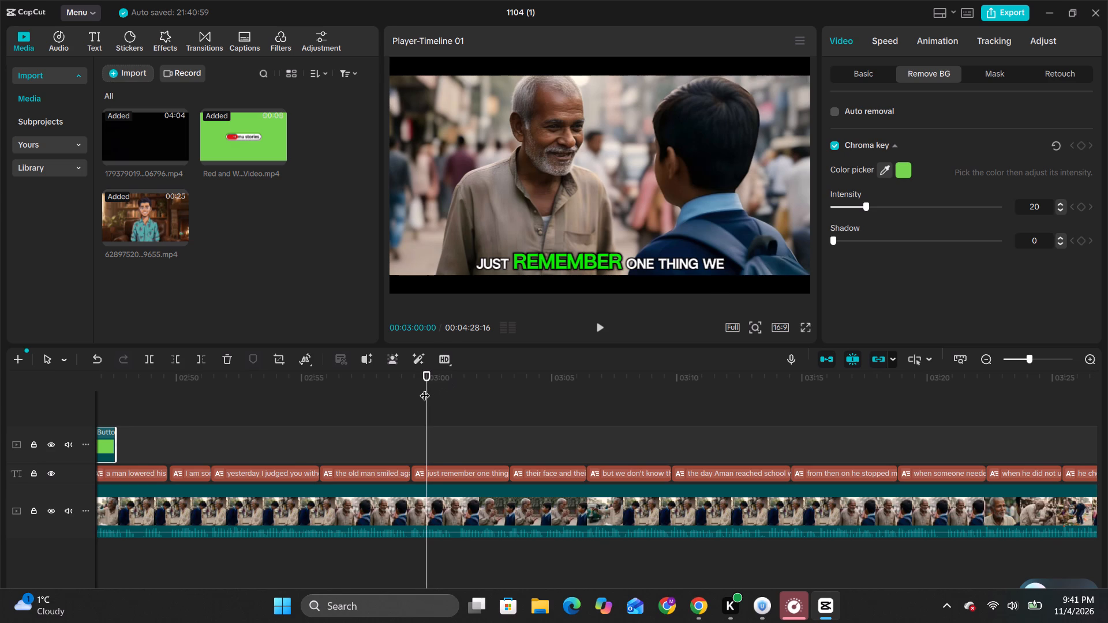
pyautogui.hotkey('ctrl', 'v')
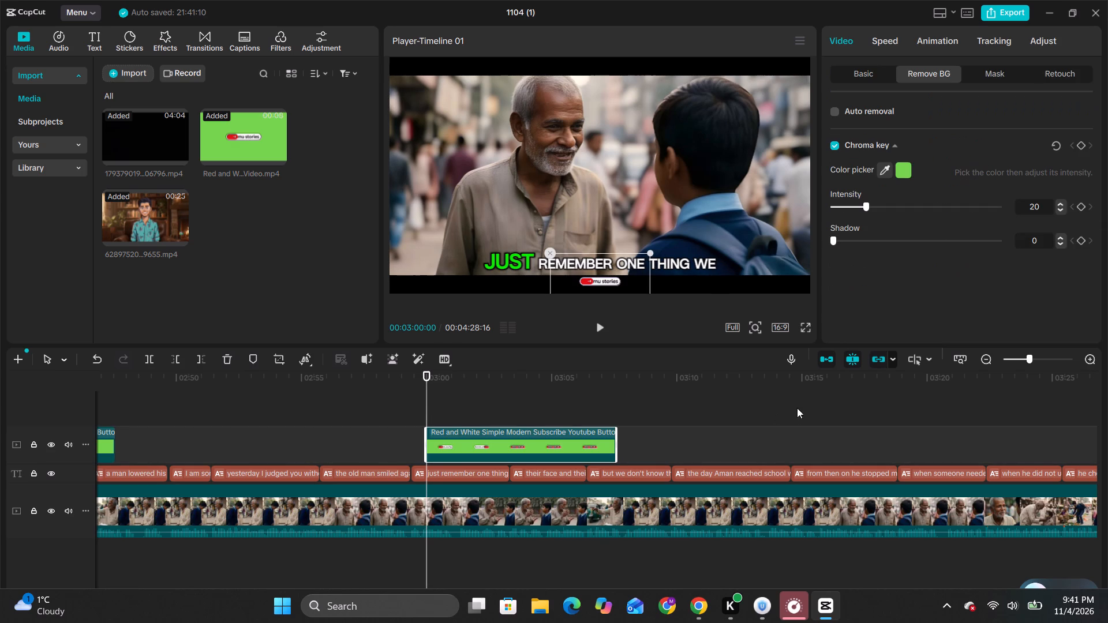
# Paste another copy of the subscribe-button clip at 00:03:20:00 on the same track.
pyautogui.click(931, 401)
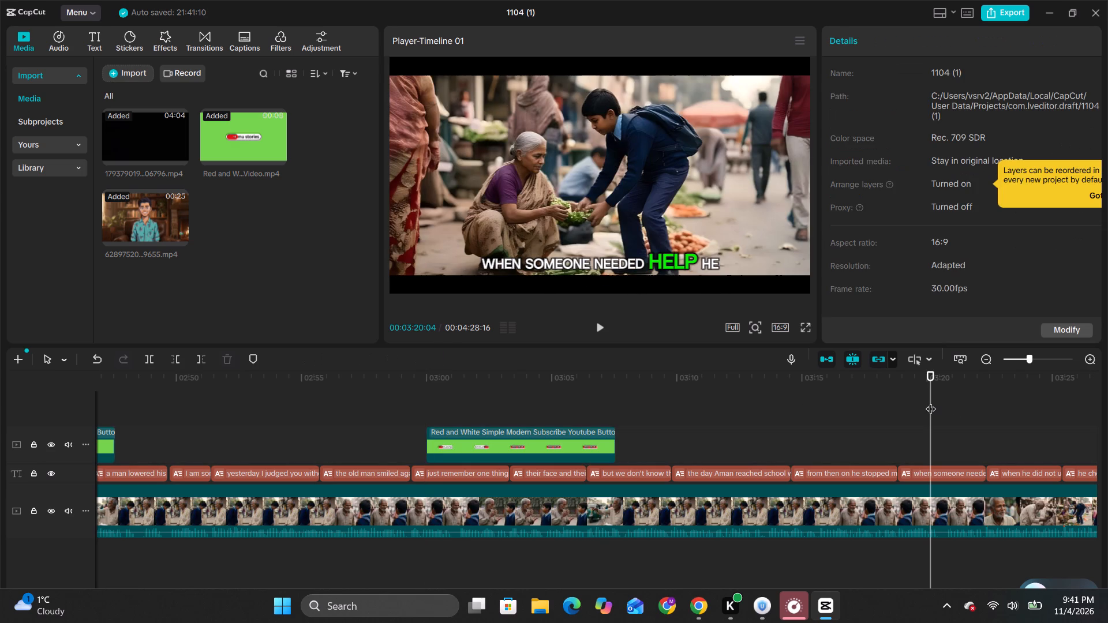
pyautogui.press('Left')
pyautogui.press('Left')
pyautogui.press('Left')
pyautogui.press('Left')
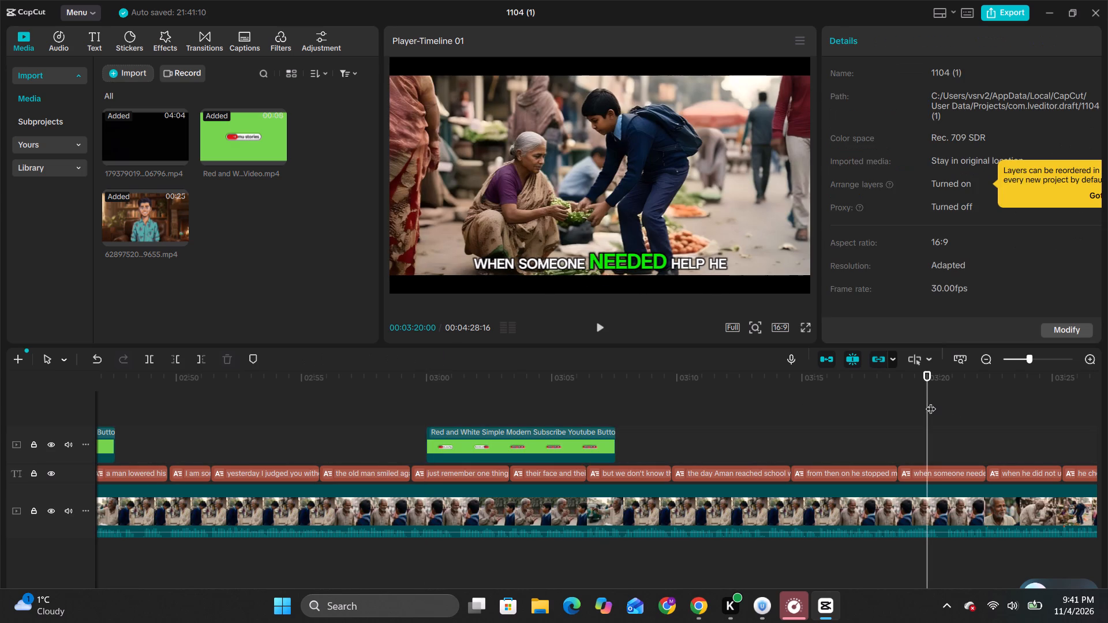
pyautogui.hotkey('ctrl', 'v')
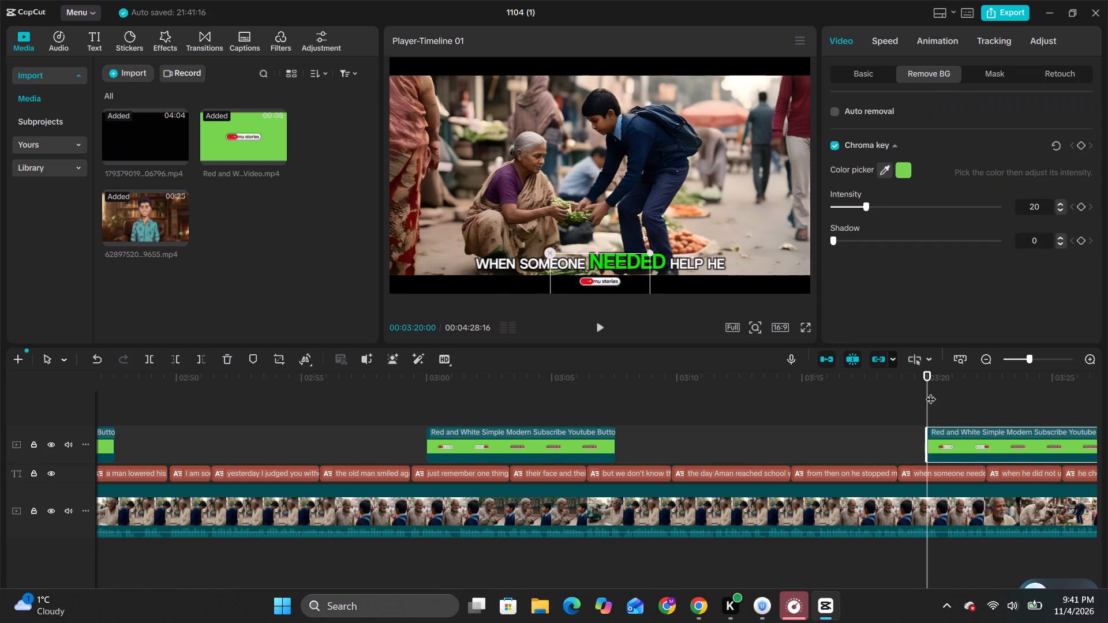
# Paste another copy of the subscribe-button clip at 00:03:40:00 on the same track.
pyautogui.moveTo(926, 400); pyautogui.dragTo(1098, 398)
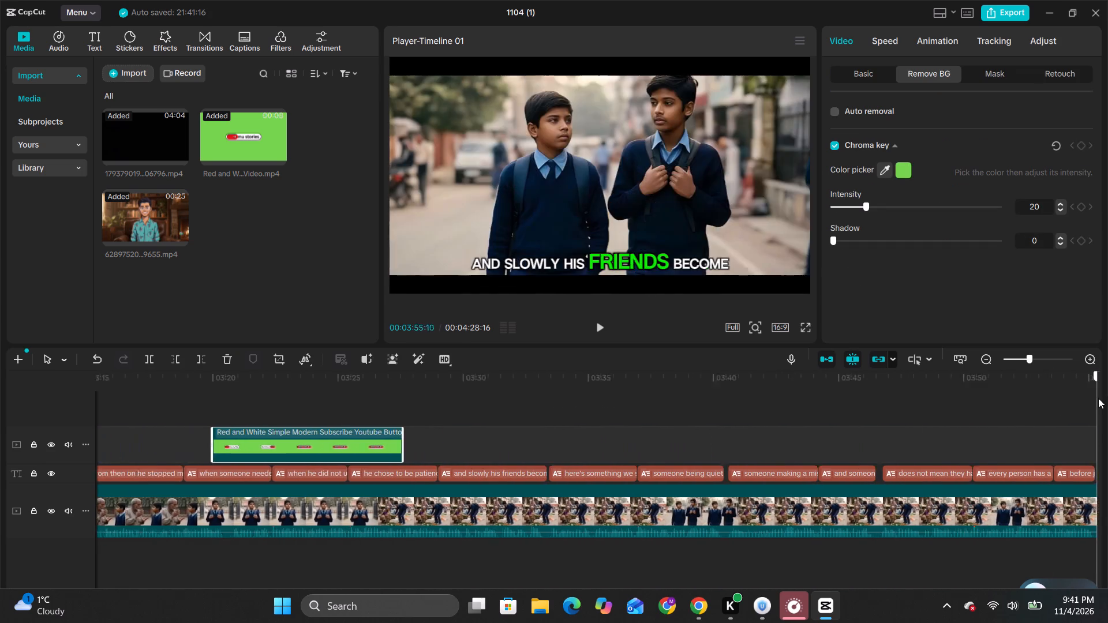
pyautogui.moveTo(1098, 398); pyautogui.dragTo(832, 414)
pyautogui.click(614, 413)
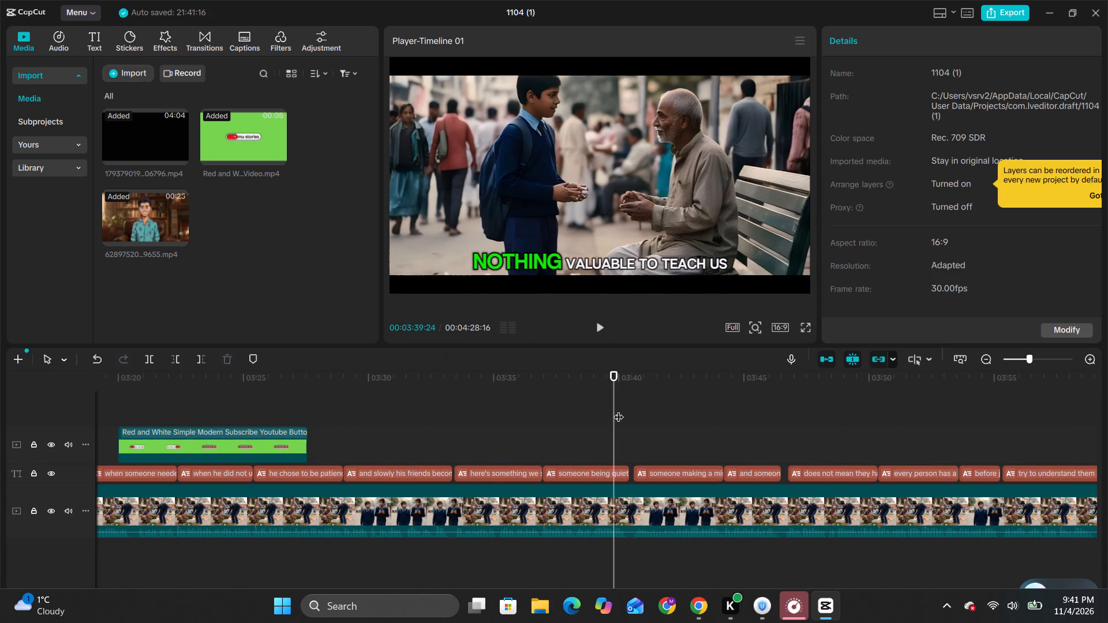
pyautogui.press('Right')
pyautogui.press('Right')
pyautogui.press('Right')
pyautogui.press('Right')
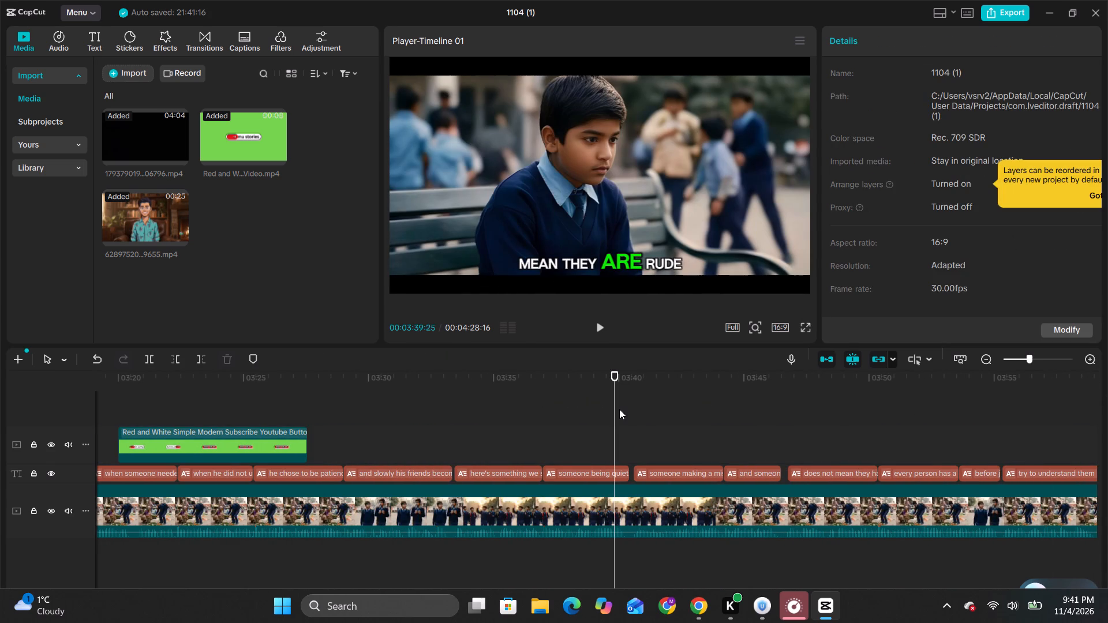
pyautogui.press('Right')
pyautogui.press('Right')
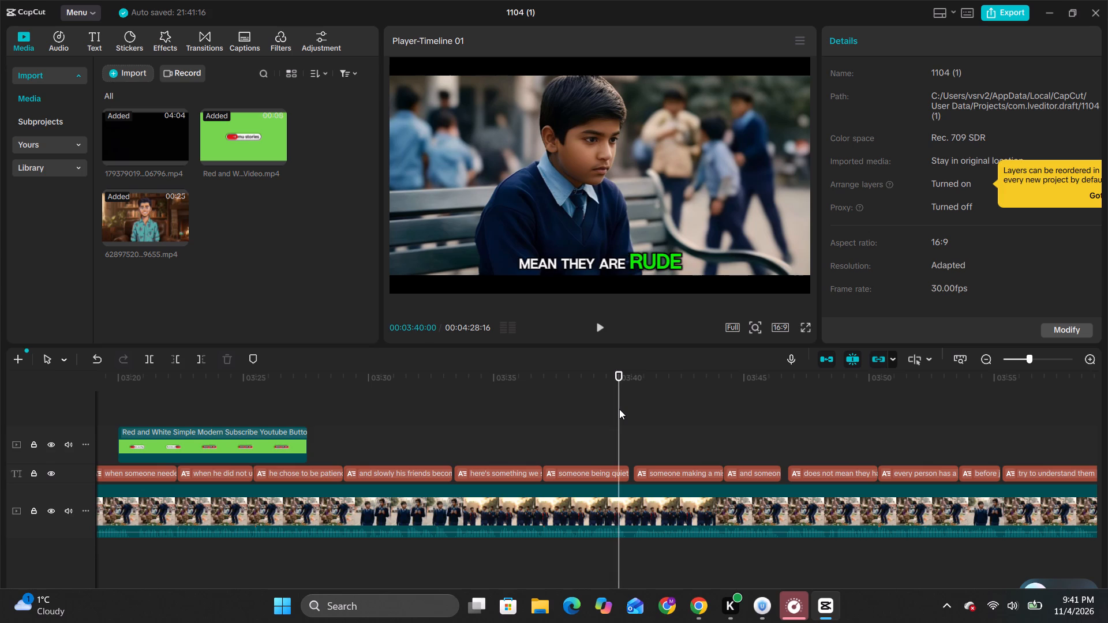
pyautogui.hotkey('ctrl', 'v')
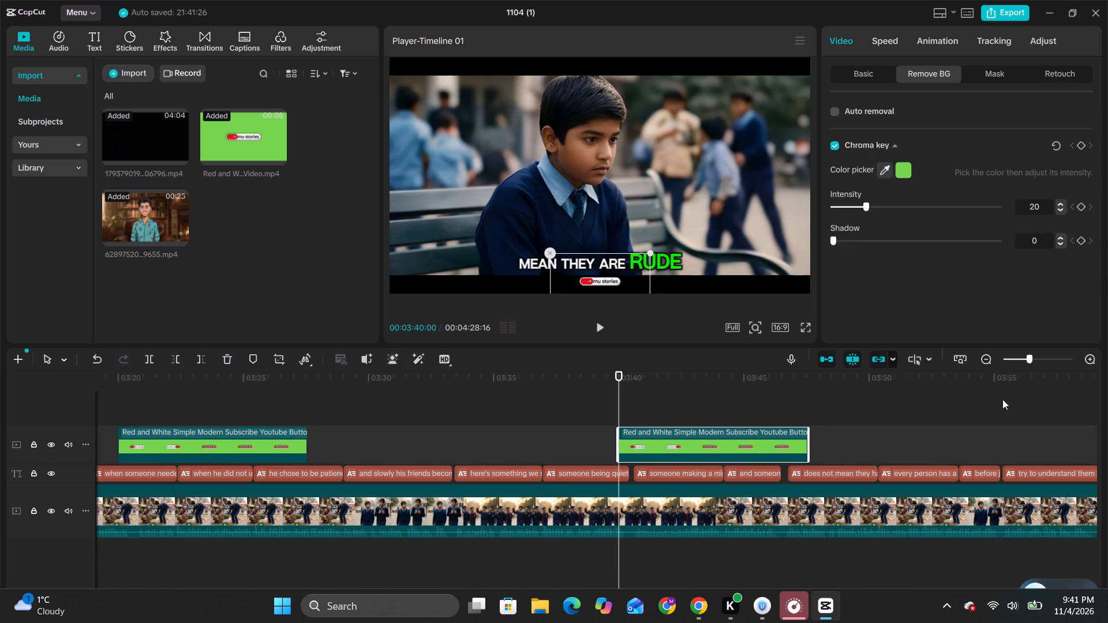
# Paste another copy of the subscribe-button clip at 00:04:00:00 on the same track.
pyautogui.click(1002, 399)
pyautogui.moveTo(1002, 399); pyautogui.dragTo(1107, 394)
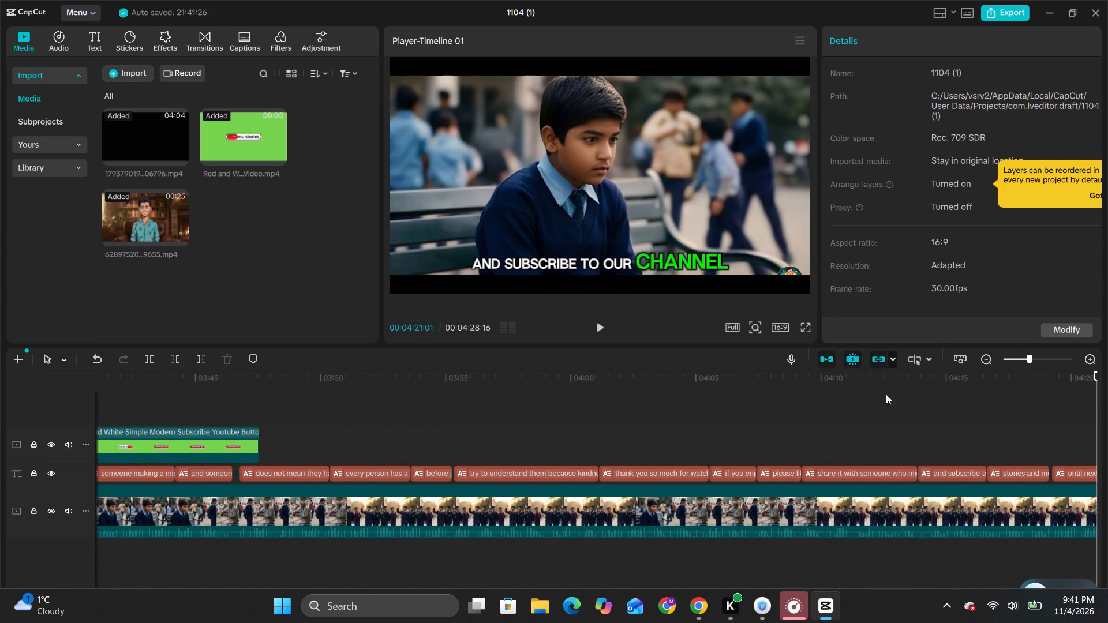
pyautogui.click(574, 410)
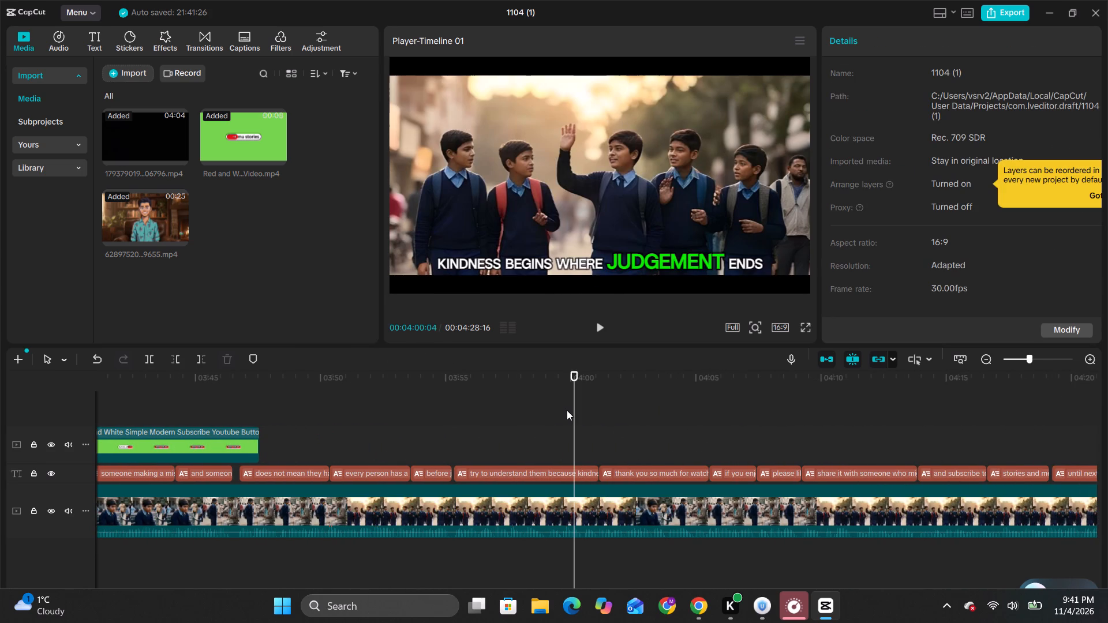
pyautogui.press('Left')
pyautogui.press('Left')
pyautogui.press('Left')
pyautogui.press('Left')
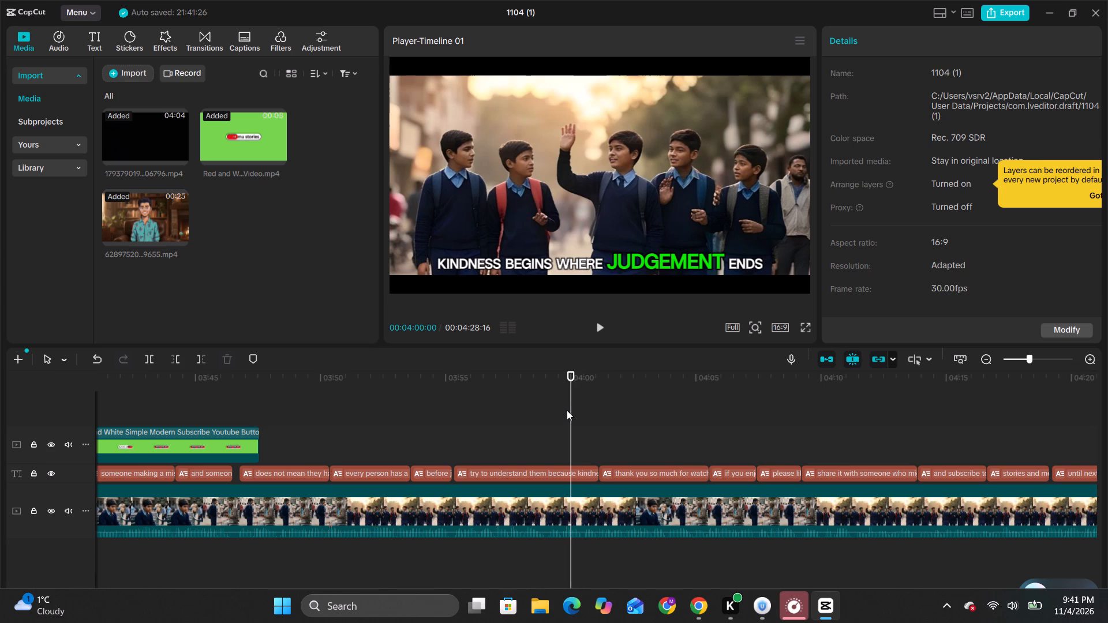
pyautogui.hotkey('ctrl', 'v')
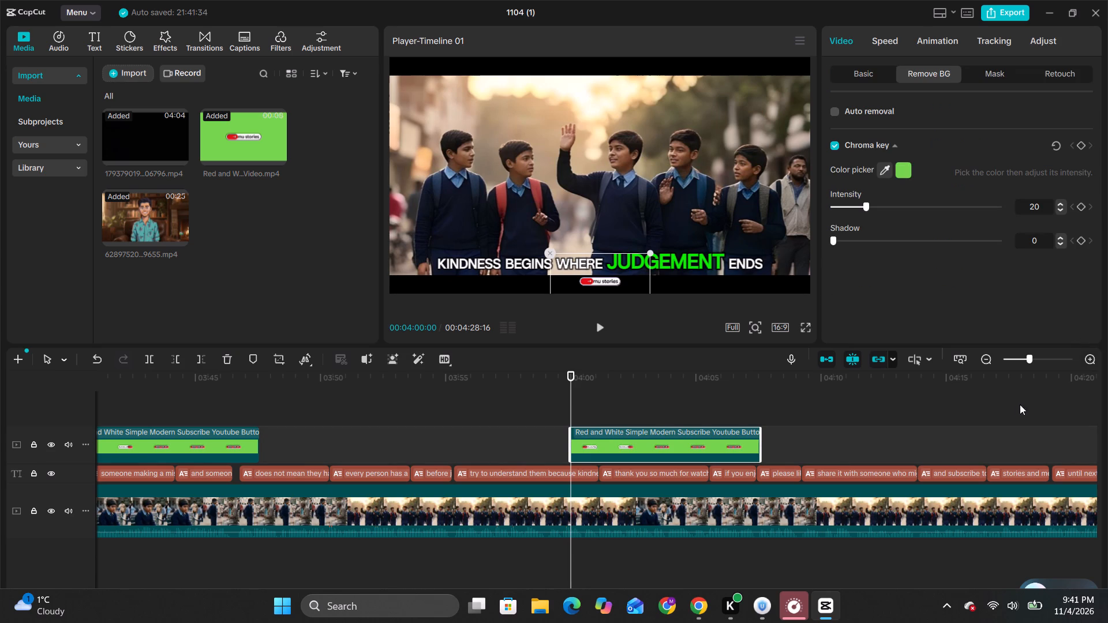
# Paste the final copy of the subscribe-button clip at 00:04:20:00 on the same track.
pyautogui.click(1072, 403)
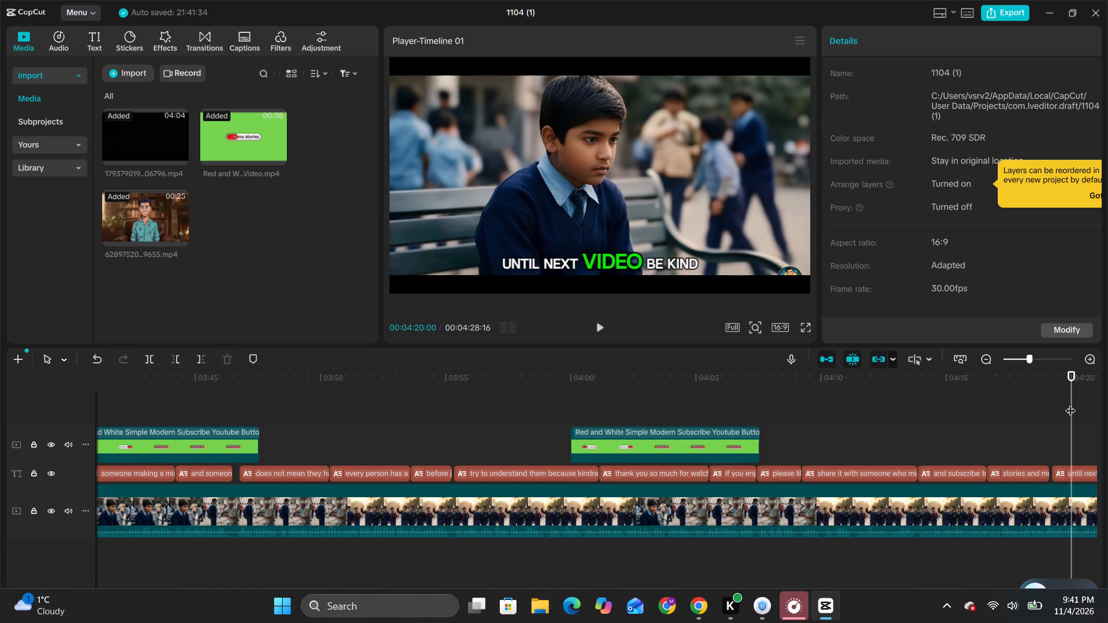
pyautogui.hotkey('ctrl', 'v')
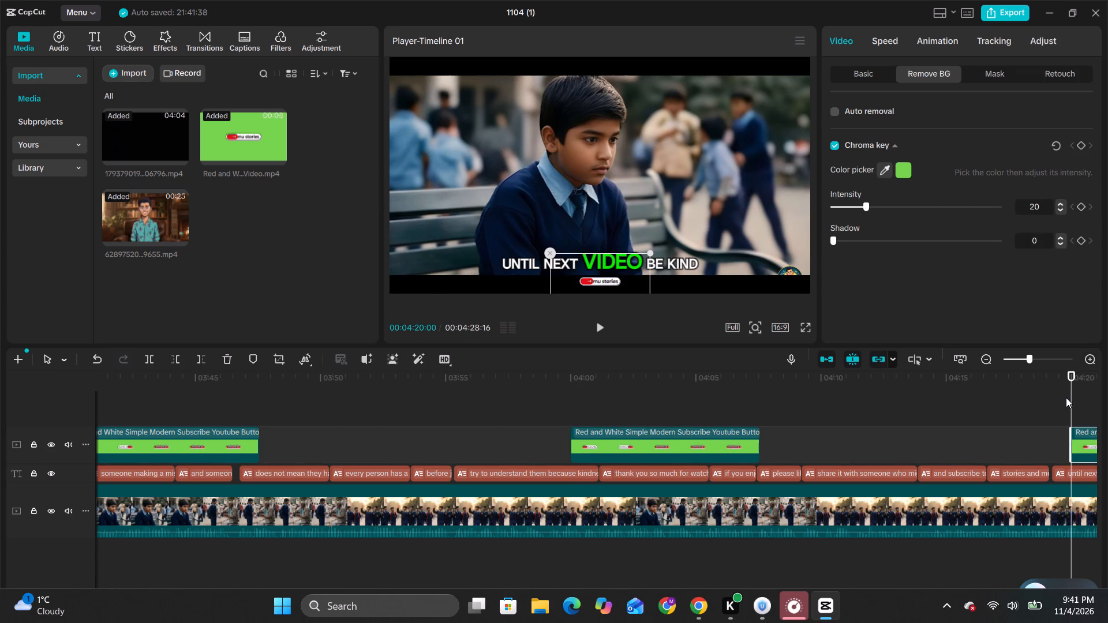
# Review the last part of the timeline, checking the captions and subscribe-button clips from the closing section back to around 00:04:00.
pyautogui.moveTo(1073, 398); pyautogui.dragTo(1107, 398)
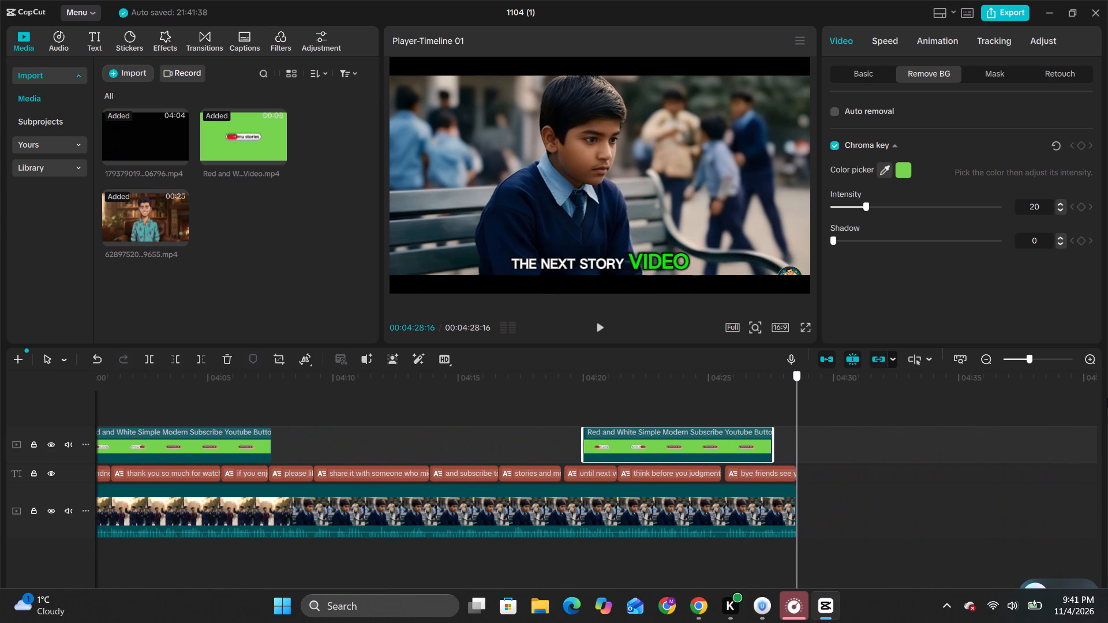
pyautogui.click(784, 429)
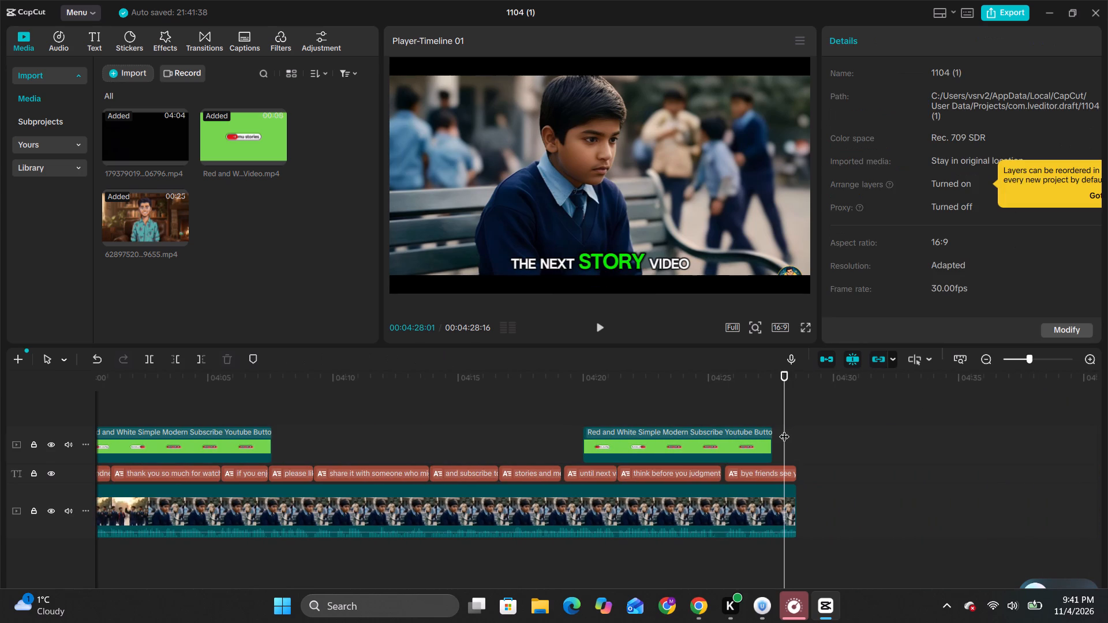
pyautogui.moveTo(784, 429); pyautogui.dragTo(471, 440)
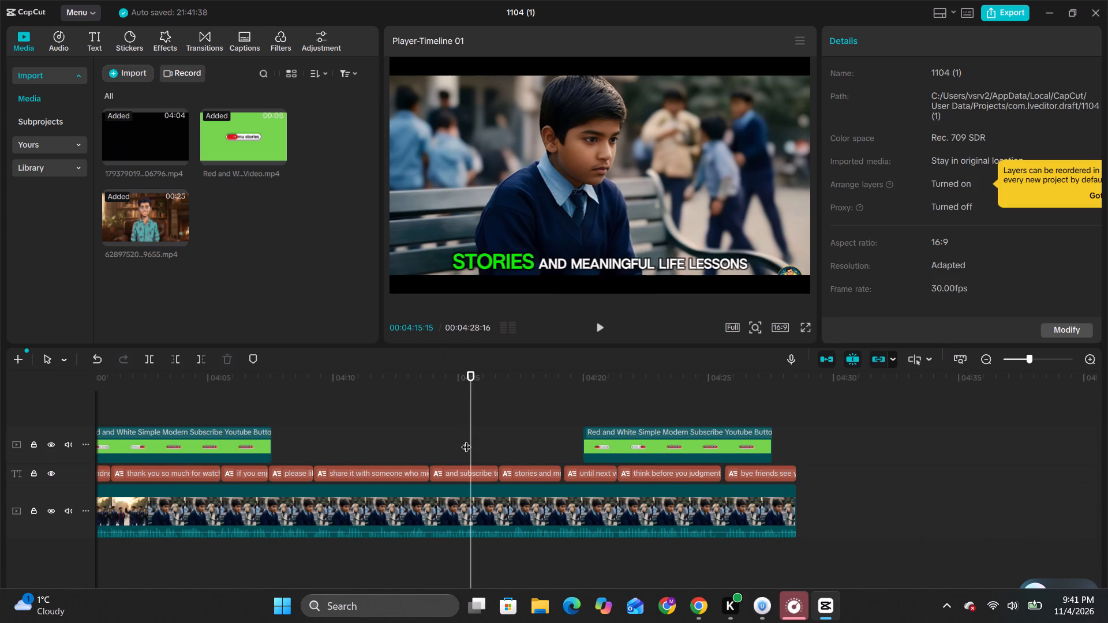
pyautogui.press('space')
pyautogui.press('space')
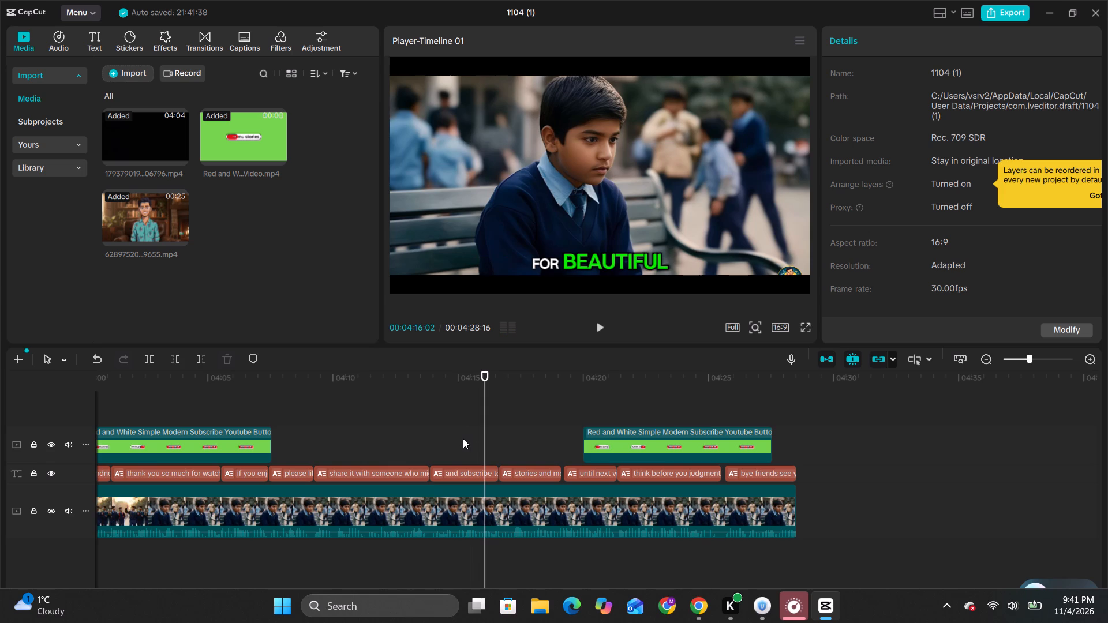
pyautogui.press('space')
pyautogui.press('space')
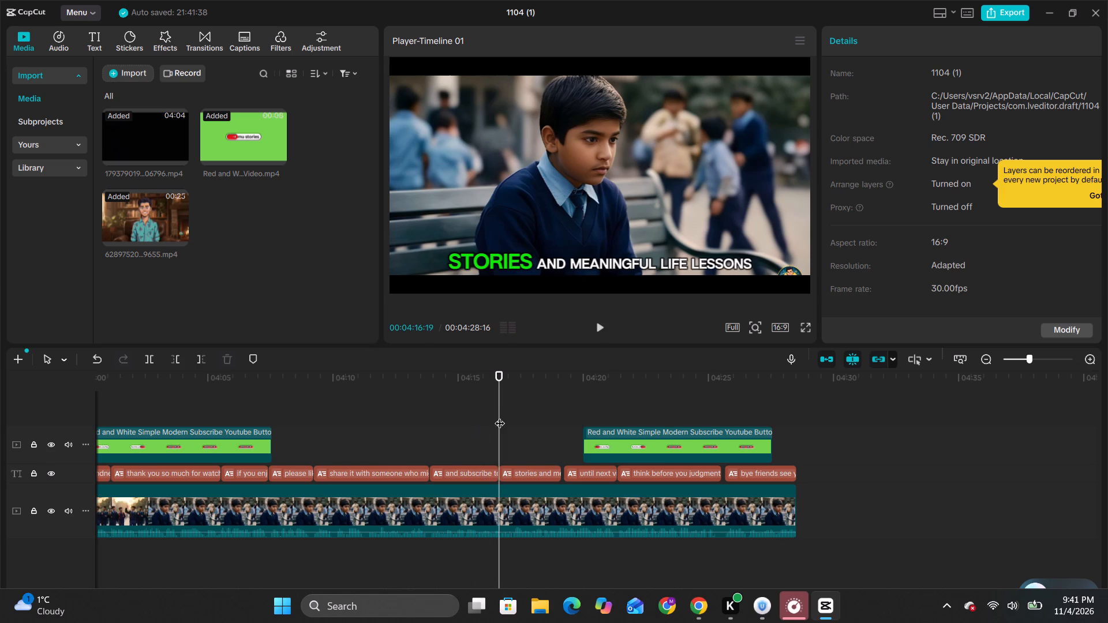
pyautogui.moveTo(500, 416); pyautogui.dragTo(567, 434)
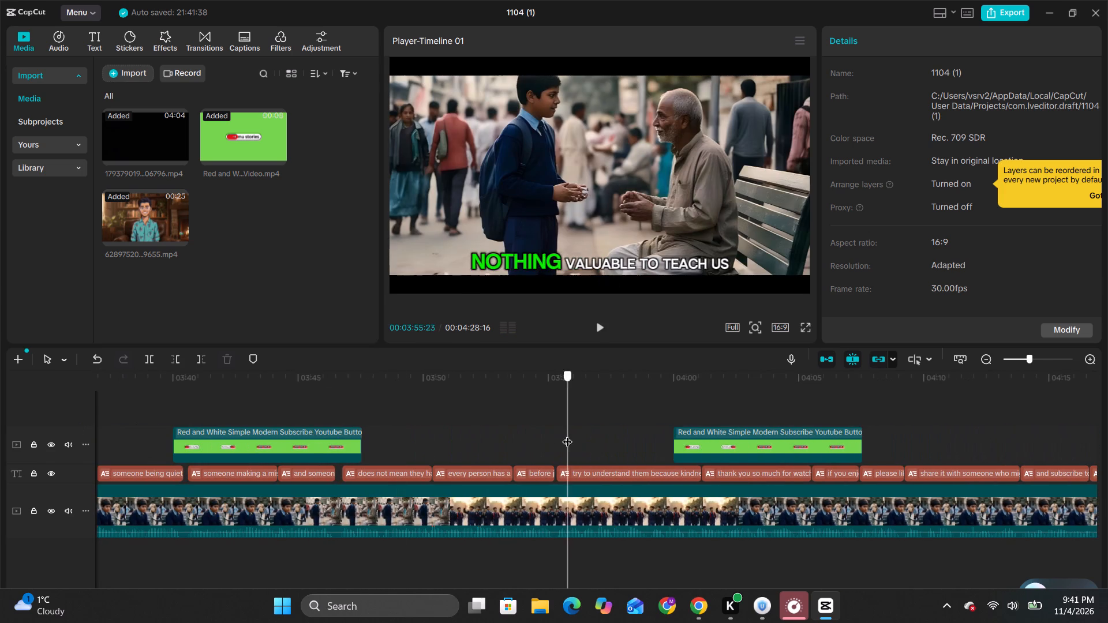
pyautogui.moveTo(567, 434); pyautogui.dragTo(721, 440)
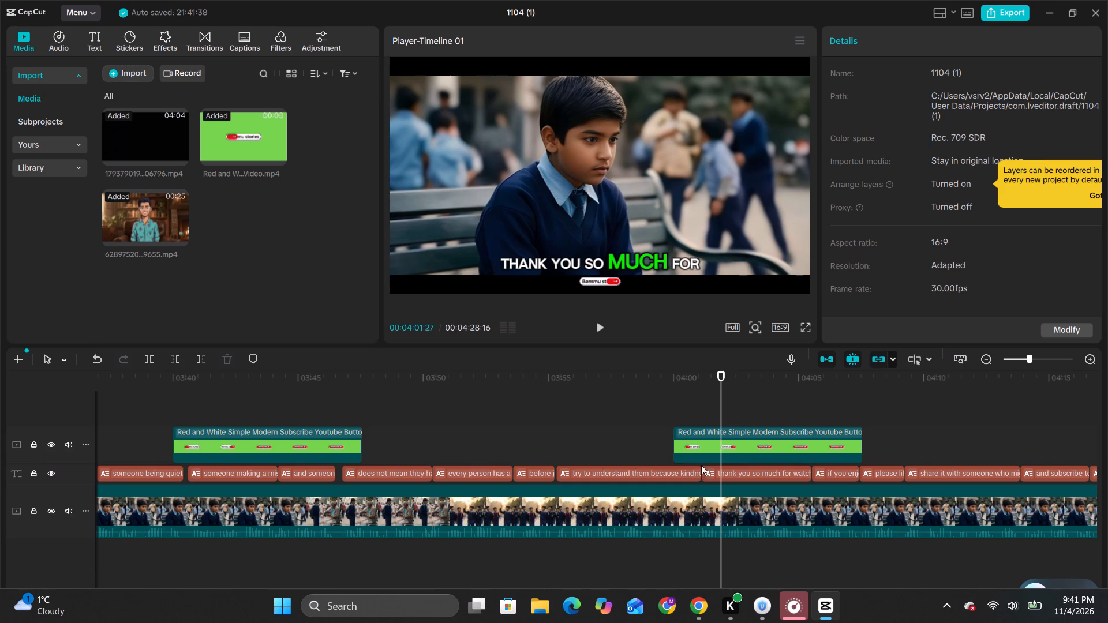
pyautogui.click(701, 479)
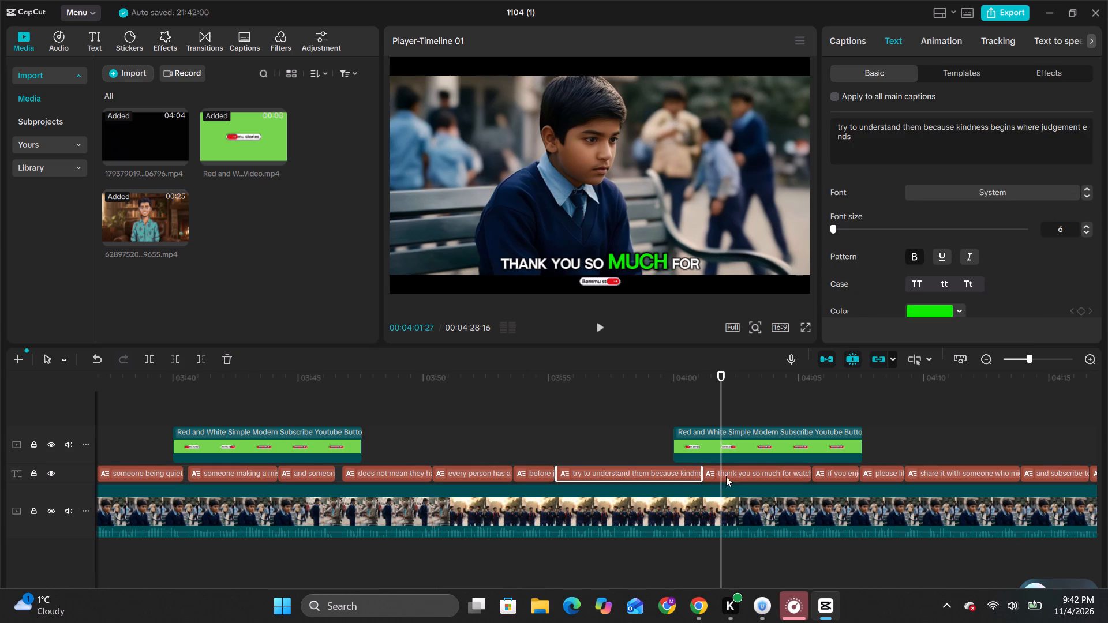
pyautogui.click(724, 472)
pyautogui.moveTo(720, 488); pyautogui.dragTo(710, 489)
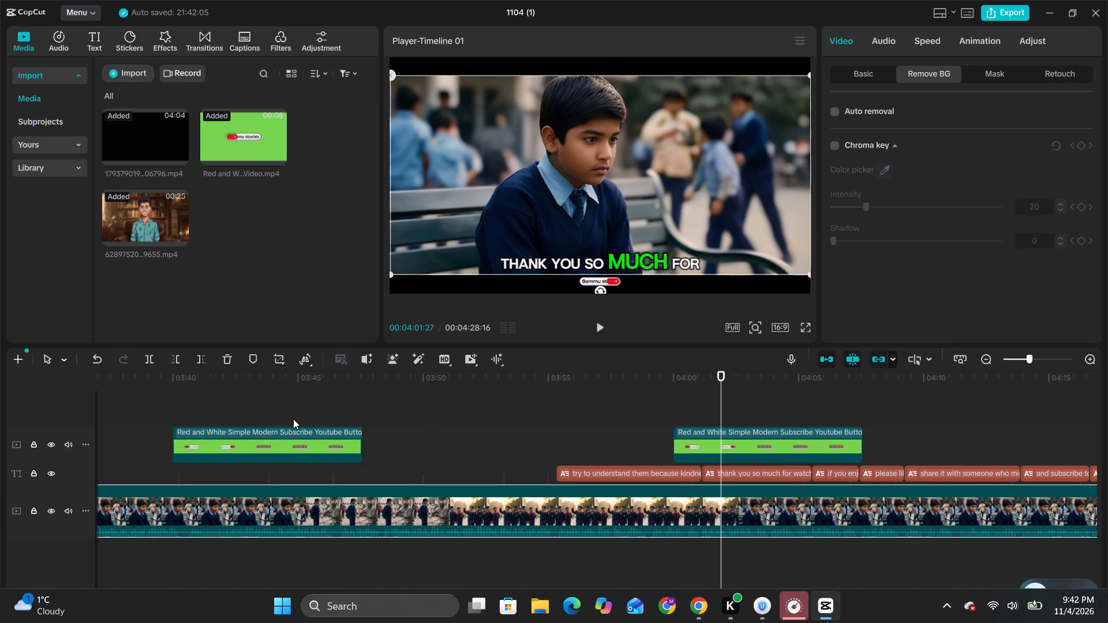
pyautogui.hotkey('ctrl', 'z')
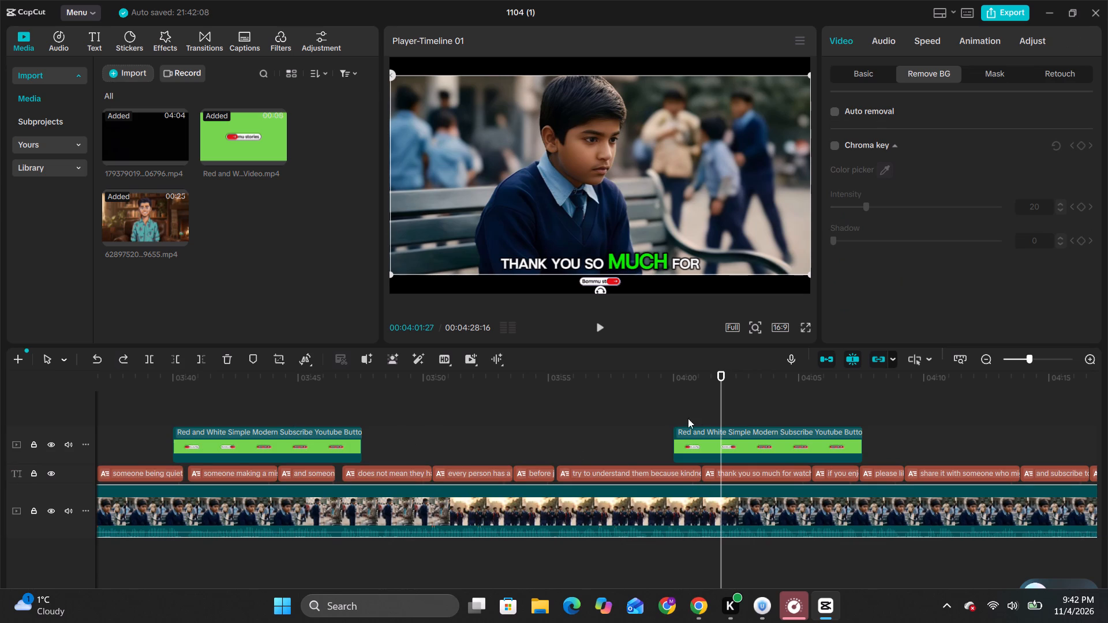
# Move the "thank you so much for watching" caption at about 00:04:01 up to mid-height on the picture's right side and shrink it slightly.
pyautogui.moveTo(723, 401); pyautogui.dragTo(700, 407)
pyautogui.click(702, 517)
pyautogui.click(700, 521)
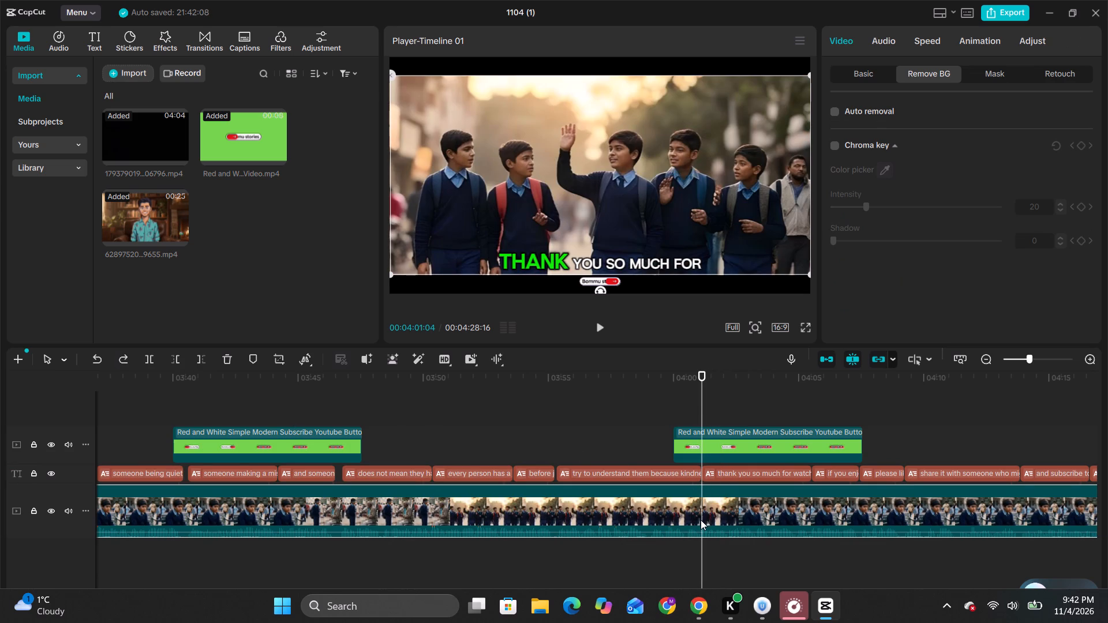
pyautogui.click(702, 517)
pyautogui.click(719, 472)
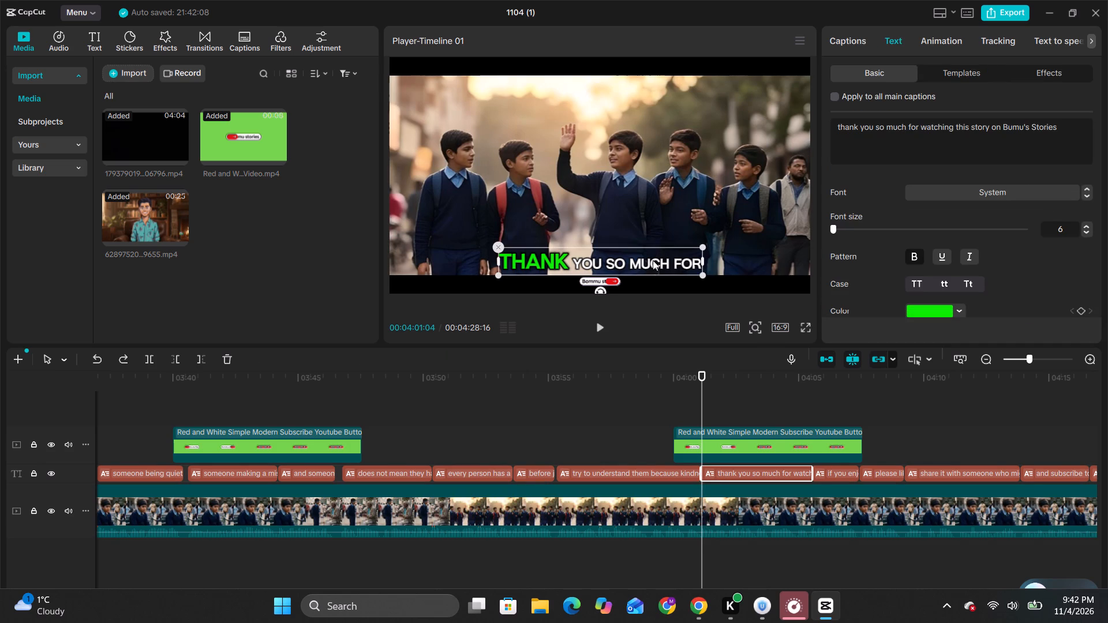
pyautogui.moveTo(653, 260); pyautogui.dragTo(745, 163)
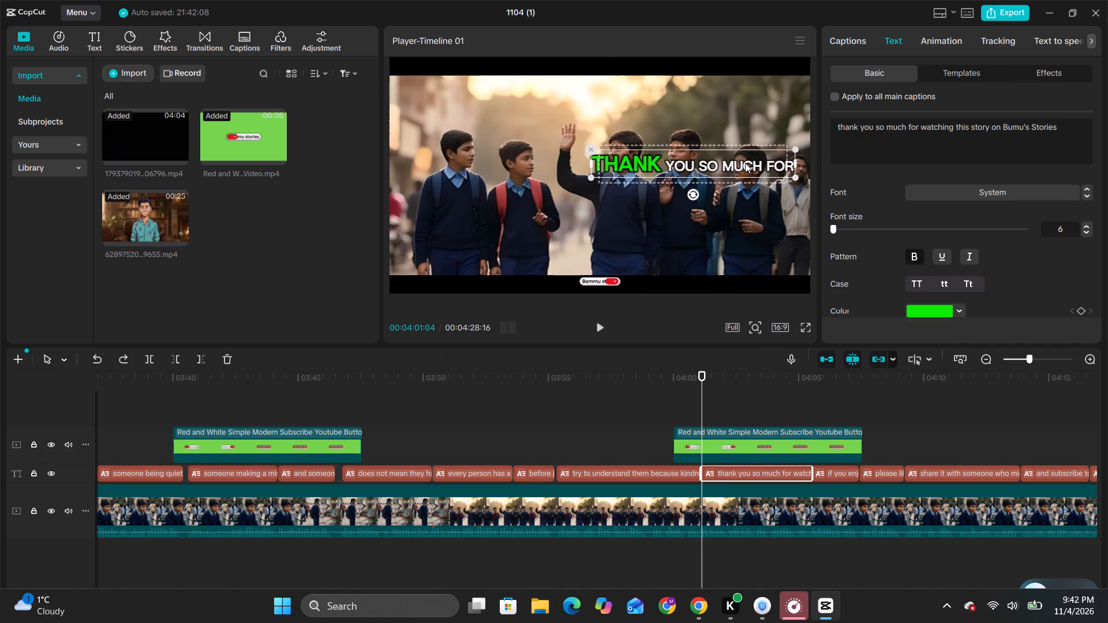
pyautogui.moveTo(745, 163); pyautogui.dragTo(755, 178)
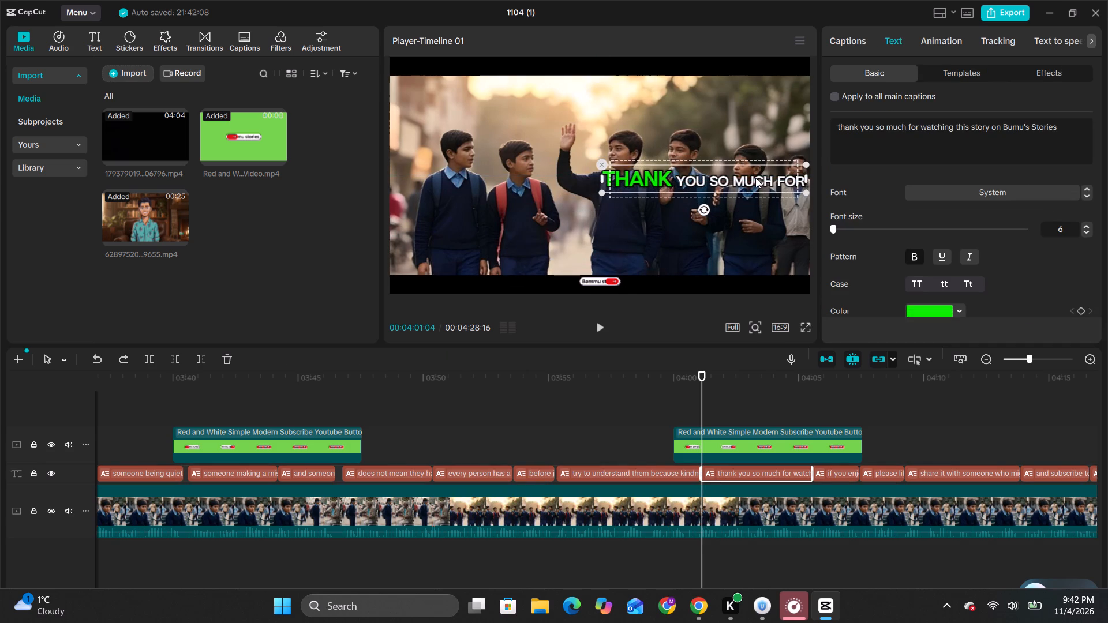
pyautogui.moveTo(755, 178); pyautogui.dragTo(755, 171)
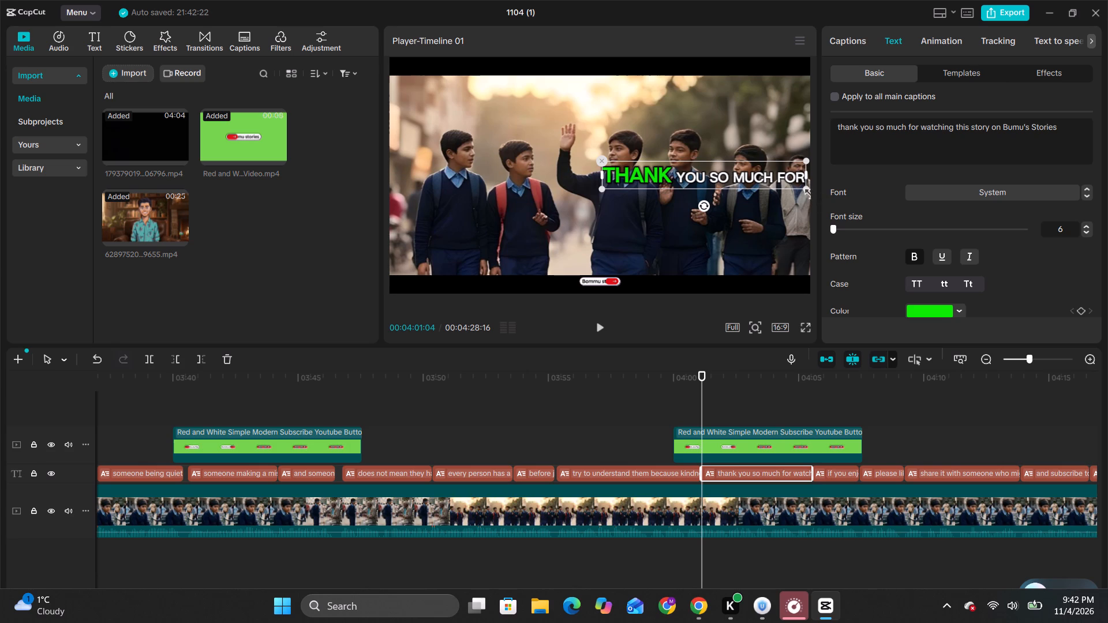
pyautogui.moveTo(805, 190); pyautogui.dragTo(791, 187)
# Shrink the "thank you so much" caption further and reposition it so its longer second line fits beside the seated boy's face.
pyautogui.press('space')
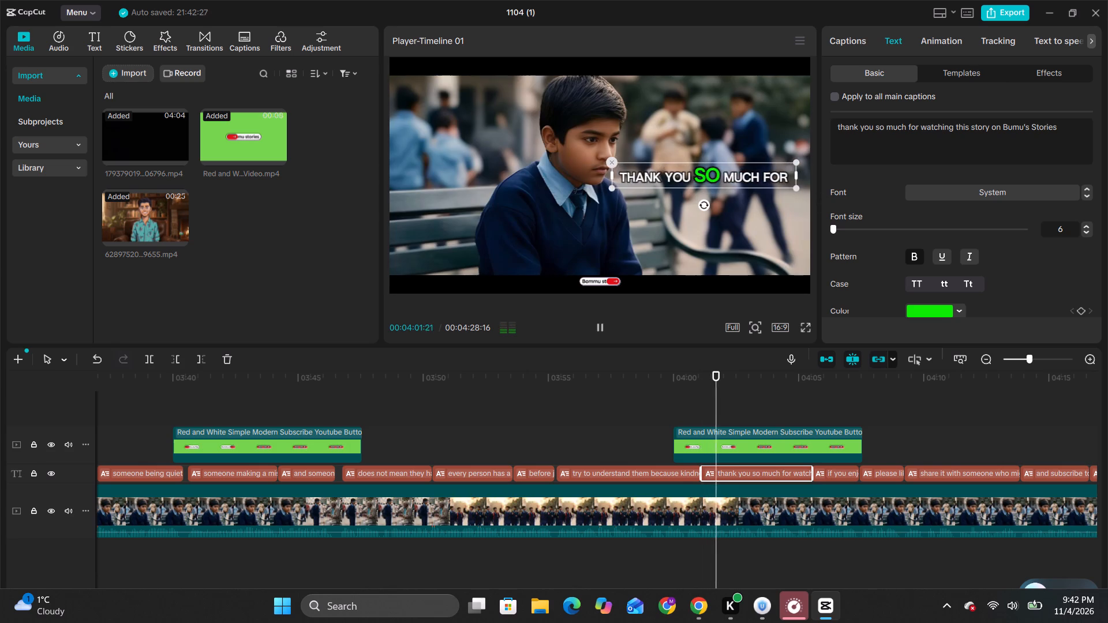
pyautogui.press('space')
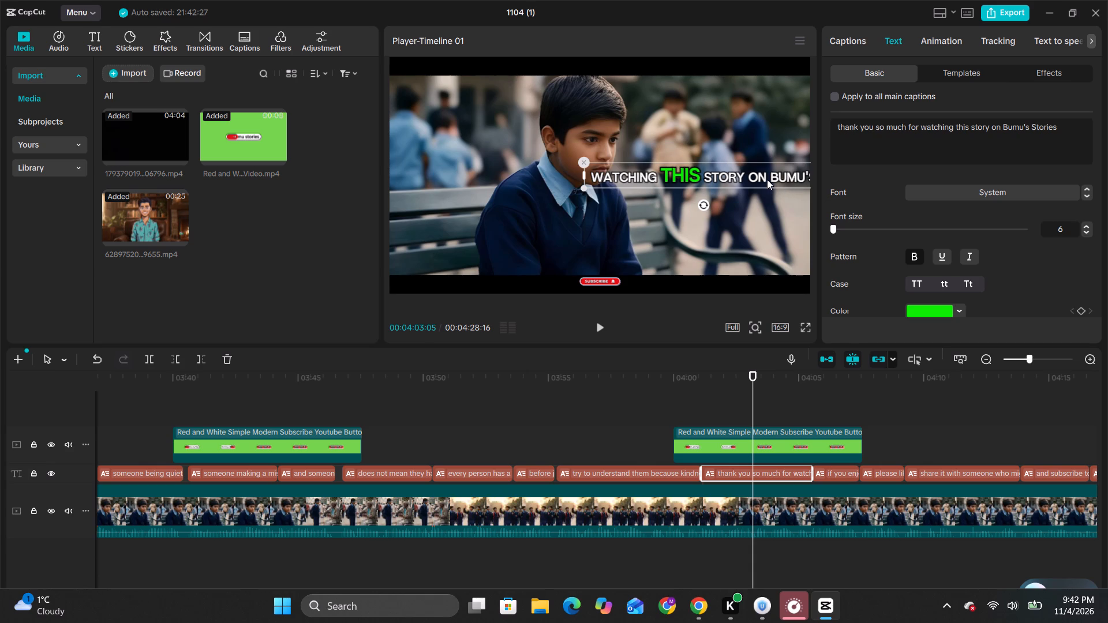
pyautogui.moveTo(763, 175); pyautogui.dragTo(739, 175)
pyautogui.moveTo(564, 184); pyautogui.dragTo(589, 180)
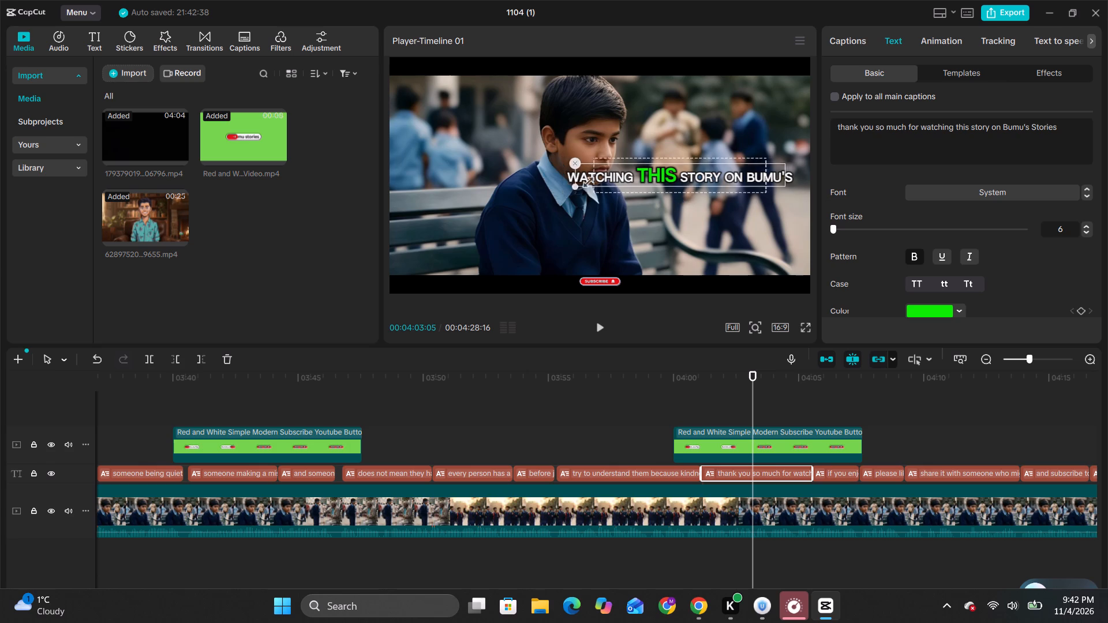
pyautogui.moveTo(589, 180); pyautogui.dragTo(617, 176)
pyautogui.moveTo(677, 170); pyautogui.dragTo(702, 175)
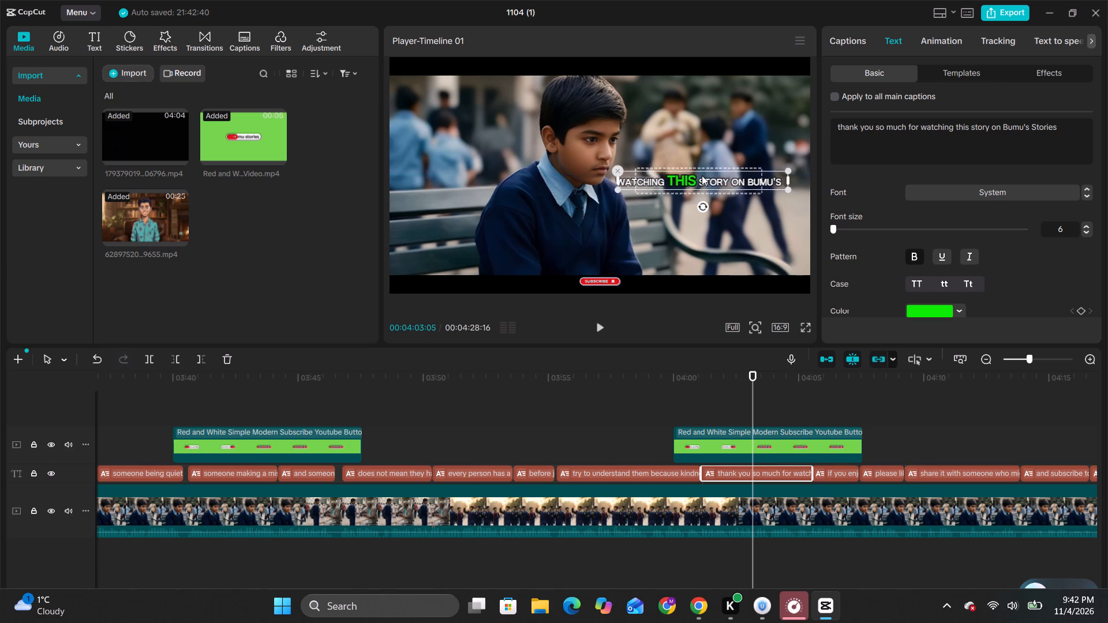
pyautogui.moveTo(702, 175); pyautogui.dragTo(710, 172)
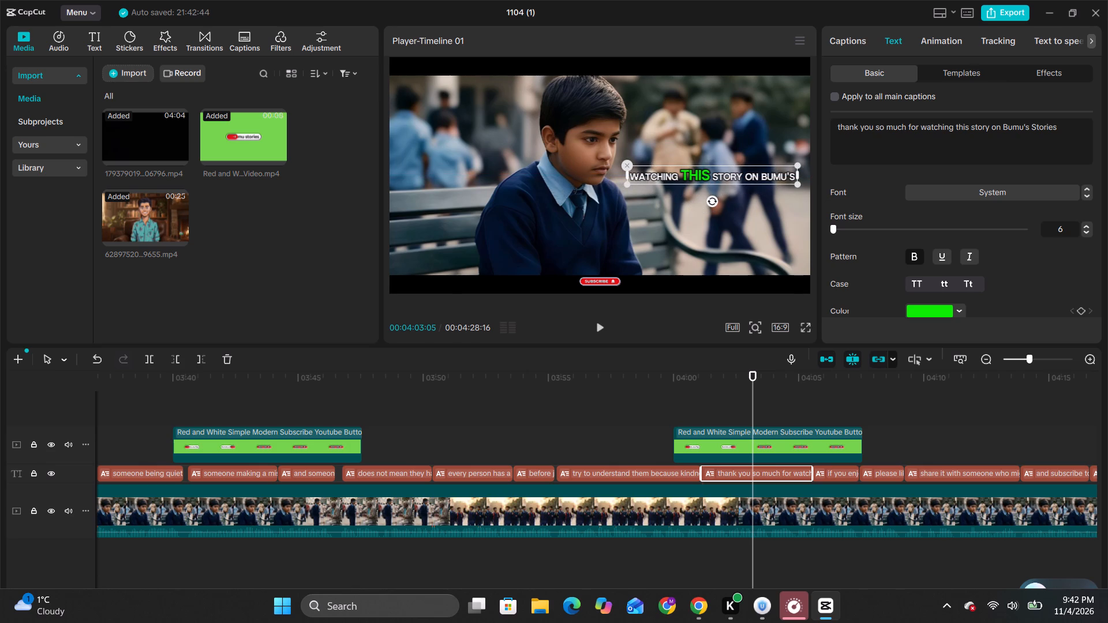
# Correct the channel name in the caption text to "BOMmu's Stories" and play the caption through.
pyautogui.click(1010, 130)
pyautogui.press('BackSpace')
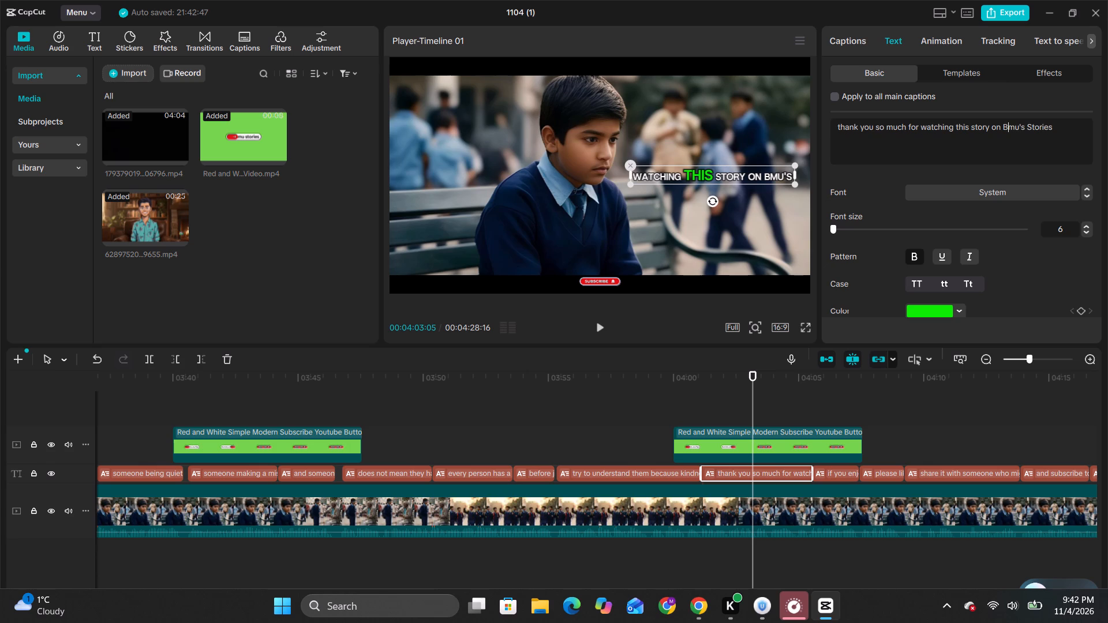
pyautogui.write('OM')
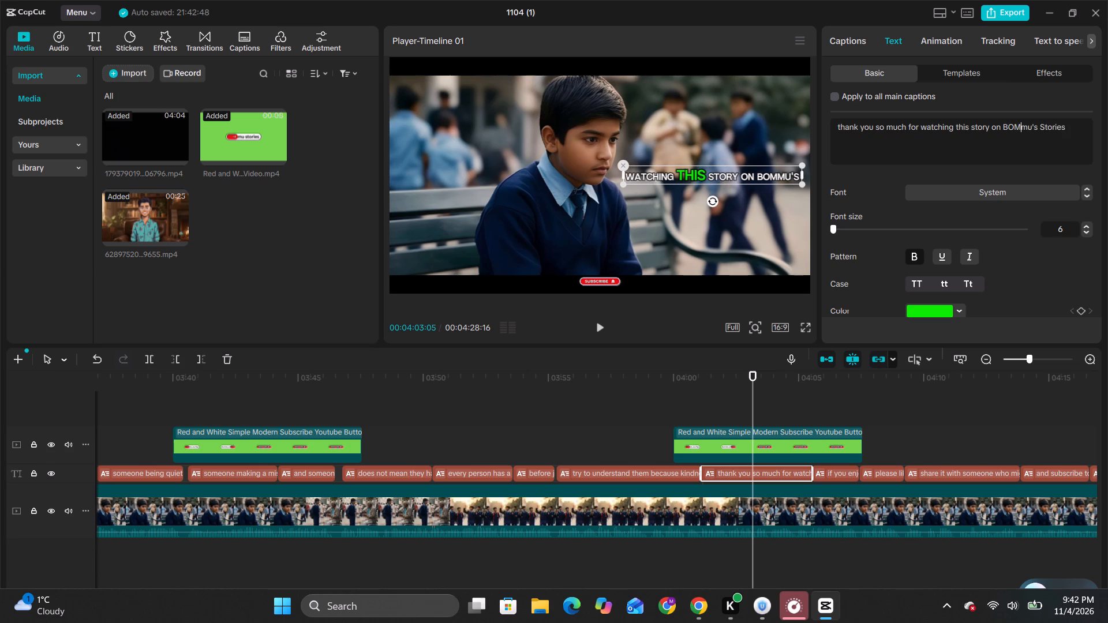
pyautogui.press('space')
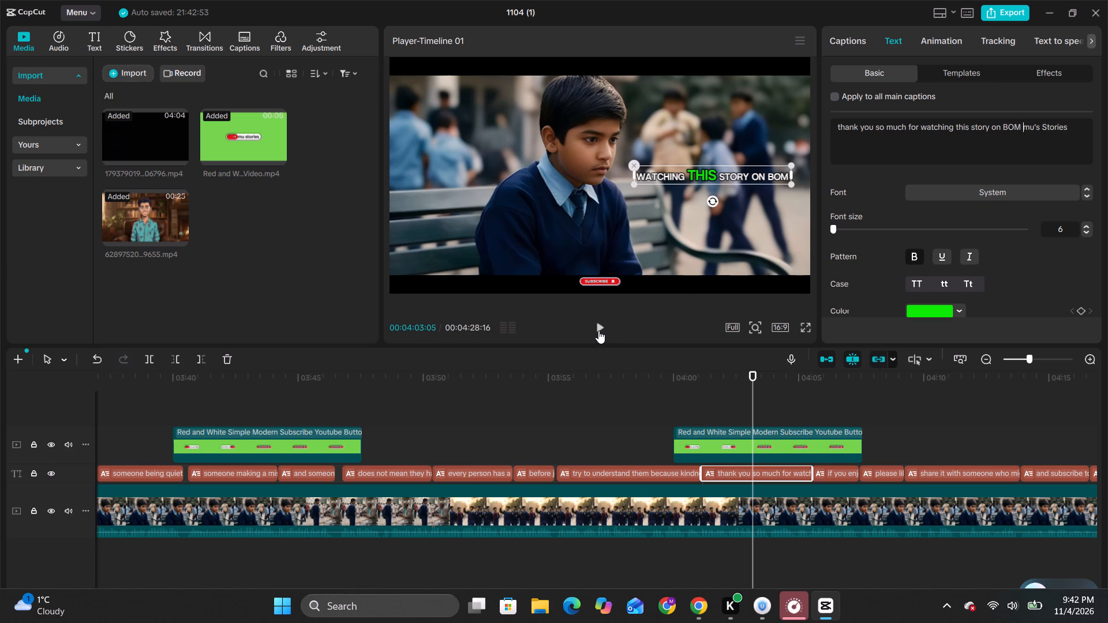
pyautogui.press('BackSpace')
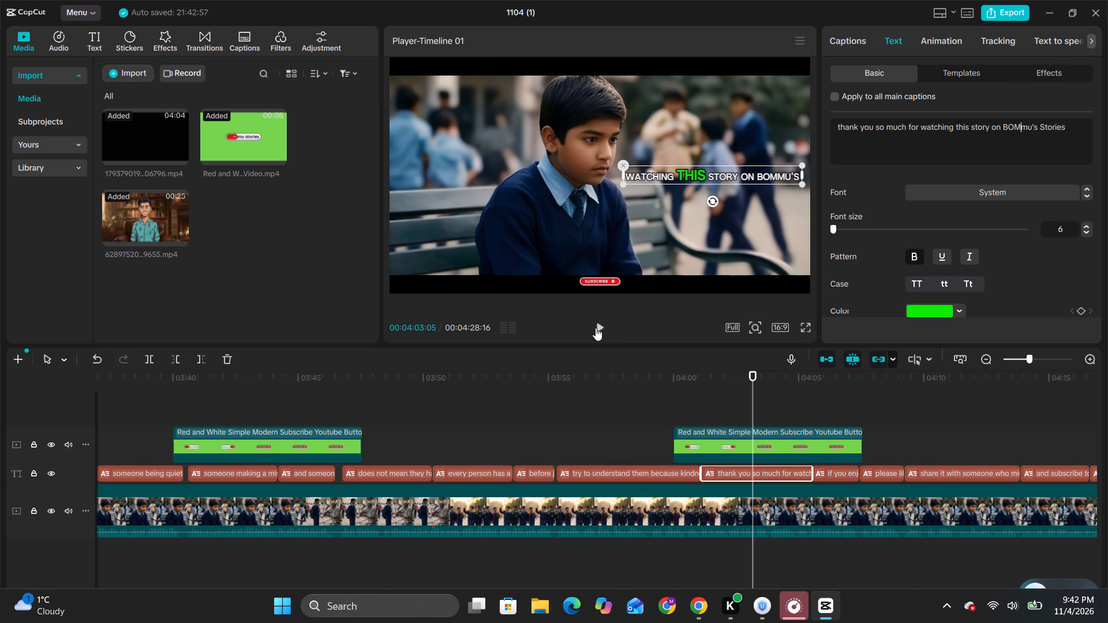
pyautogui.click(601, 331)
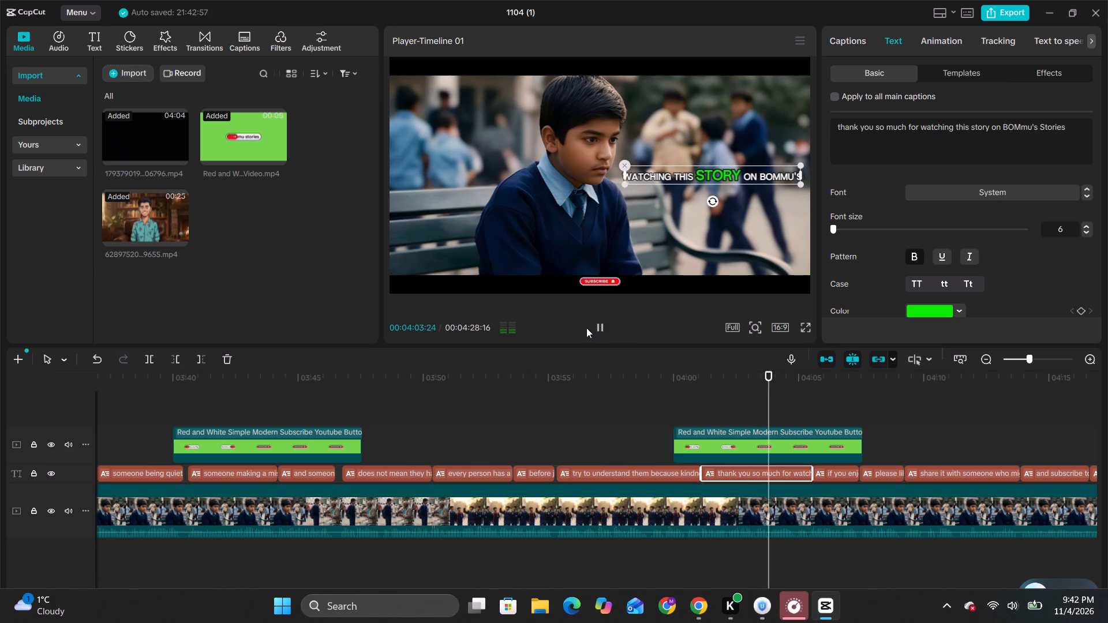
pyautogui.press('space')
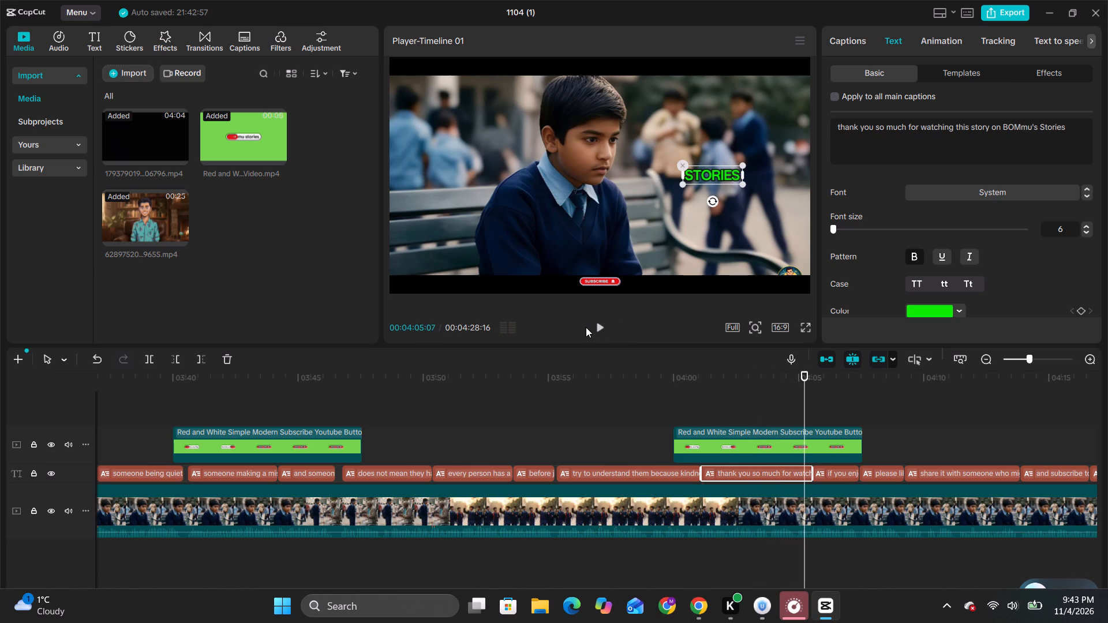
# Move the "if you enjoyed this story" caption to the same mid-height spot beside the boy's face and shrink it to fit.
pyautogui.press('space')
pyautogui.press('space')
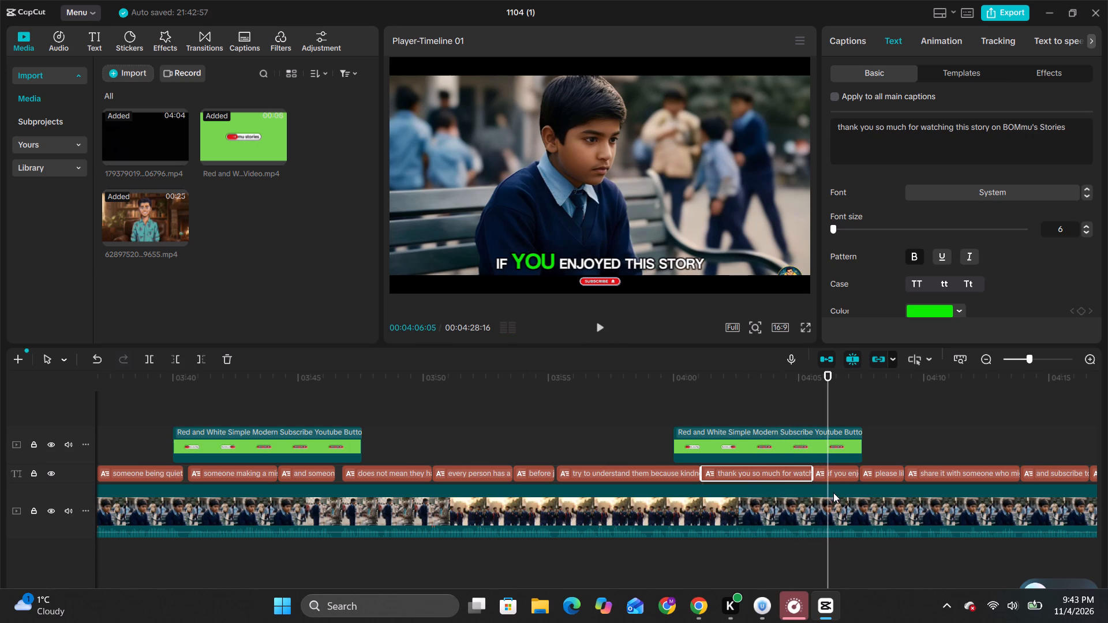
pyautogui.click(831, 475)
pyautogui.moveTo(591, 258); pyautogui.dragTo(686, 171)
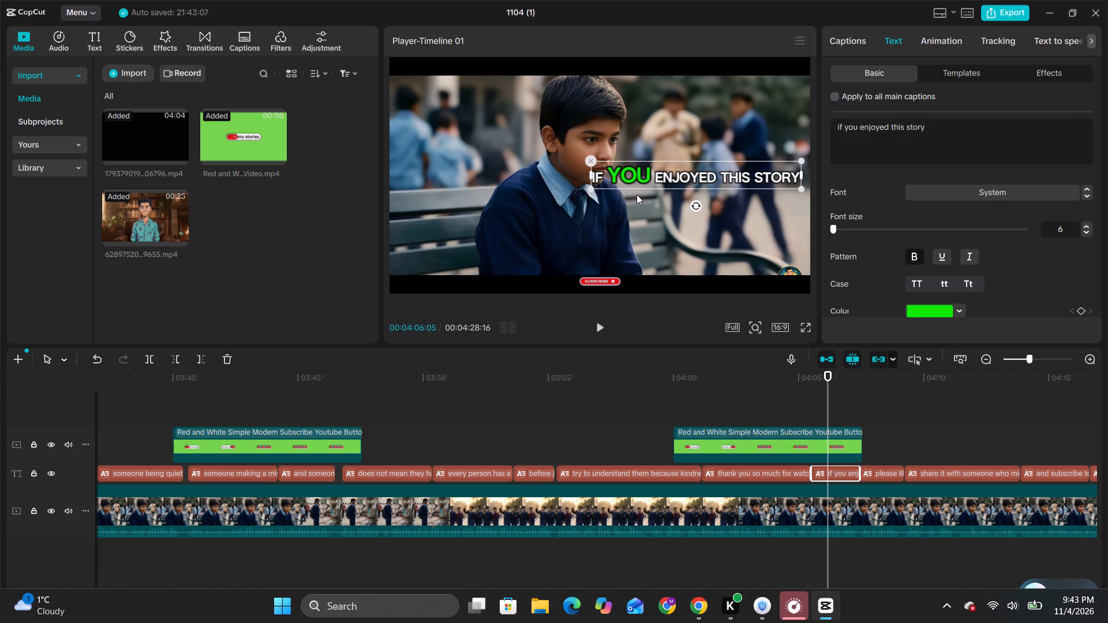
pyautogui.moveTo(590, 186); pyautogui.dragTo(627, 179)
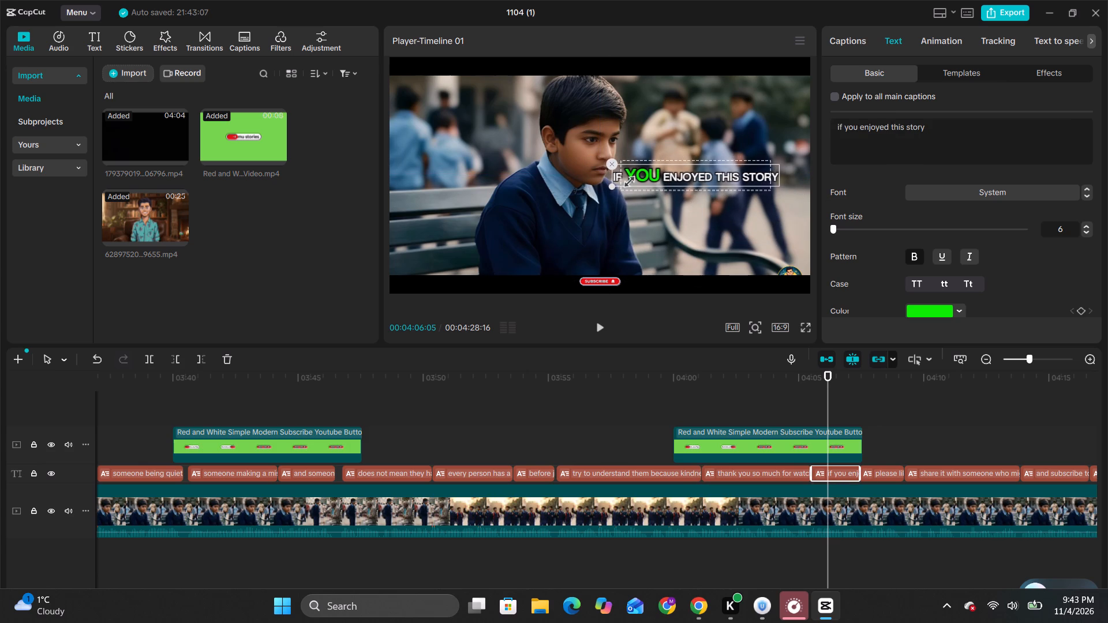
pyautogui.moveTo(627, 179); pyautogui.dragTo(632, 178)
pyautogui.moveTo(673, 172); pyautogui.dragTo(700, 172)
pyautogui.click(697, 172)
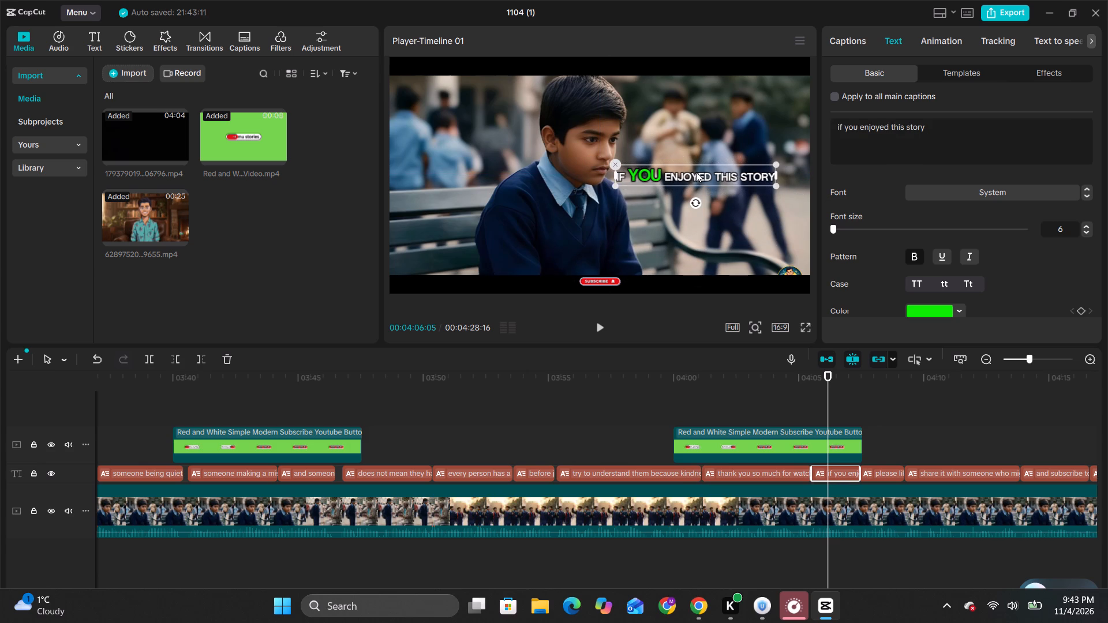
pyautogui.moveTo(695, 173); pyautogui.dragTo(701, 173)
pyautogui.click(618, 197)
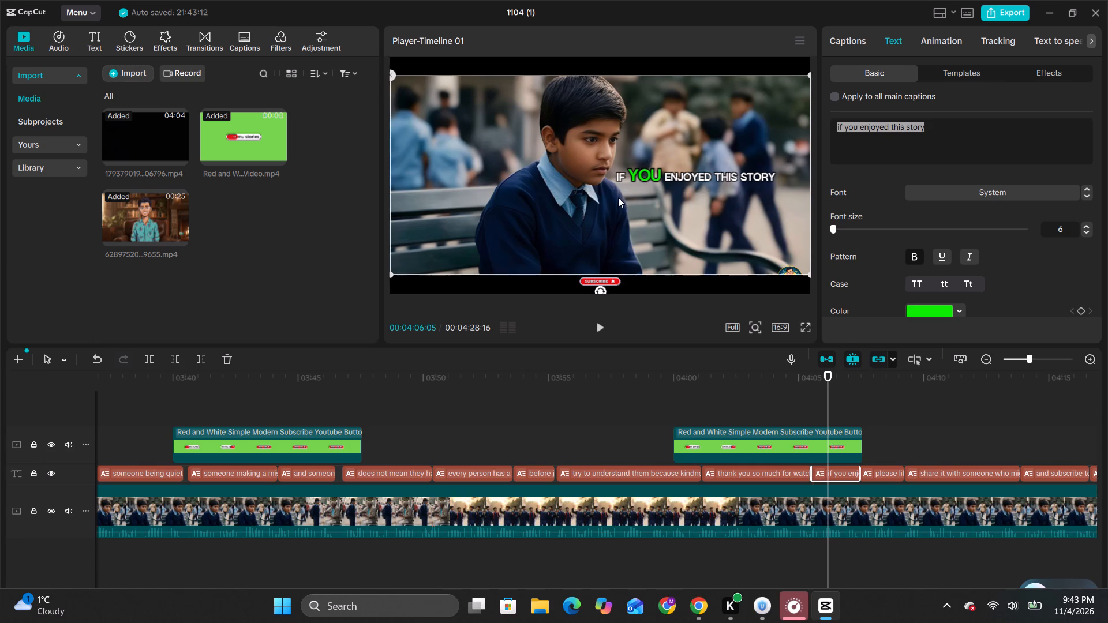
pyautogui.click(672, 177)
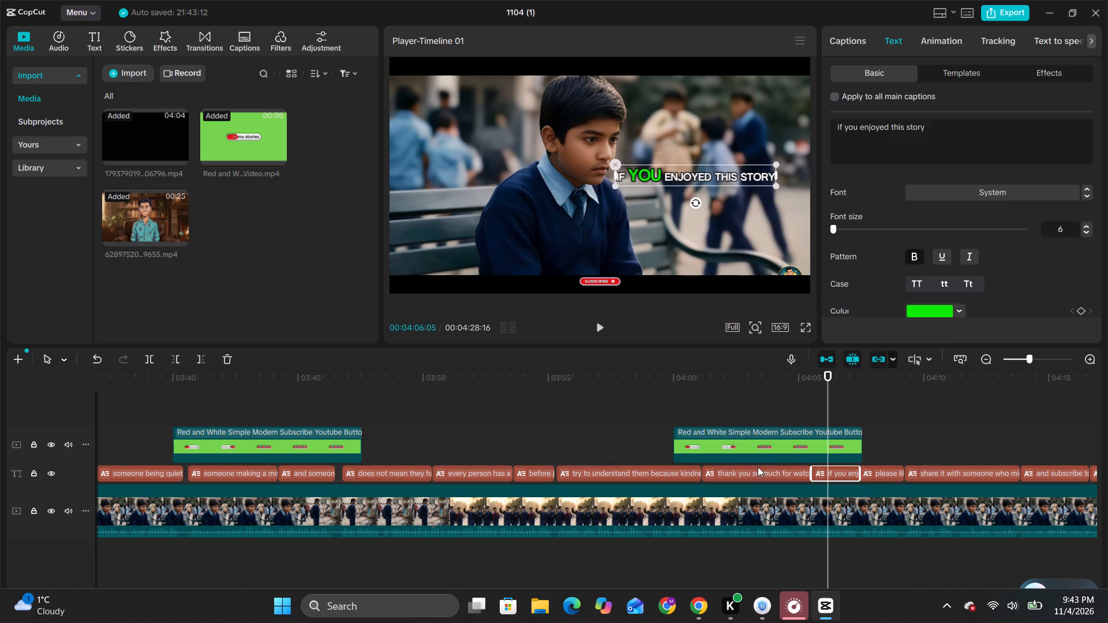
pyautogui.click(835, 469)
pyautogui.moveTo(684, 173); pyautogui.dragTo(699, 171)
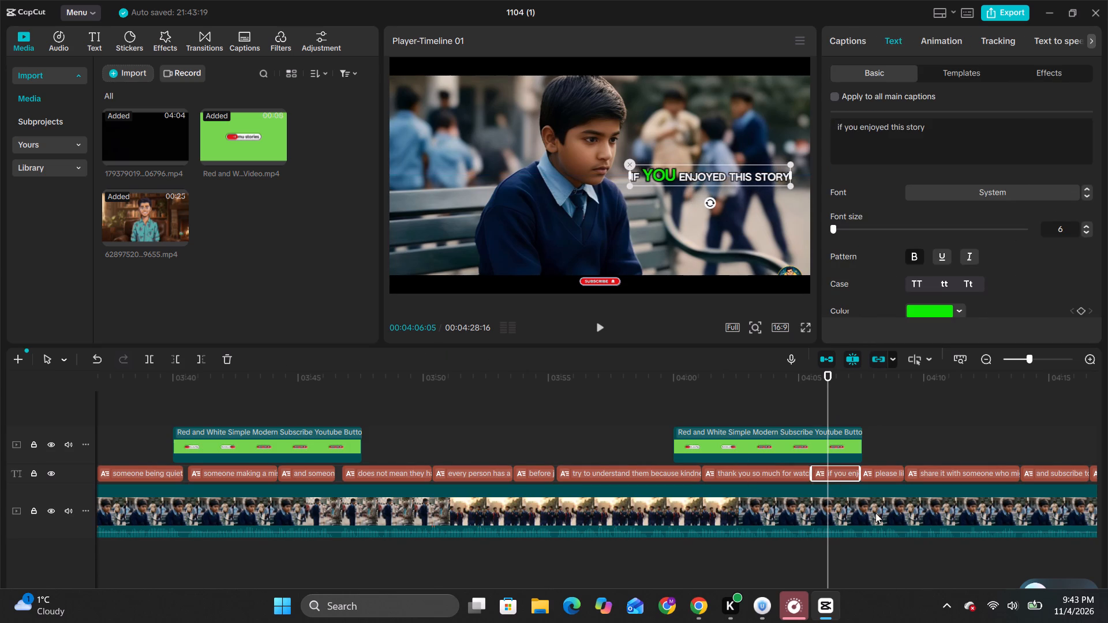
# Move the "please like this video" caption at about 00:04:08 up to mid-height beside the boy's face.
pyautogui.click(876, 470)
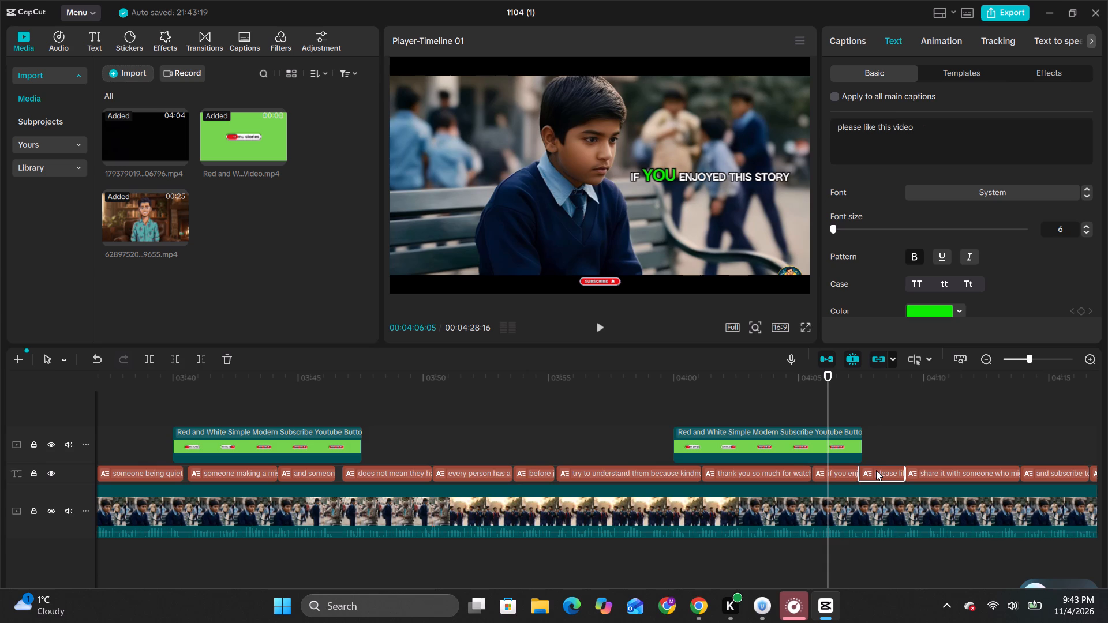
pyautogui.press('space')
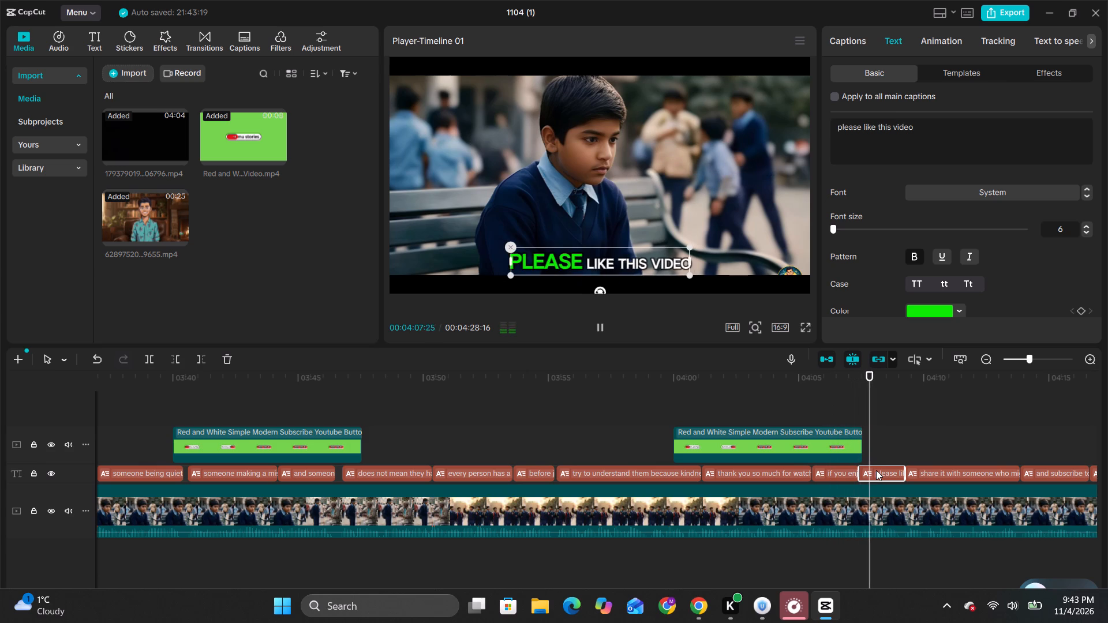
pyautogui.press('space')
pyautogui.click(613, 265)
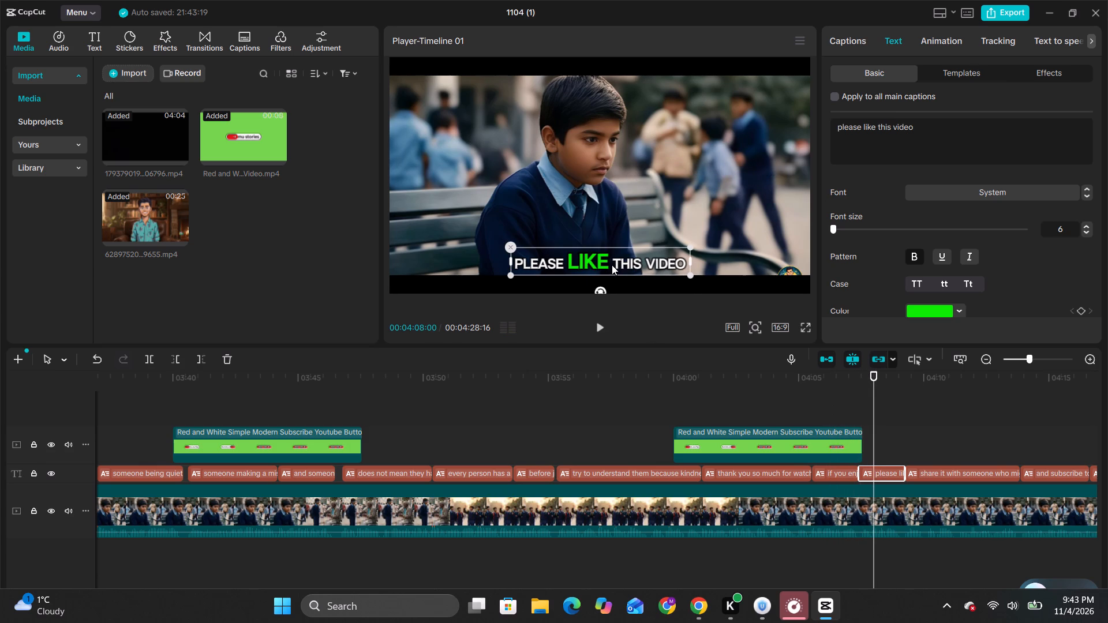
pyautogui.moveTo(614, 264); pyautogui.dragTo(639, 249)
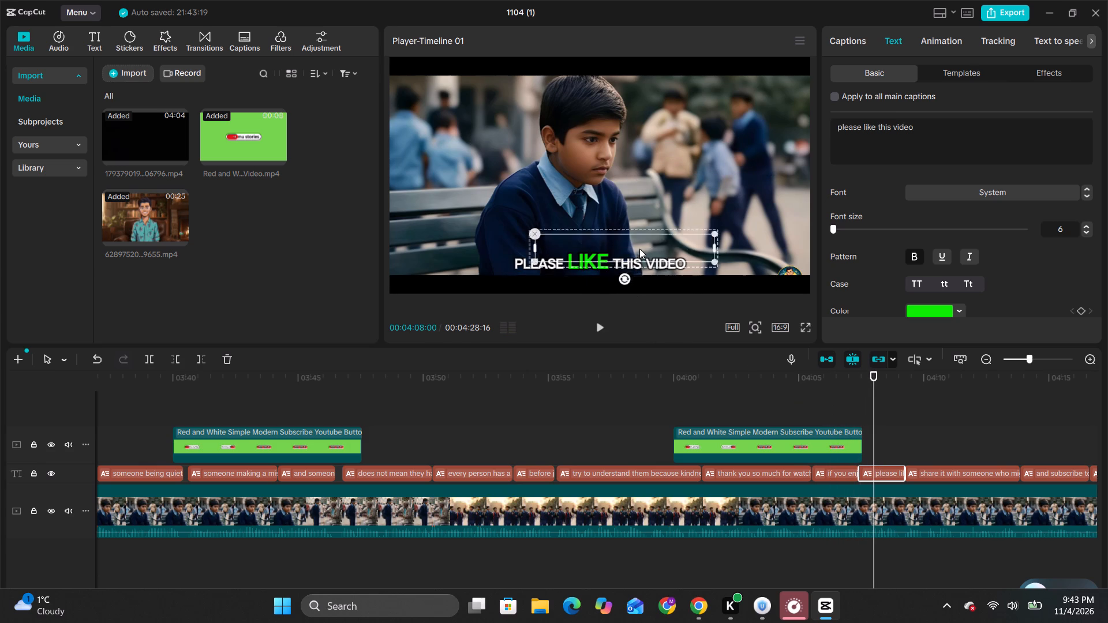
pyautogui.moveTo(639, 249); pyautogui.dragTo(712, 176)
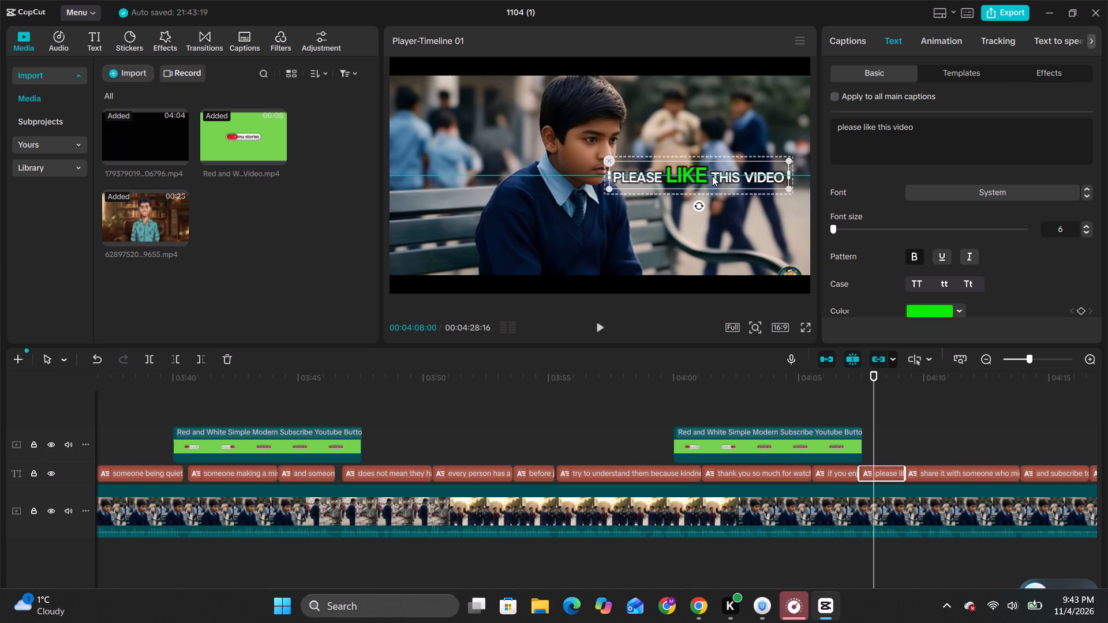
pyautogui.moveTo(712, 176); pyautogui.dragTo(712, 177)
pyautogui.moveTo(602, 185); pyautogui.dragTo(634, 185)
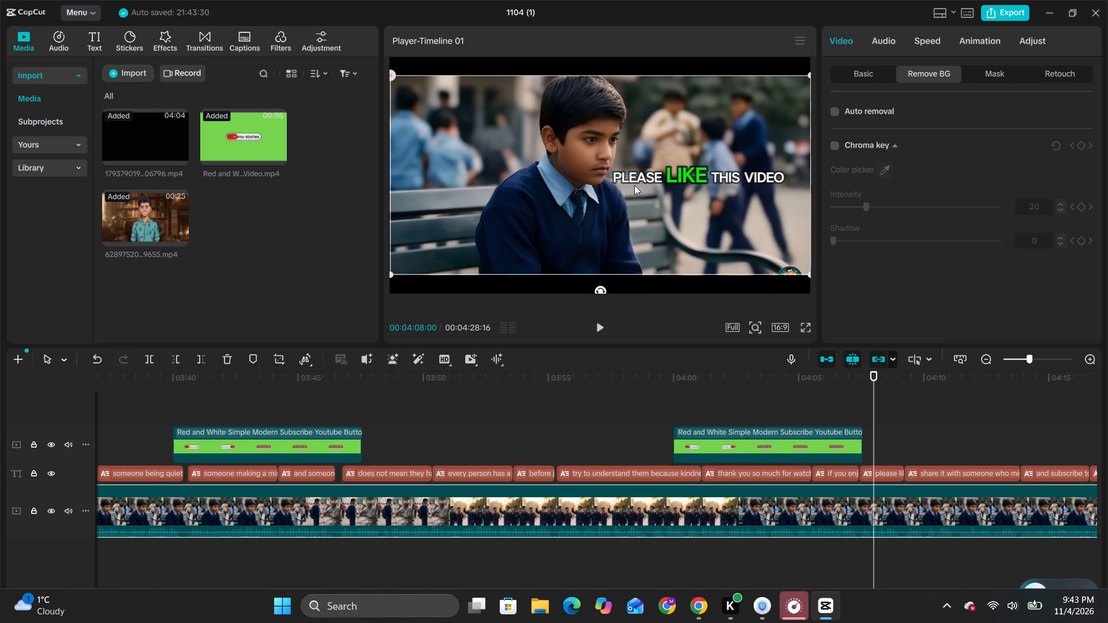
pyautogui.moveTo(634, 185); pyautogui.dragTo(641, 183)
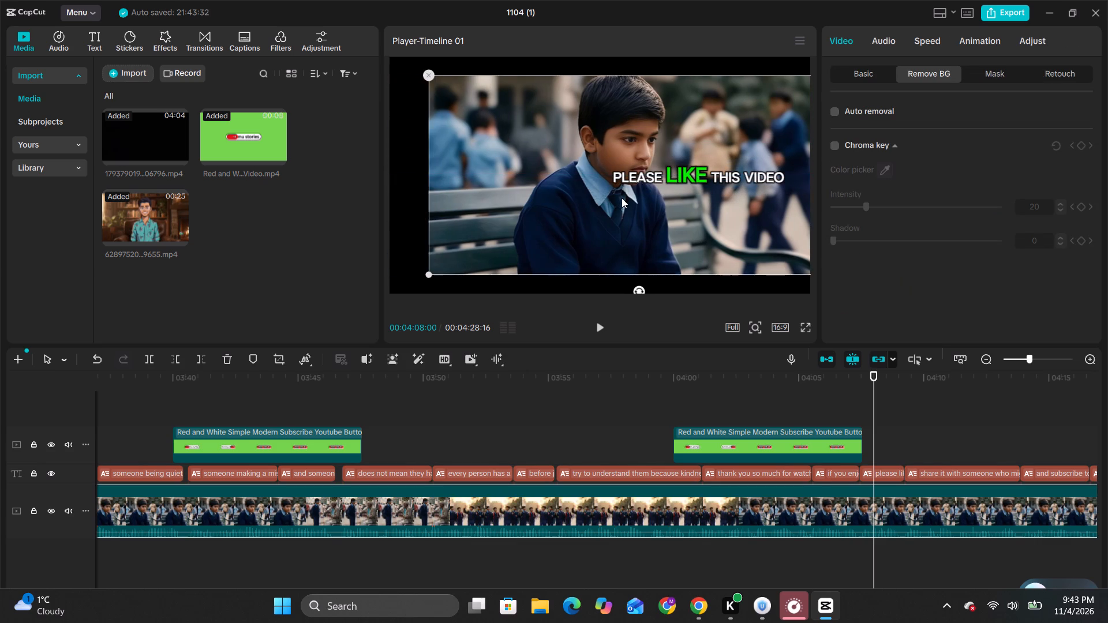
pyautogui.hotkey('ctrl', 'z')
# Shrink the "please like this video" caption and shift it slightly further right, clear of the boy's face.
pyautogui.click(681, 169)
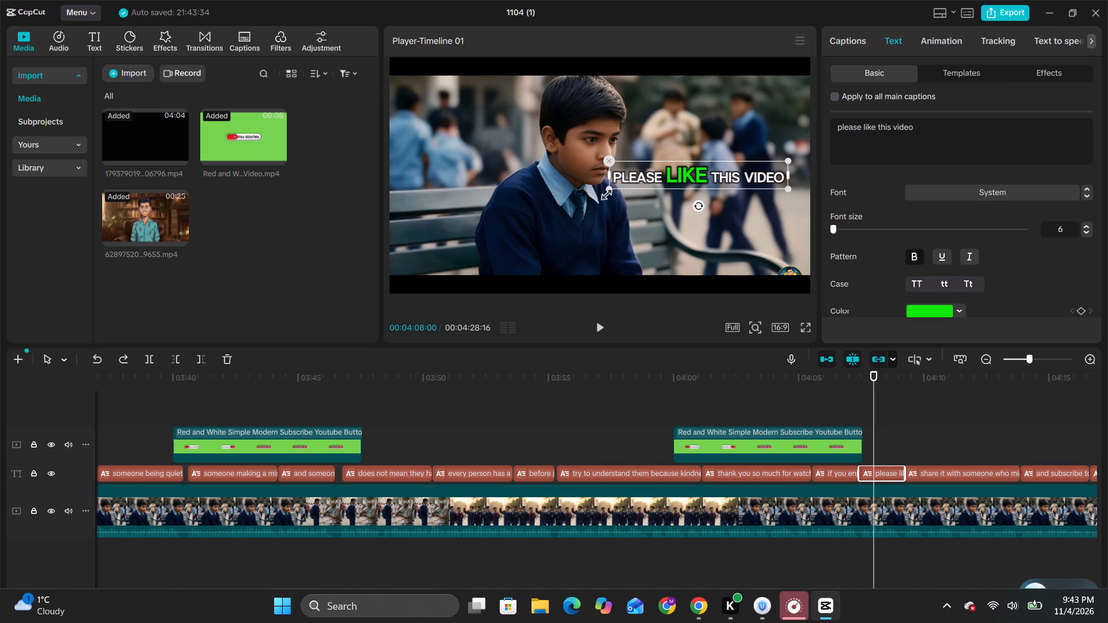
pyautogui.moveTo(604, 191); pyautogui.dragTo(629, 186)
pyautogui.moveTo(701, 174); pyautogui.dragTo(709, 174)
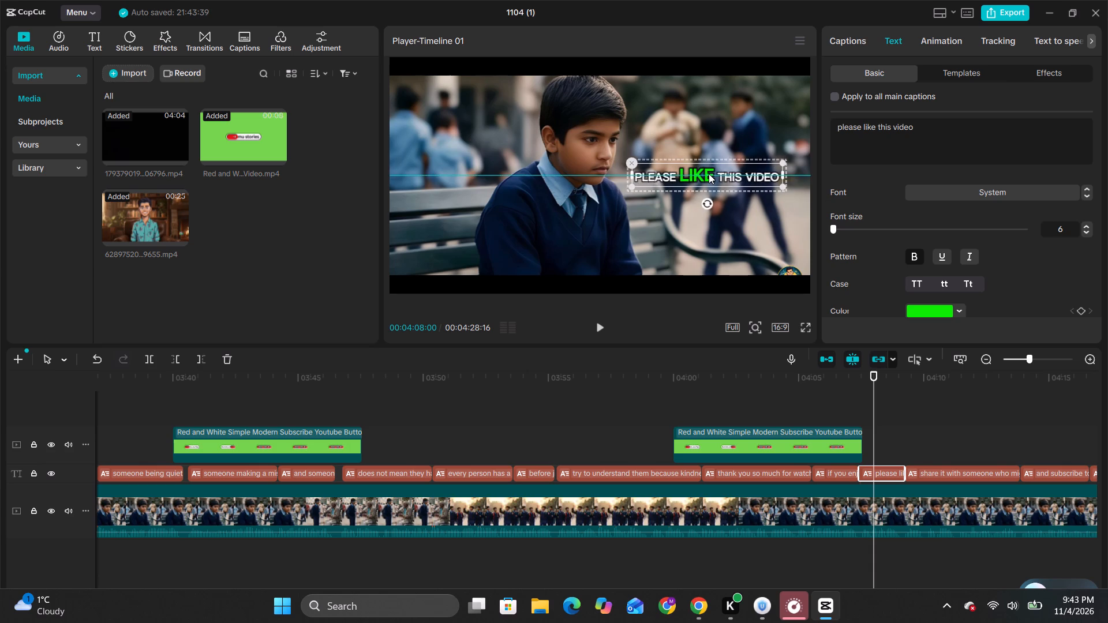
pyautogui.moveTo(709, 174); pyautogui.dragTo(719, 172)
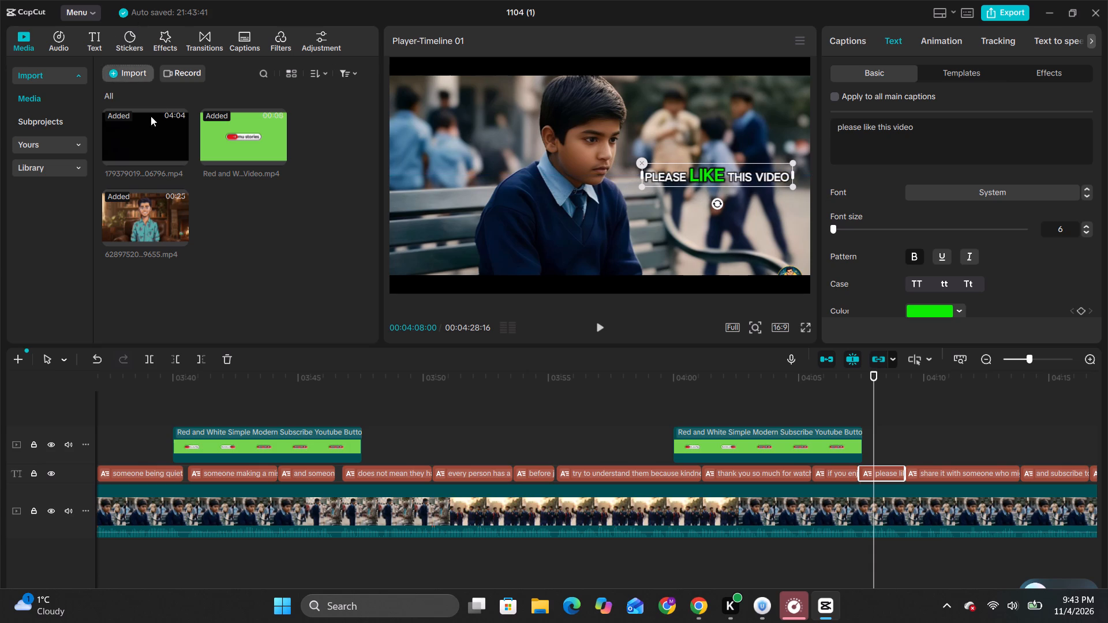
# Import the Red and White Minimalist Subscribe Button video from the Downloads folder into the project media.
pyautogui.click(141, 73)
pyautogui.click(138, 96)
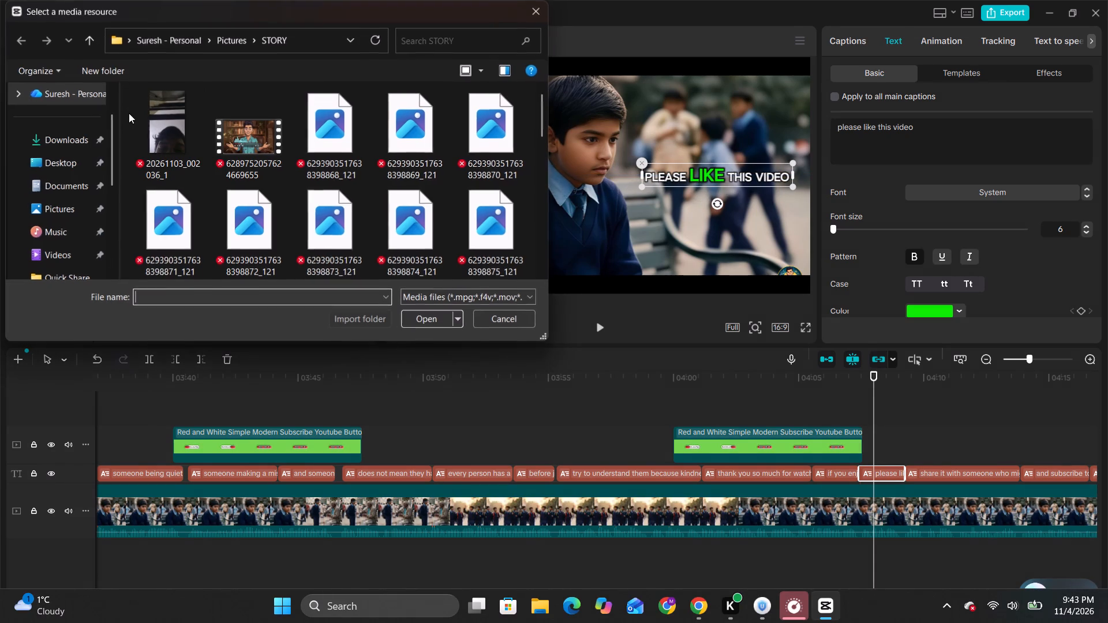
pyautogui.scroll(3, 67, 156)
pyautogui.click(66, 102)
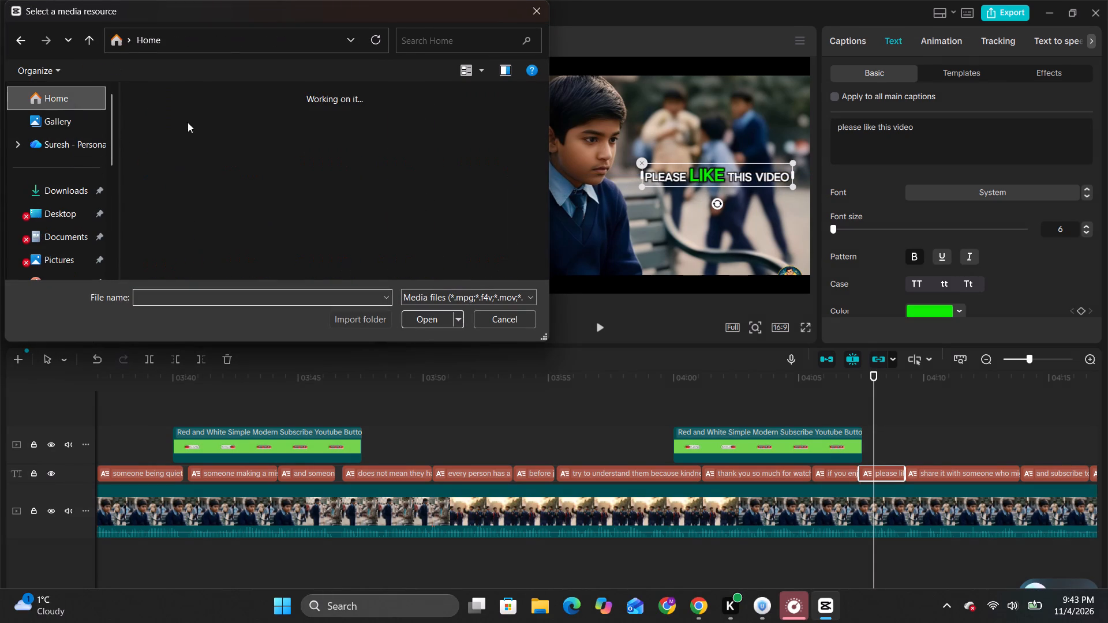
pyautogui.click(207, 134)
pyautogui.doubleClick(207, 134)
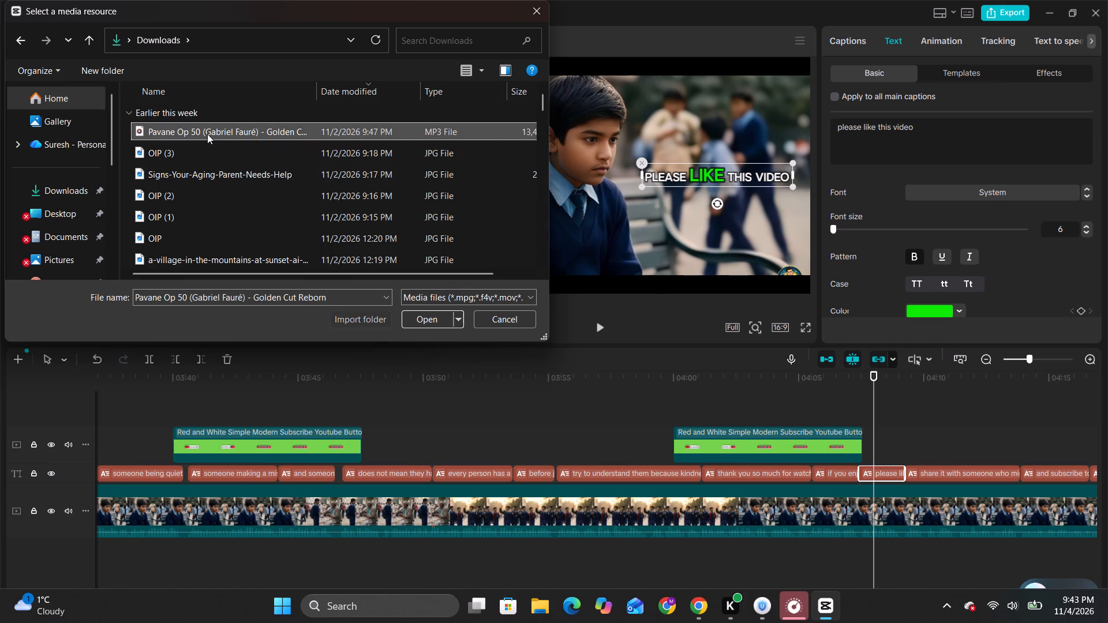
pyautogui.scroll(-5, 207, 134)
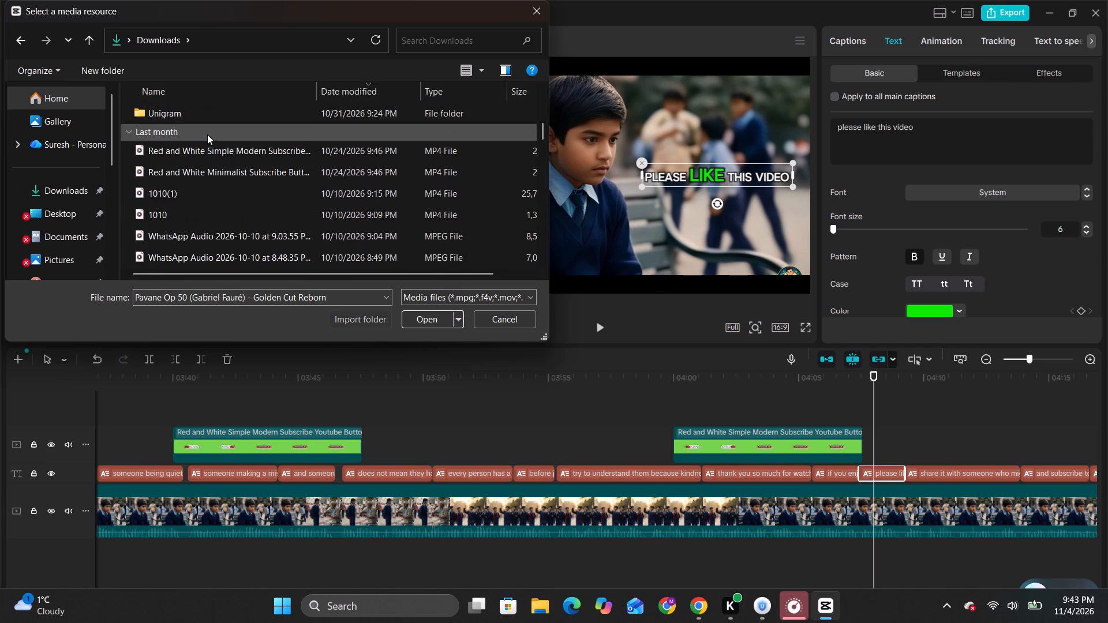
pyautogui.scroll(-2, 207, 134)
pyautogui.scroll(3, 207, 134)
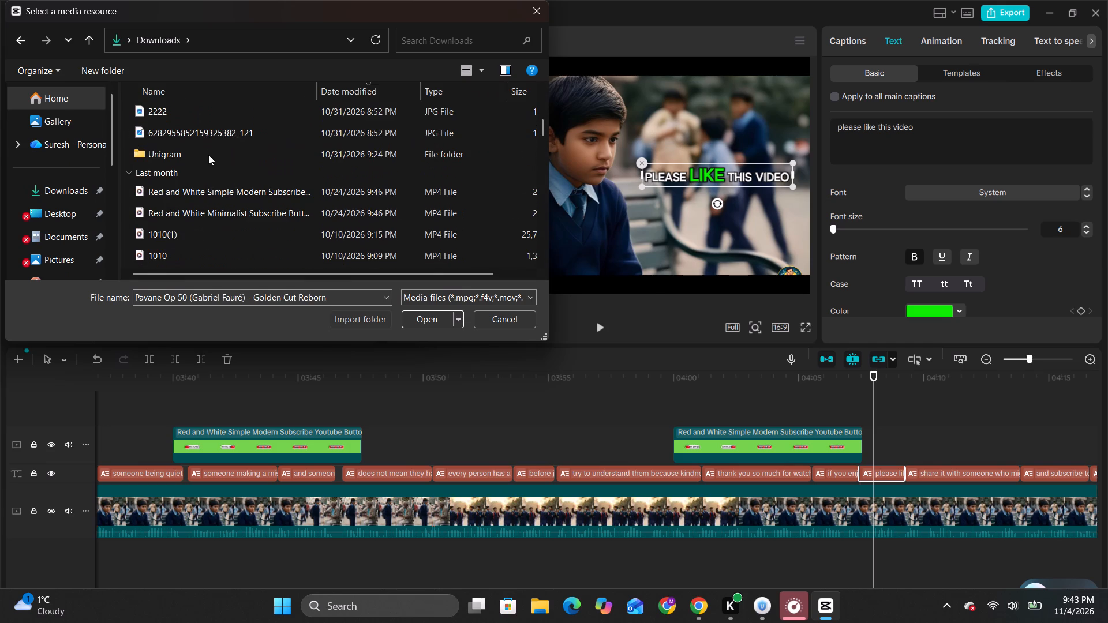
pyautogui.click(208, 213)
pyautogui.click(425, 326)
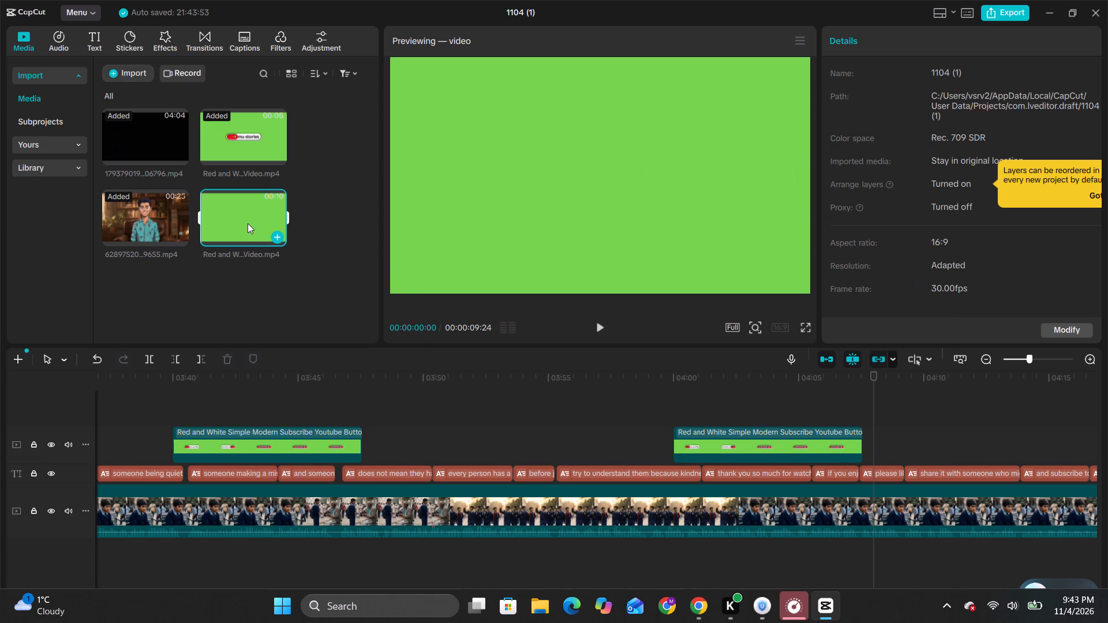
# Place the Minimalist Subscribe Button clip on the overlay track above the captions, starting at 00:04:08:00.
pyautogui.moveTo(248, 223); pyautogui.dragTo(1023, 478)
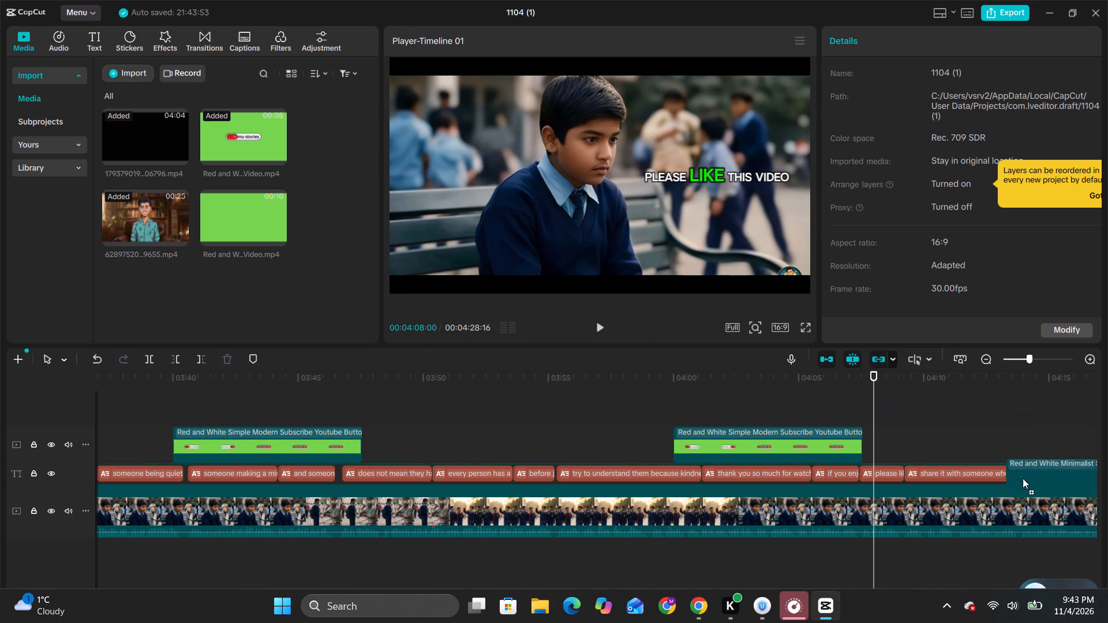
pyautogui.moveTo(1023, 478); pyautogui.dragTo(871, 445)
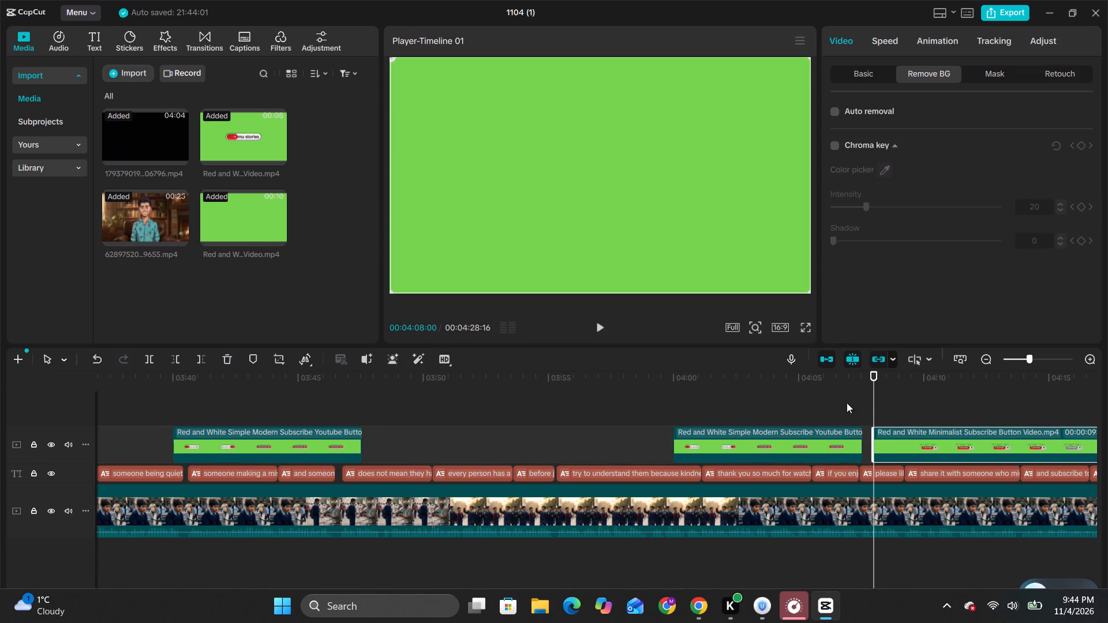
# Scrub through the closing section to review the new subscribe clip against the neighbouring clips and captions.
pyautogui.moveTo(876, 398); pyautogui.dragTo(1104, 406)
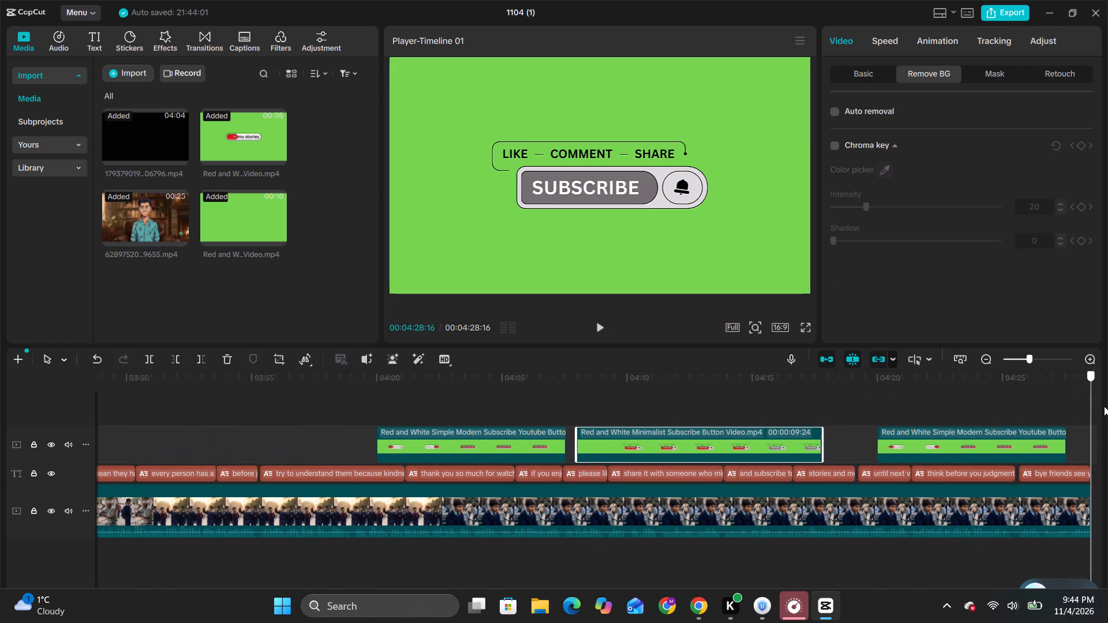
pyautogui.moveTo(1104, 406); pyautogui.dragTo(500, 423)
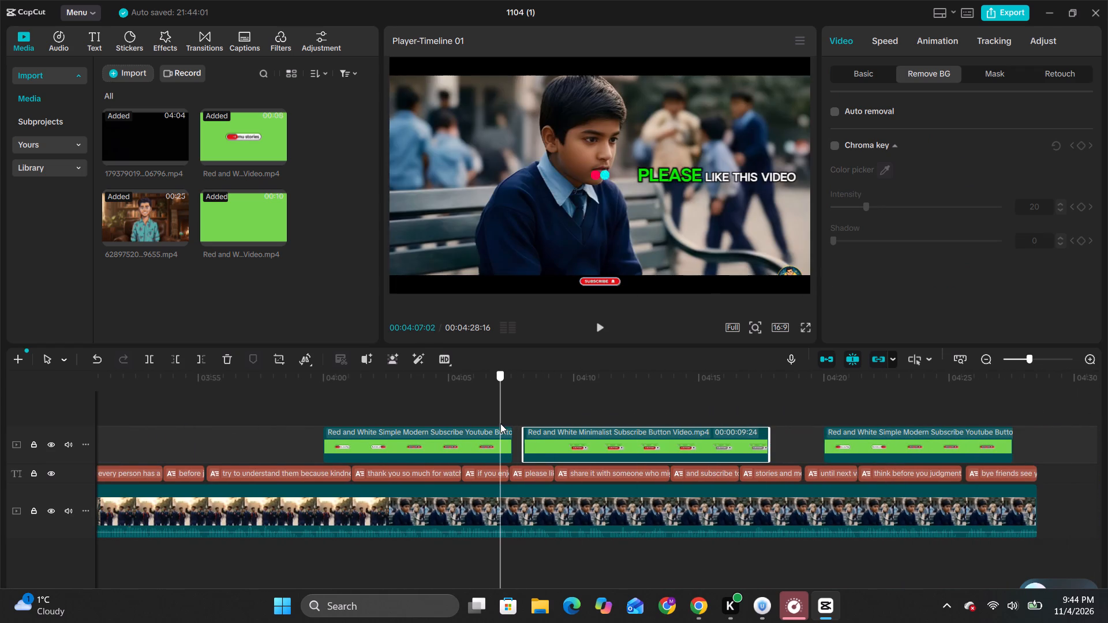
pyautogui.moveTo(500, 423); pyautogui.dragTo(733, 434)
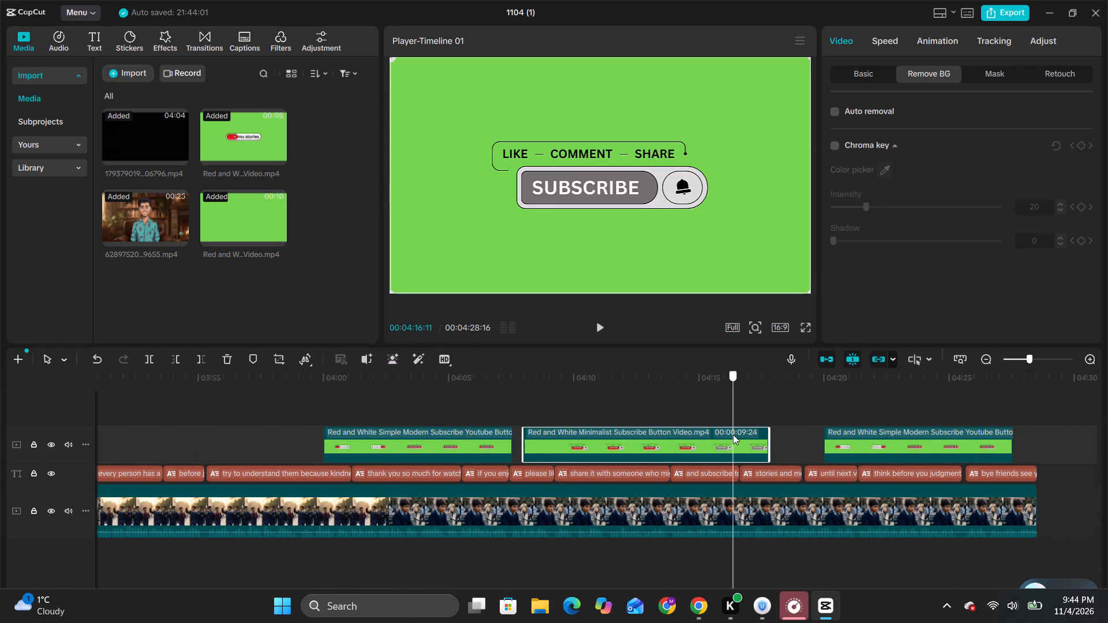
pyautogui.moveTo(733, 434); pyautogui.dragTo(602, 434)
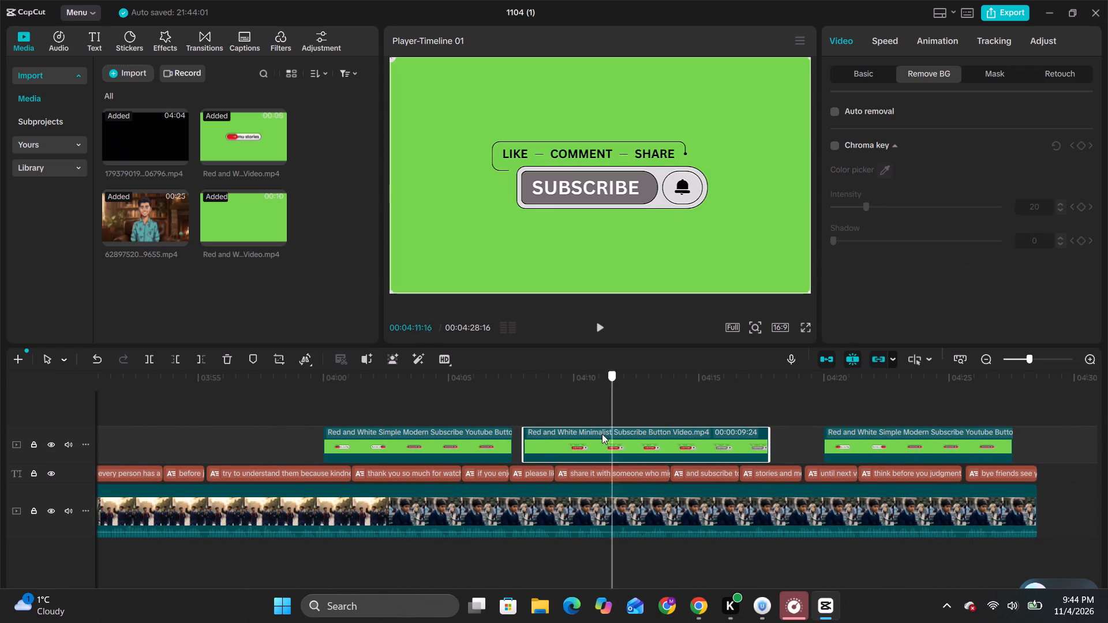
pyautogui.moveTo(602, 434); pyautogui.dragTo(515, 433)
pyautogui.click(625, 437)
pyautogui.click(624, 446)
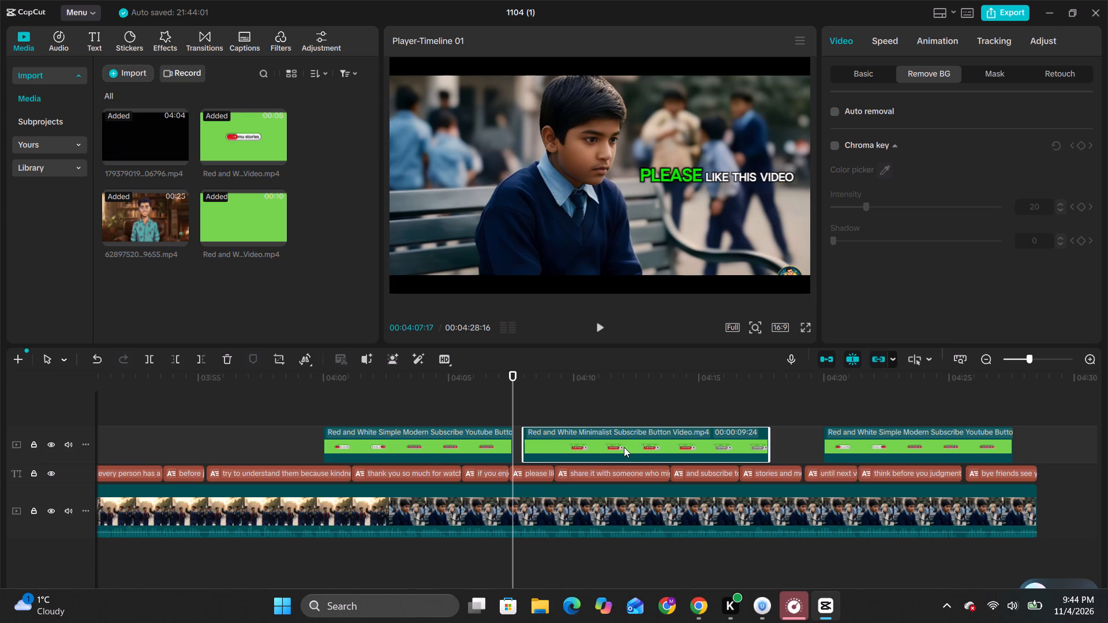
# Key out the new subscribe clip's green background with Chroma key, setting intensity to 80 and shadow to 100.
pyautogui.moveTo(515, 403); pyautogui.dragTo(682, 403)
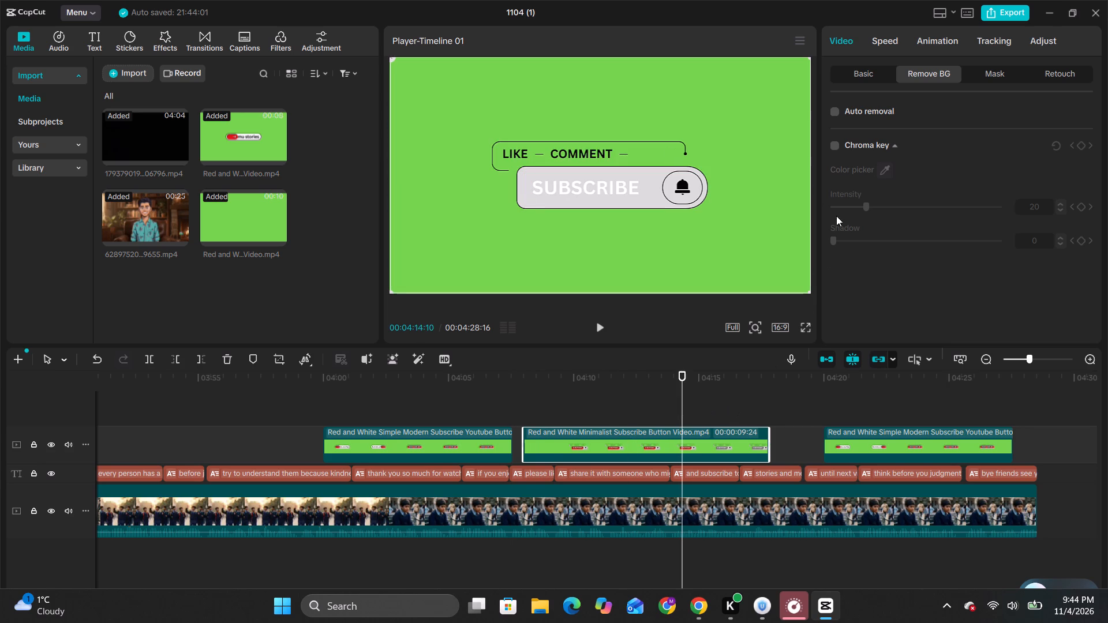
pyautogui.click(832, 145)
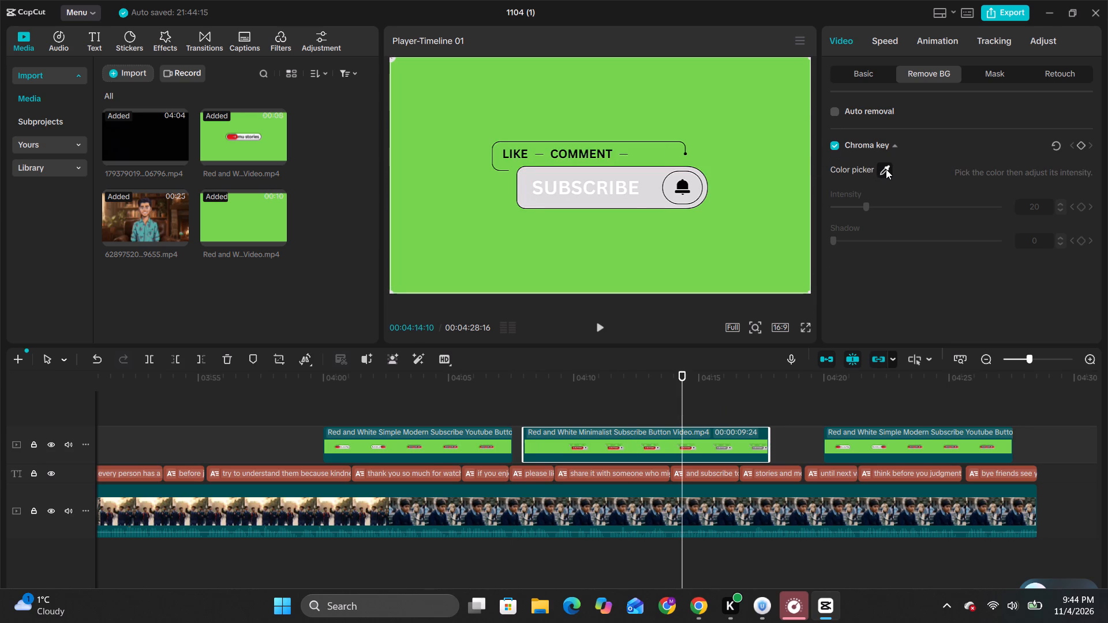
pyautogui.click(886, 169)
pyautogui.moveTo(886, 169); pyautogui.dragTo(800, 170)
pyautogui.click(800, 170)
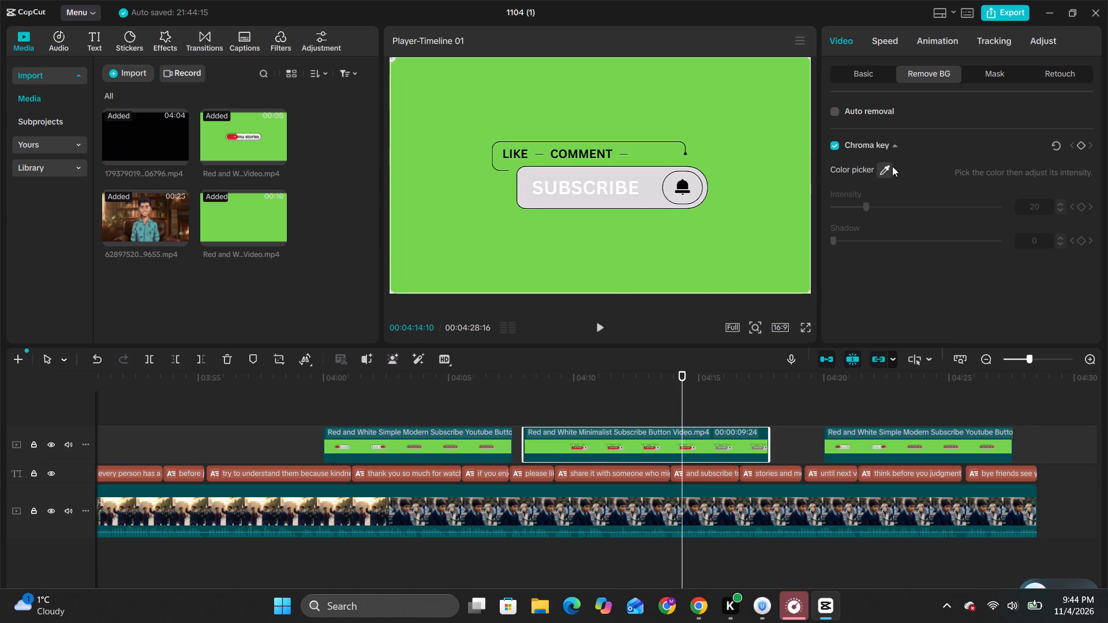
pyautogui.click(886, 168)
pyautogui.click(785, 171)
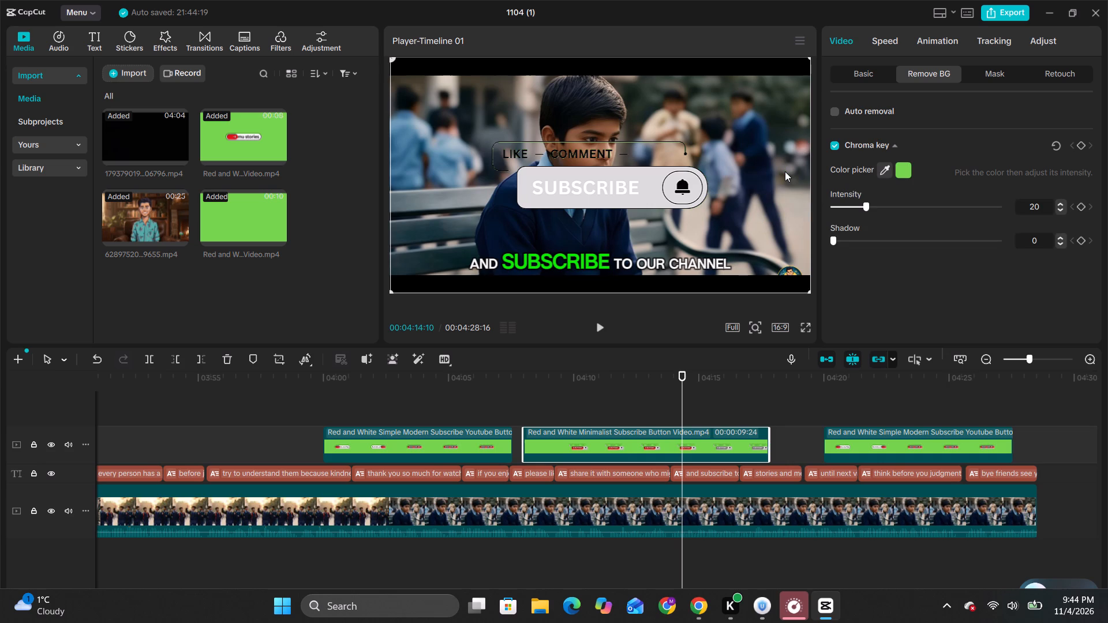
pyautogui.moveTo(866, 208); pyautogui.dragTo(1070, 208)
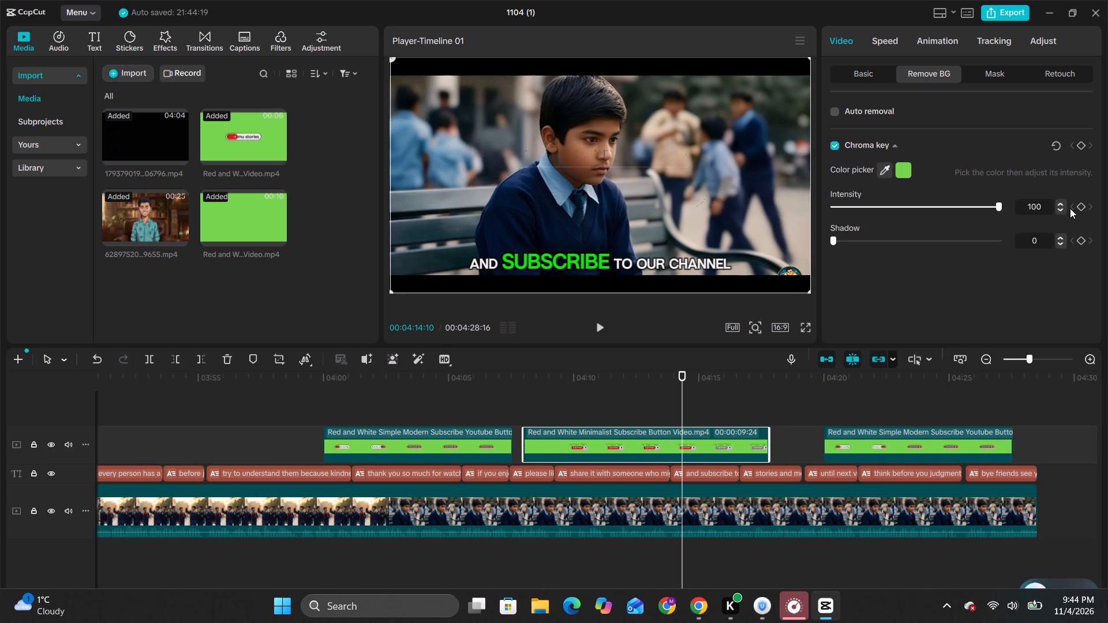
pyautogui.moveTo(1070, 208); pyautogui.dragTo(967, 219)
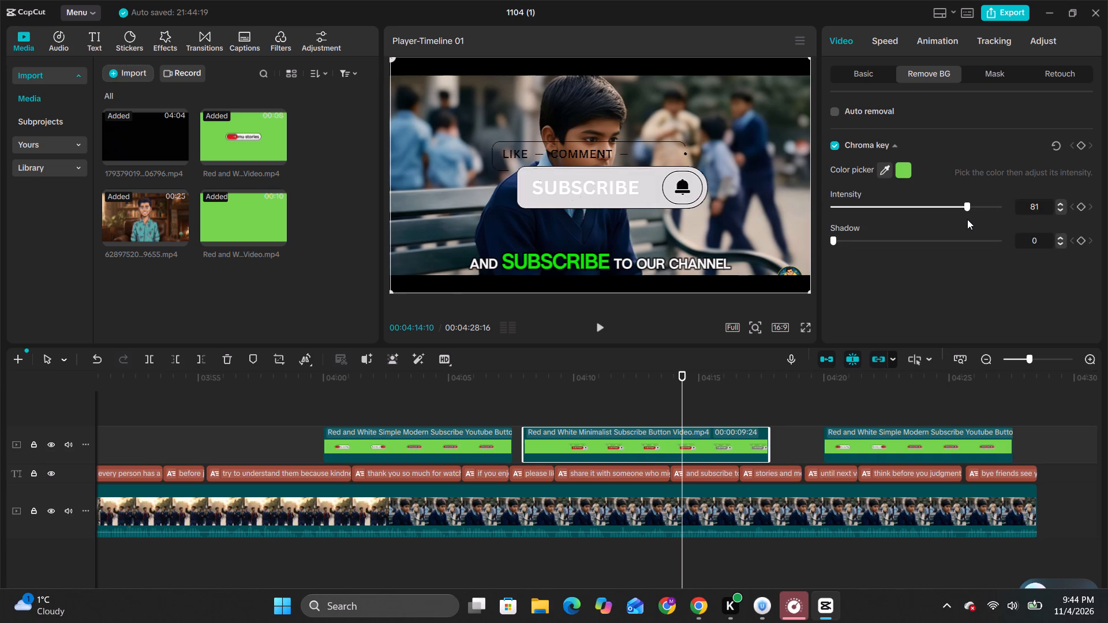
pyautogui.moveTo(967, 219); pyautogui.dragTo(965, 219)
pyautogui.moveTo(836, 237); pyautogui.dragTo(1062, 237)
pyautogui.click(754, 210)
pyautogui.click(583, 163)
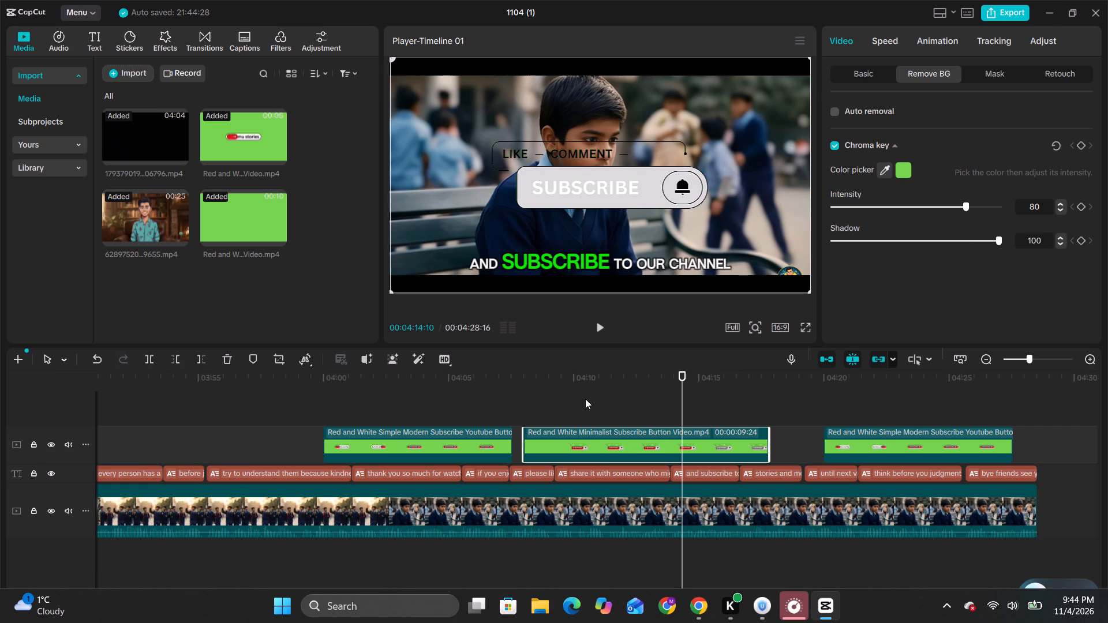
# Shrink the new subscribe overlay to about half size and place it beside the boy, below the mid-height caption spot.
pyautogui.click(618, 436)
pyautogui.moveTo(811, 58); pyautogui.dragTo(789, 63)
pyautogui.click(521, 476)
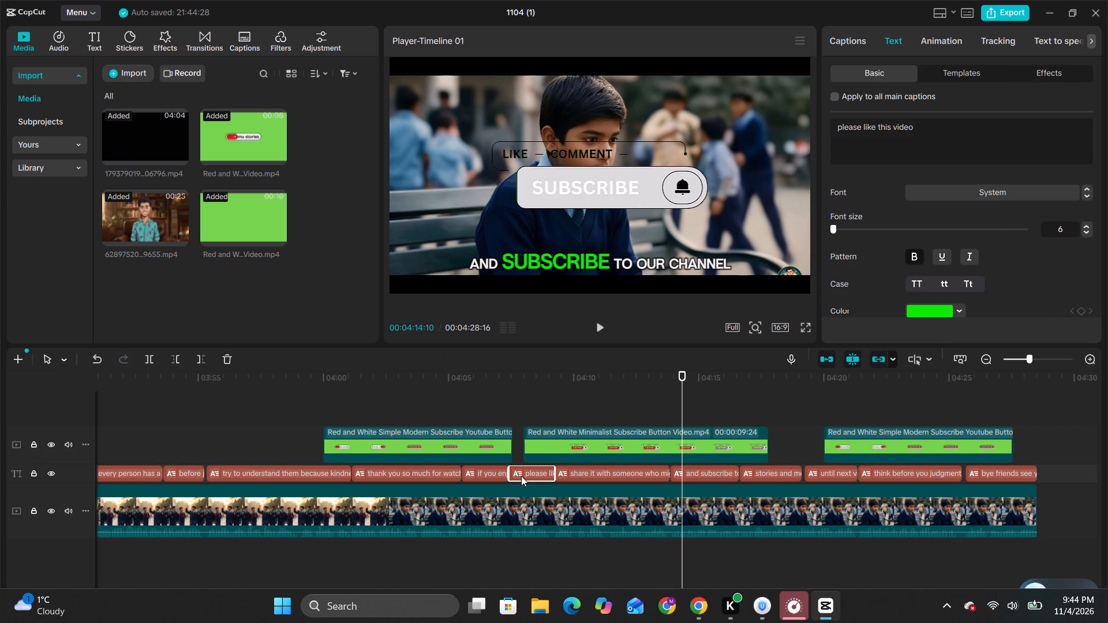
pyautogui.click(604, 441)
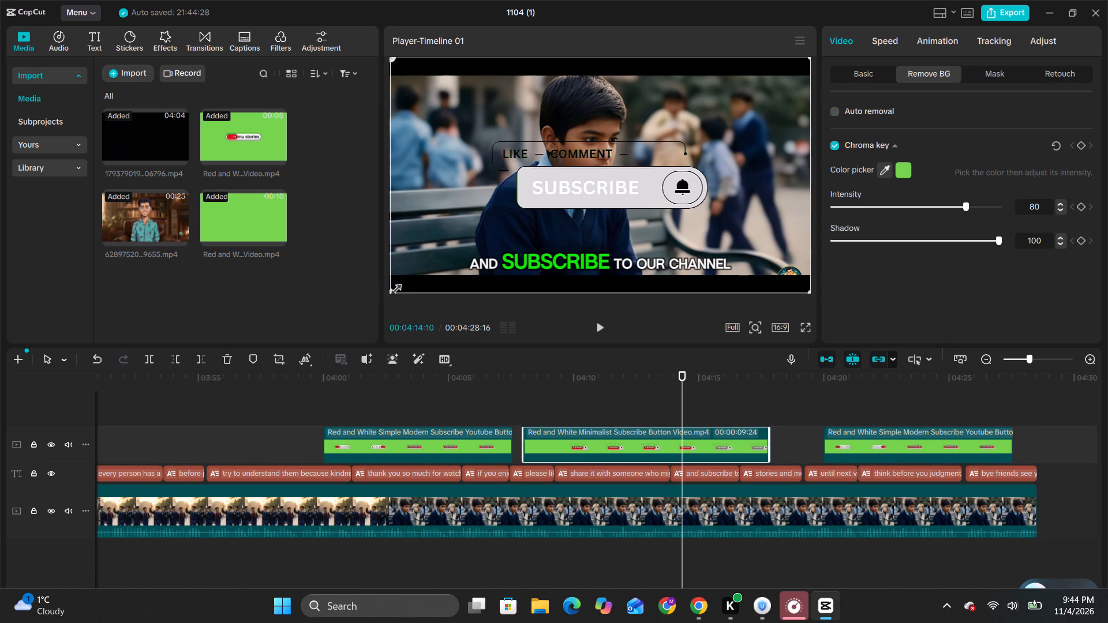
pyautogui.moveTo(393, 288); pyautogui.dragTo(573, 205)
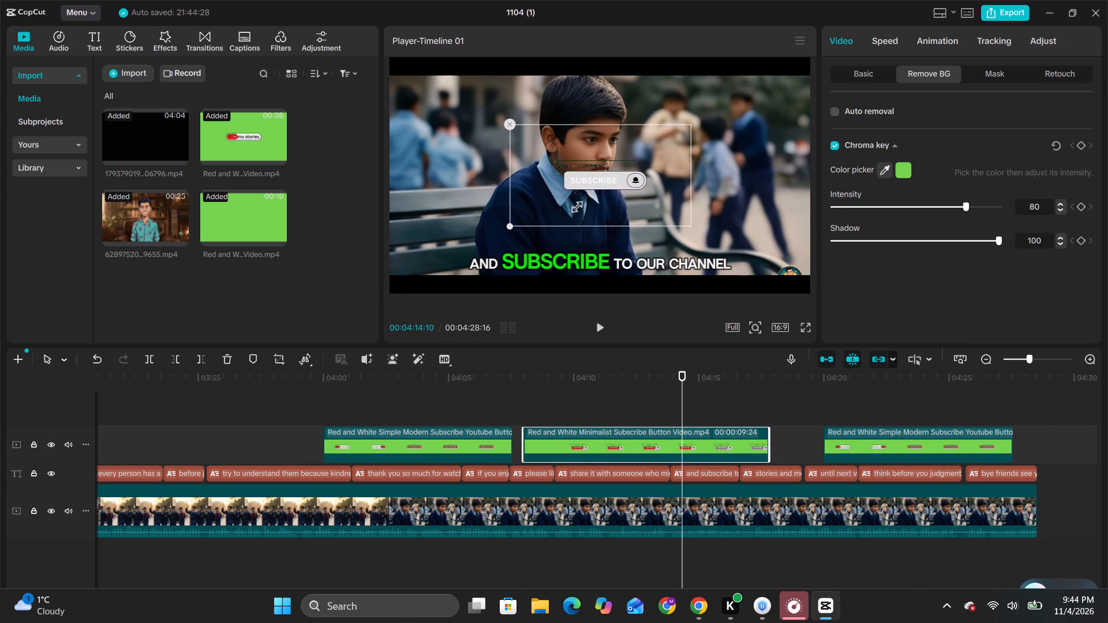
pyautogui.moveTo(573, 205); pyautogui.dragTo(540, 223)
pyautogui.moveTo(587, 173); pyautogui.dragTo(595, 175)
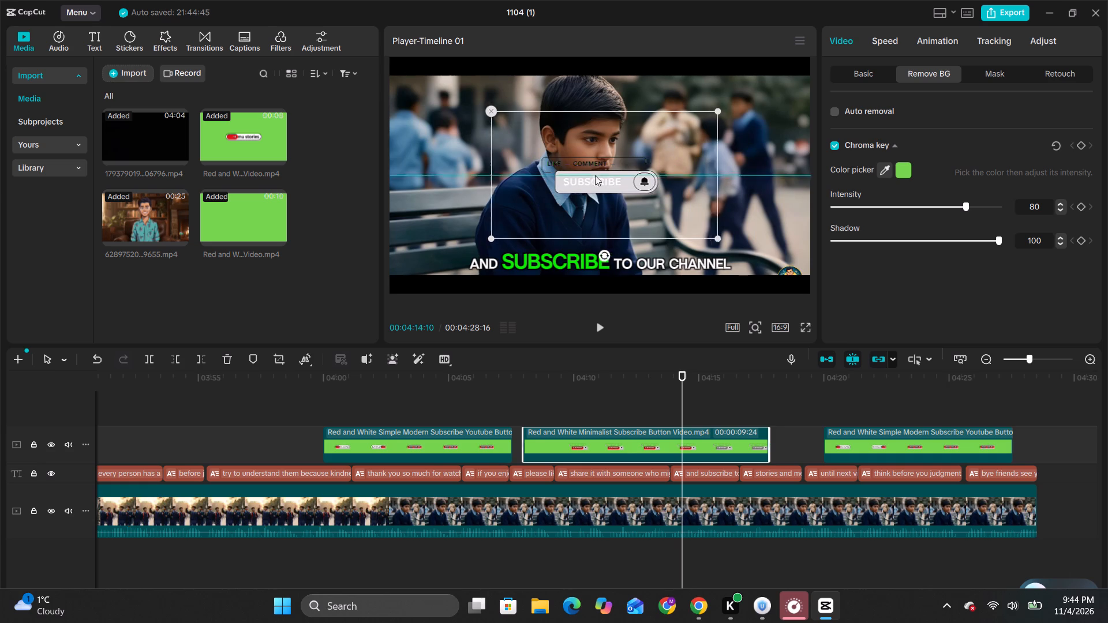
pyautogui.moveTo(595, 175); pyautogui.dragTo(716, 213)
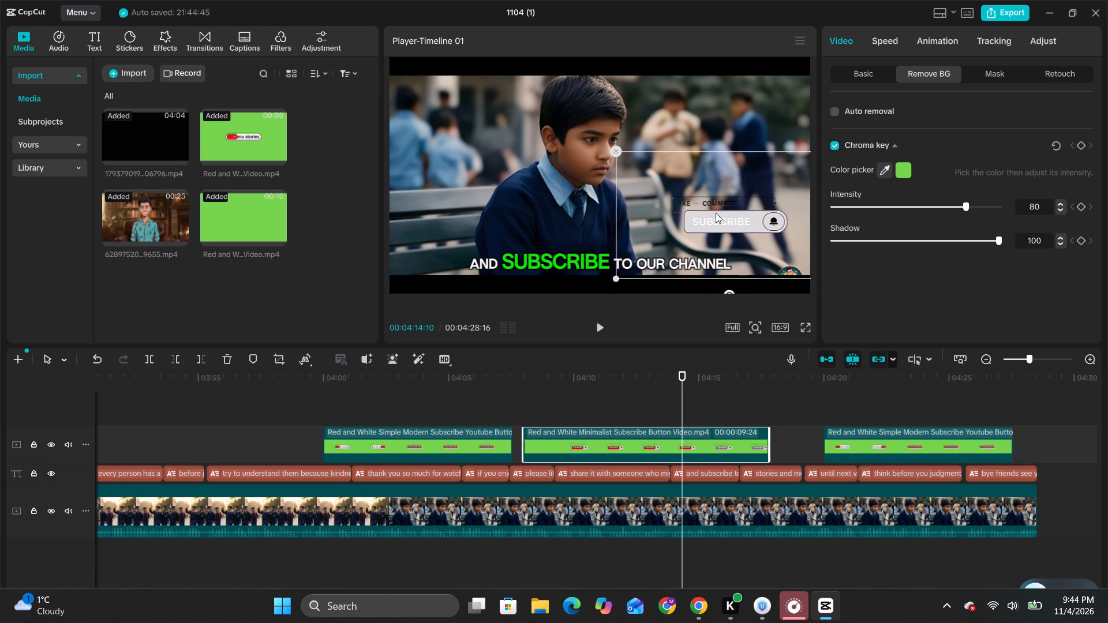
pyautogui.moveTo(716, 213); pyautogui.dragTo(709, 212)
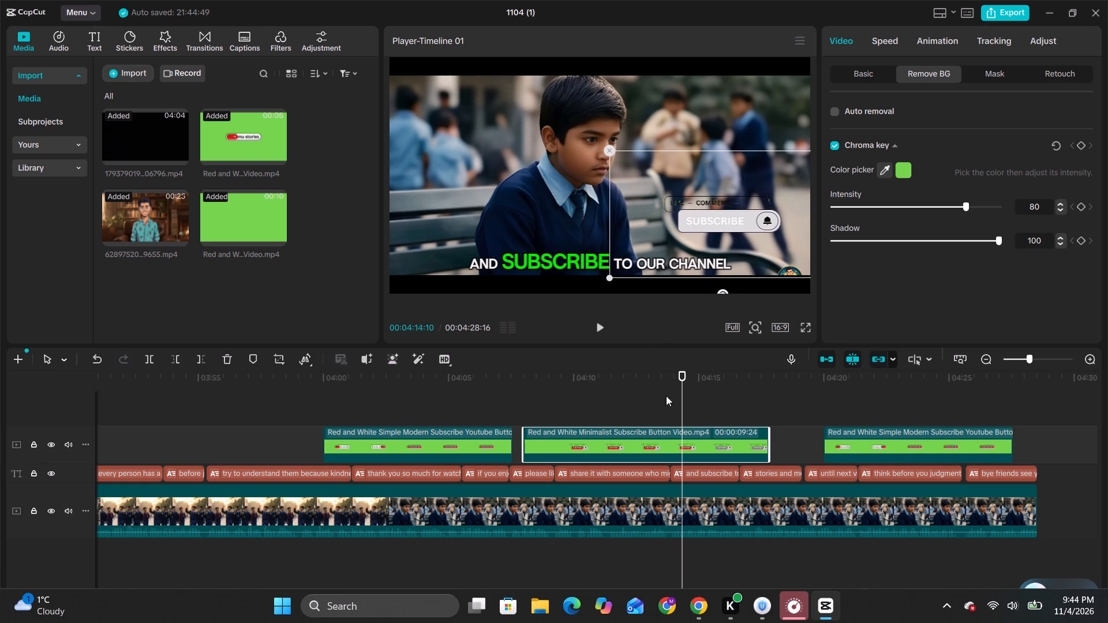
# Review the closing section from about 00:04:03 and play the "please like this video" caption with the subscribe overlay.
pyautogui.moveTo(682, 406); pyautogui.dragTo(455, 406)
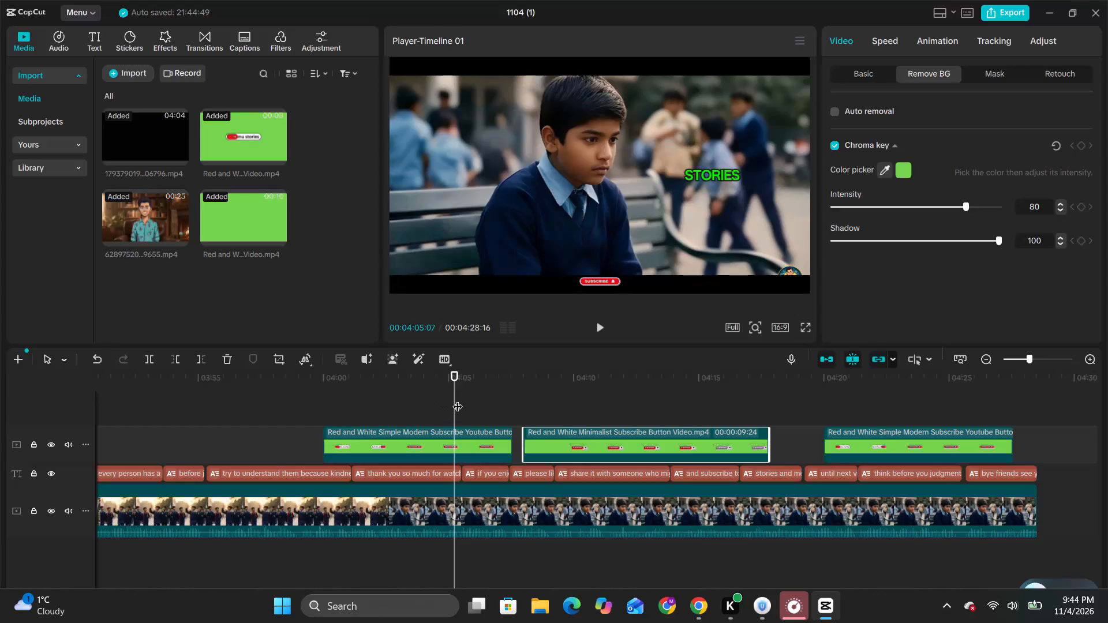
pyautogui.moveTo(456, 400); pyautogui.dragTo(396, 401)
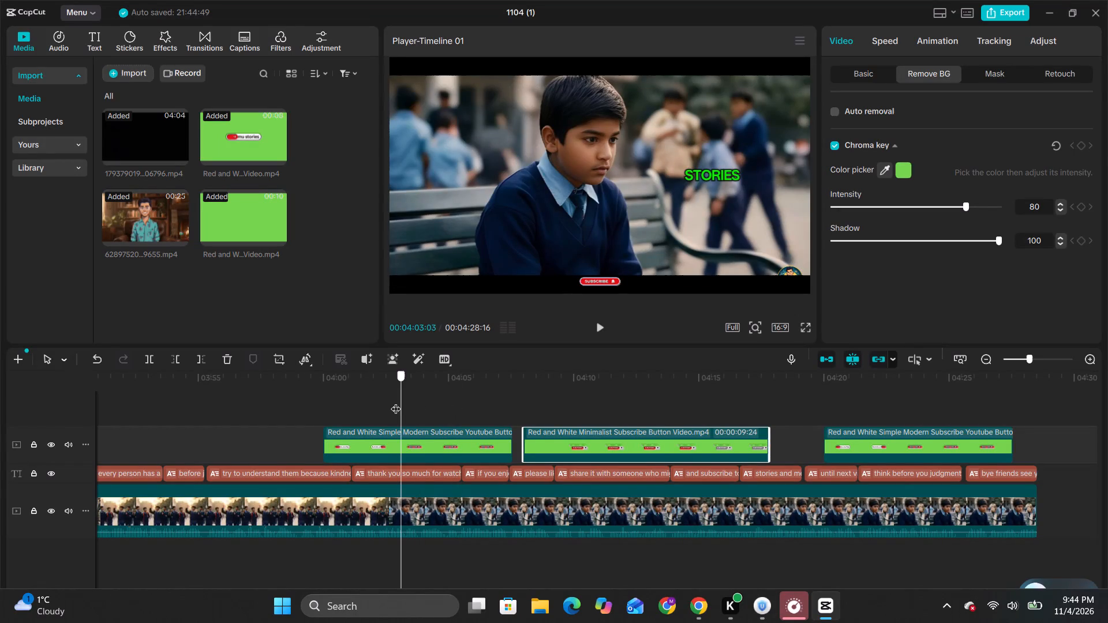
pyautogui.moveTo(396, 401); pyautogui.dragTo(520, 403)
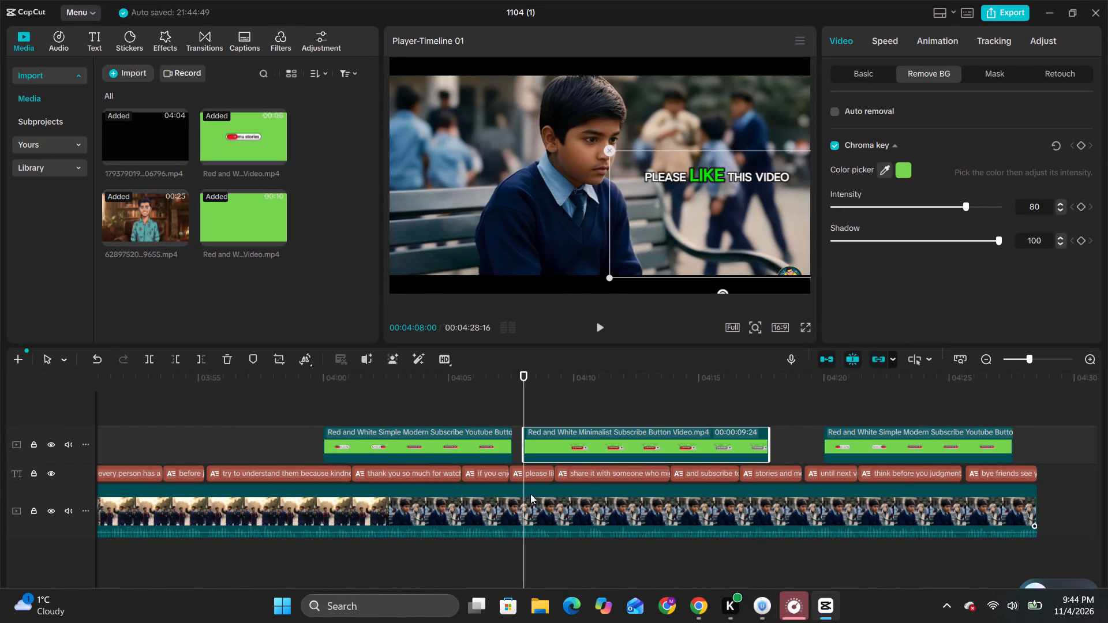
pyautogui.click(526, 476)
pyautogui.press('space')
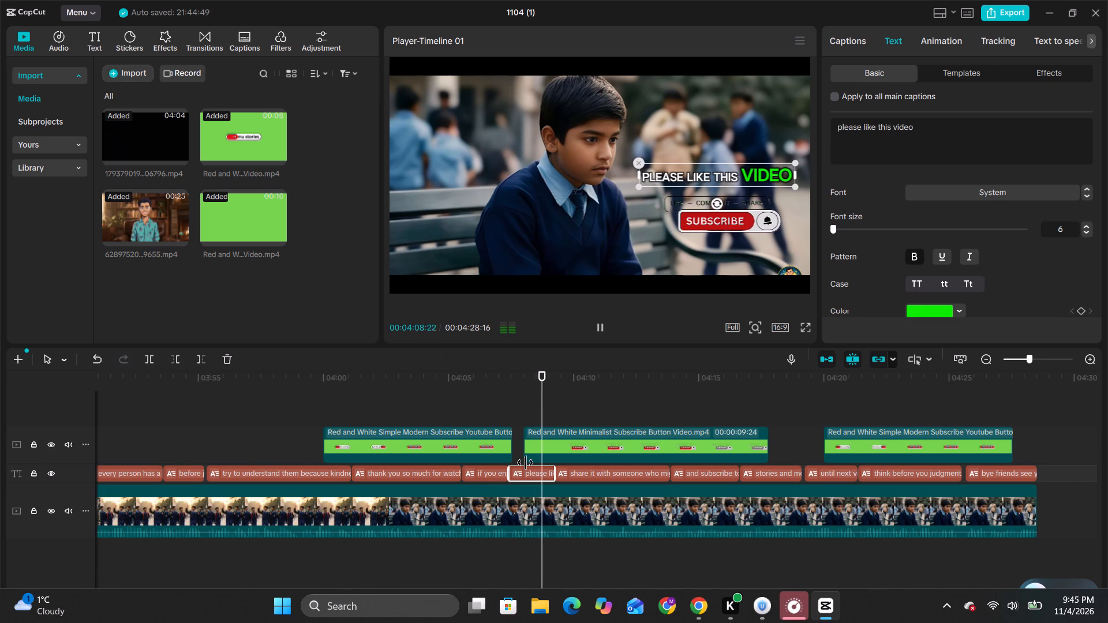
pyautogui.press('space')
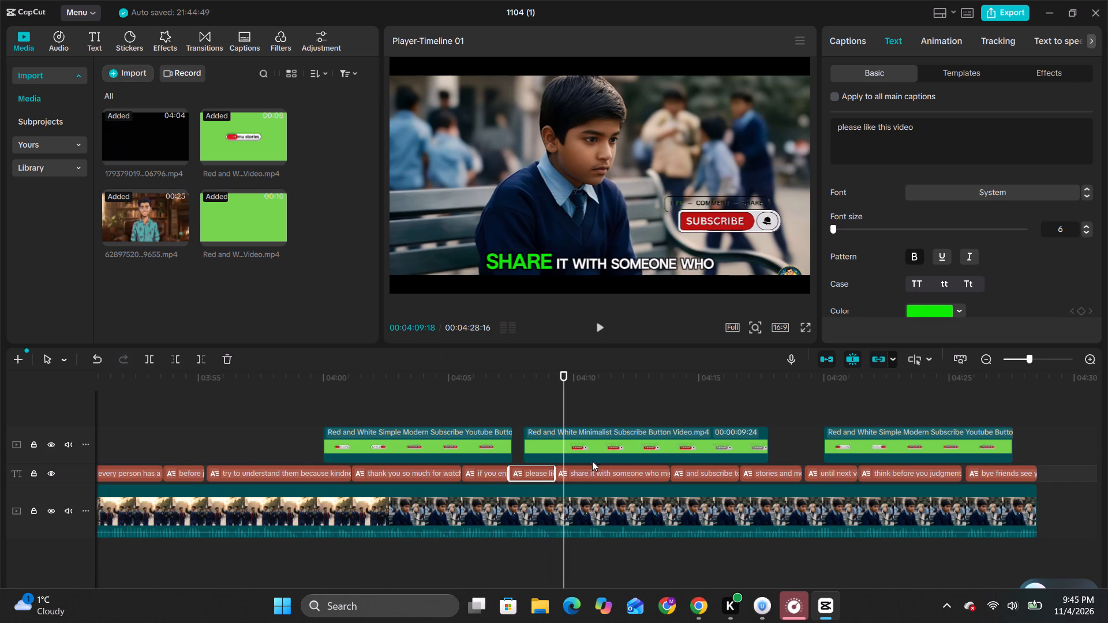
# Lower the like-comment-share subscribe overlay to the frame's lower corner beside the boy, its button just above the bottom edge of the picture.
pyautogui.click(724, 219)
pyautogui.moveTo(725, 217); pyautogui.dragTo(723, 252)
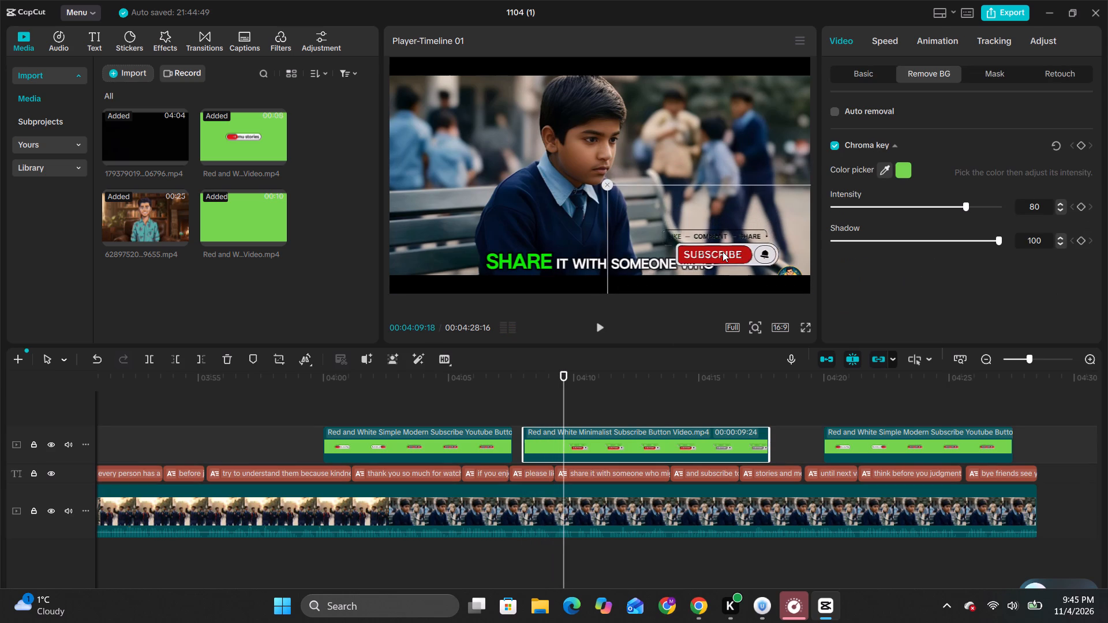
pyautogui.moveTo(723, 252); pyautogui.dragTo(721, 266)
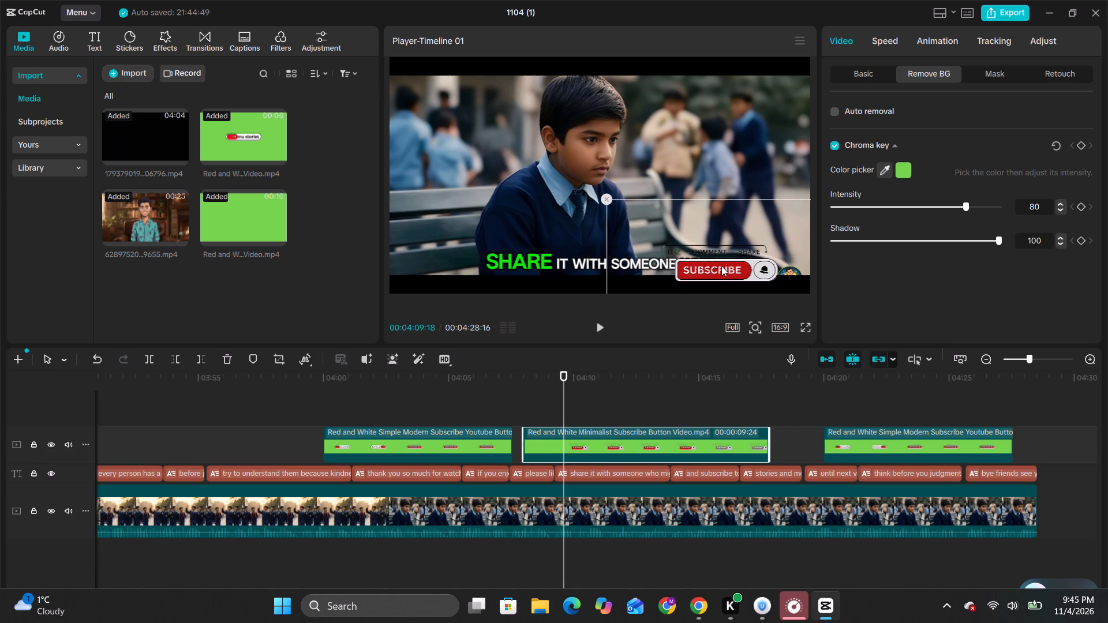
pyautogui.moveTo(721, 266); pyautogui.dragTo(701, 252)
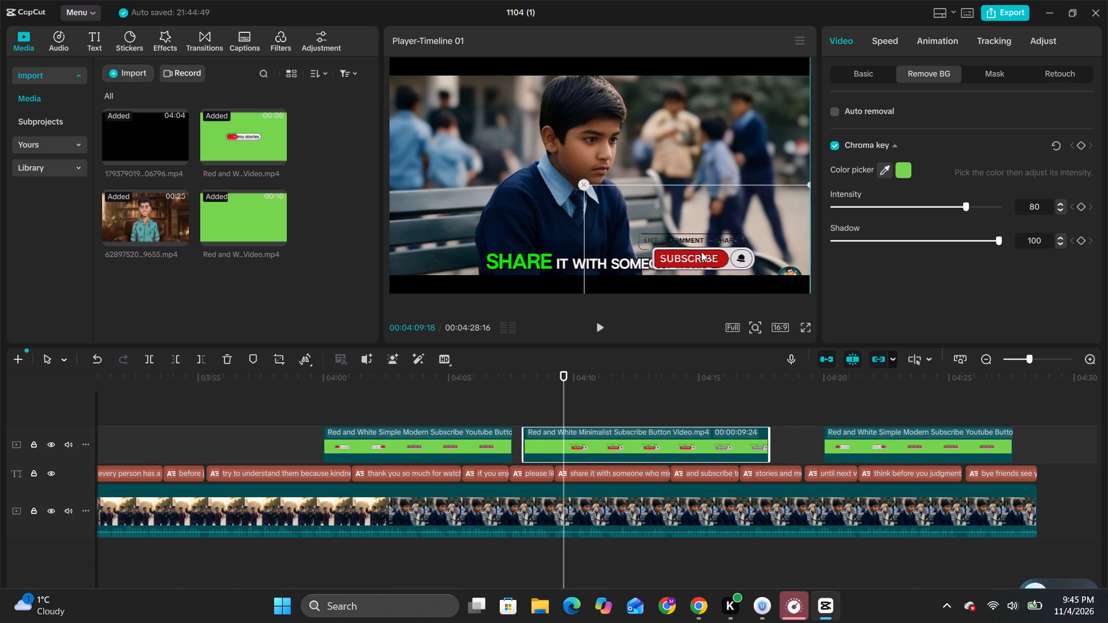
pyautogui.moveTo(701, 252); pyautogui.dragTo(738, 252)
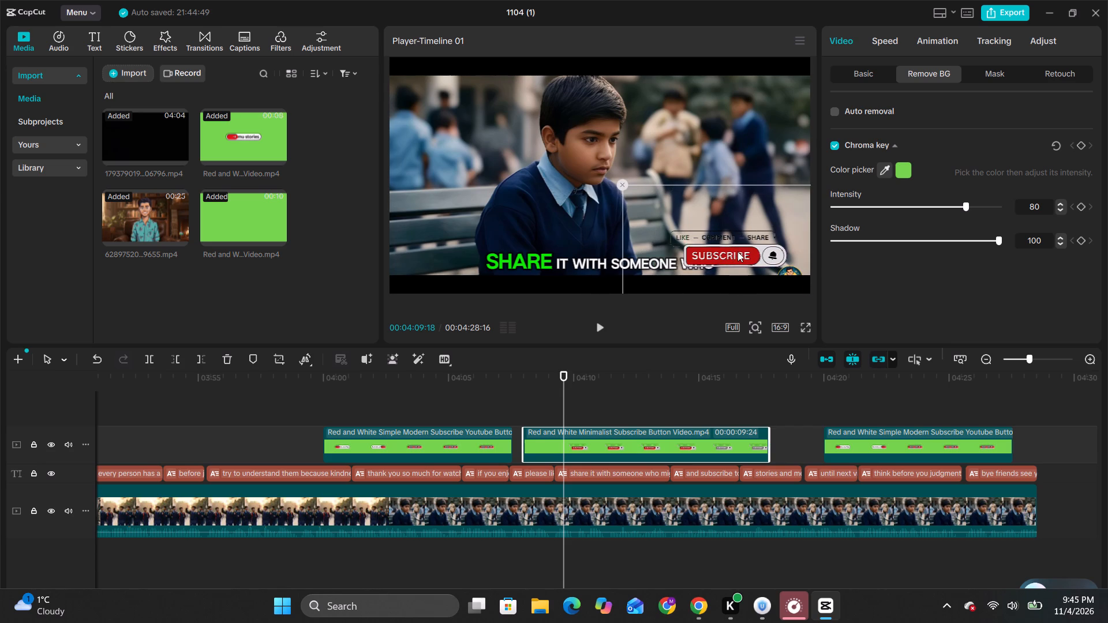
pyautogui.moveTo(738, 252); pyautogui.dragTo(751, 122)
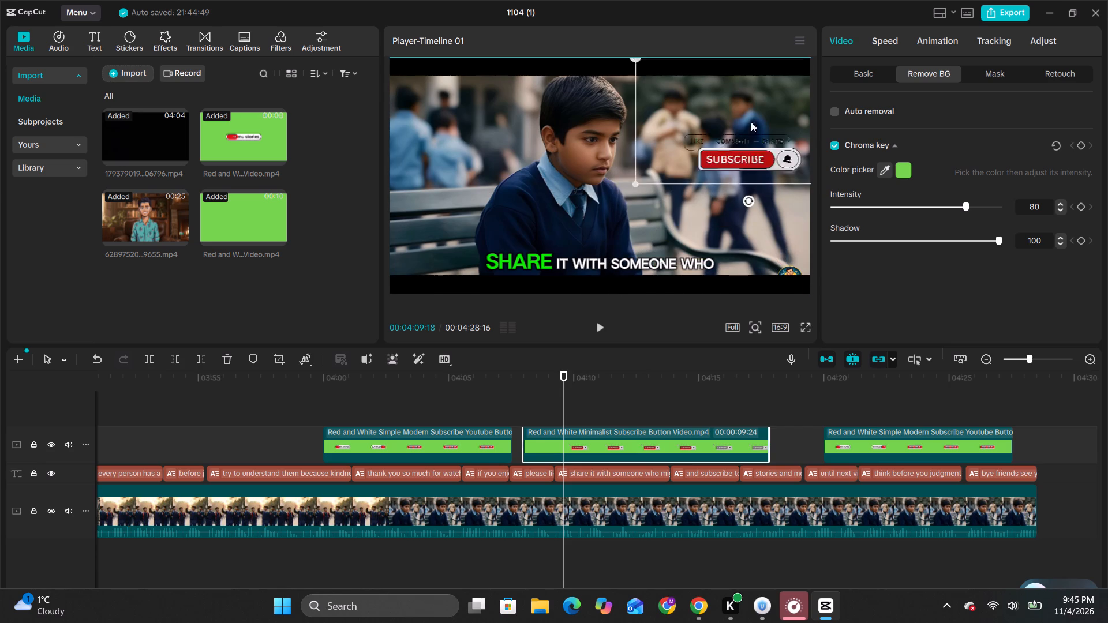
pyautogui.moveTo(751, 122); pyautogui.dragTo(728, 270)
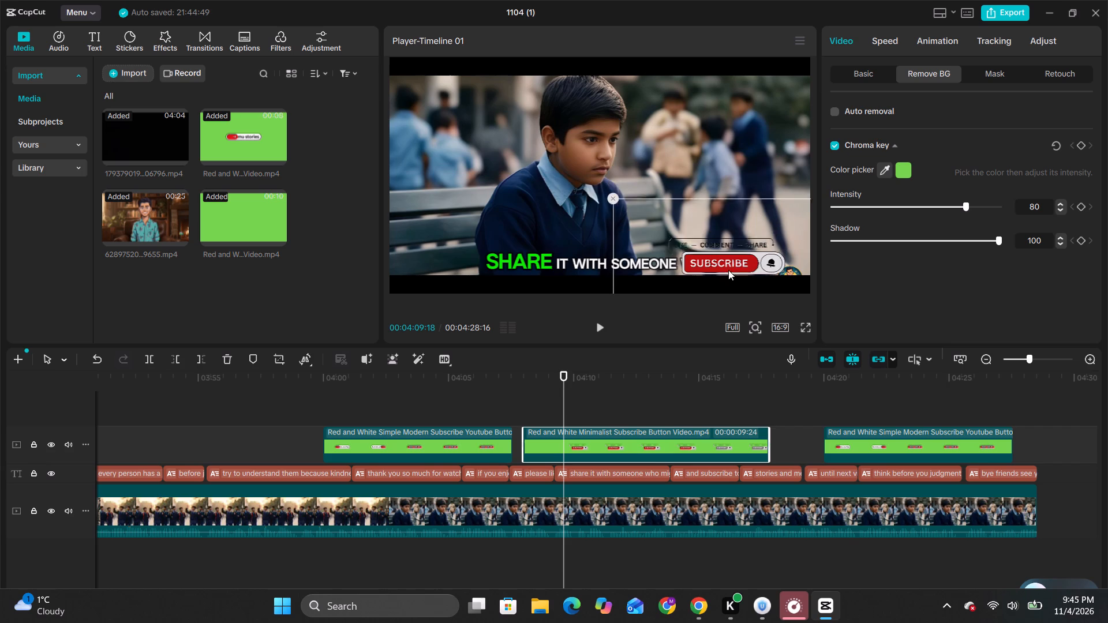
pyautogui.moveTo(728, 270); pyautogui.dragTo(733, 250)
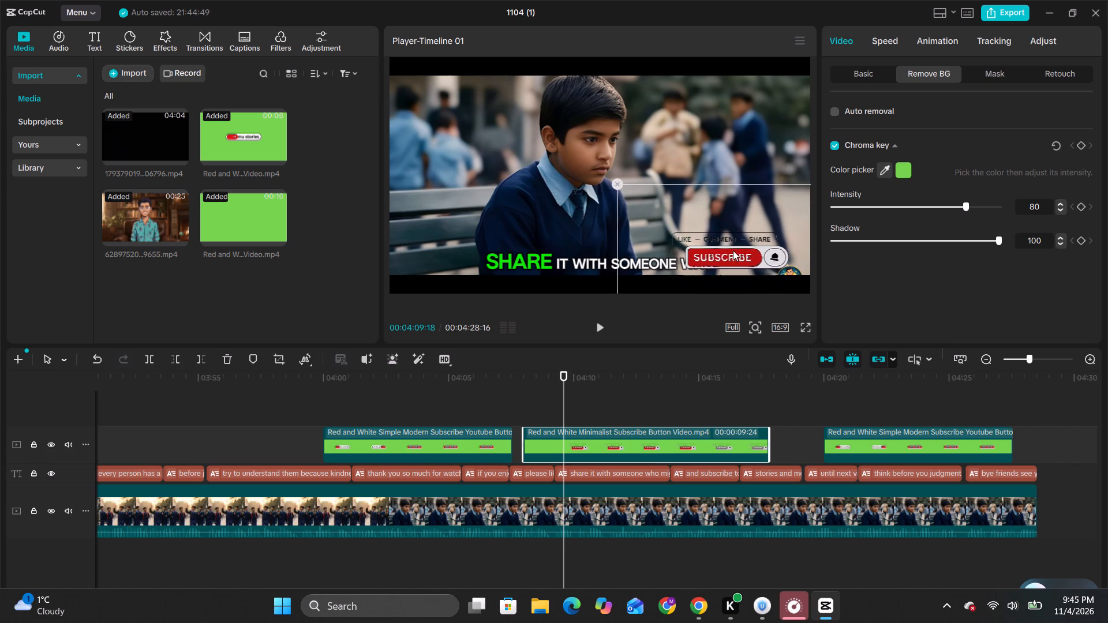
pyautogui.moveTo(733, 250); pyautogui.dragTo(730, 248)
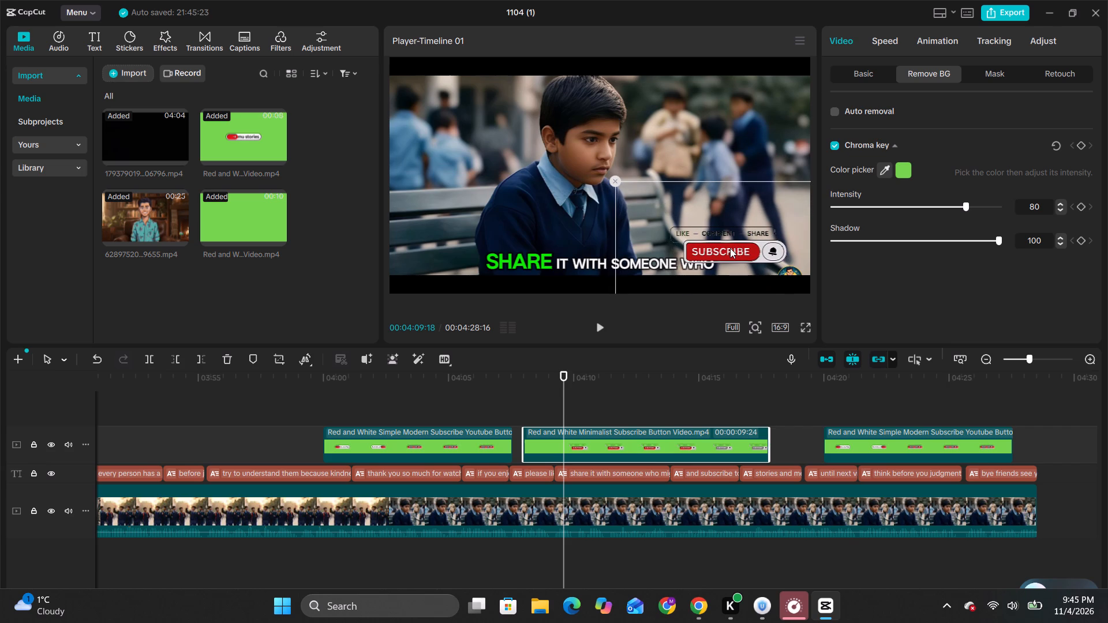
# Shrink the "share it with someone who might need this message" caption to just over half size and place it mid-height above the subscribe overlay.
pyautogui.click(594, 479)
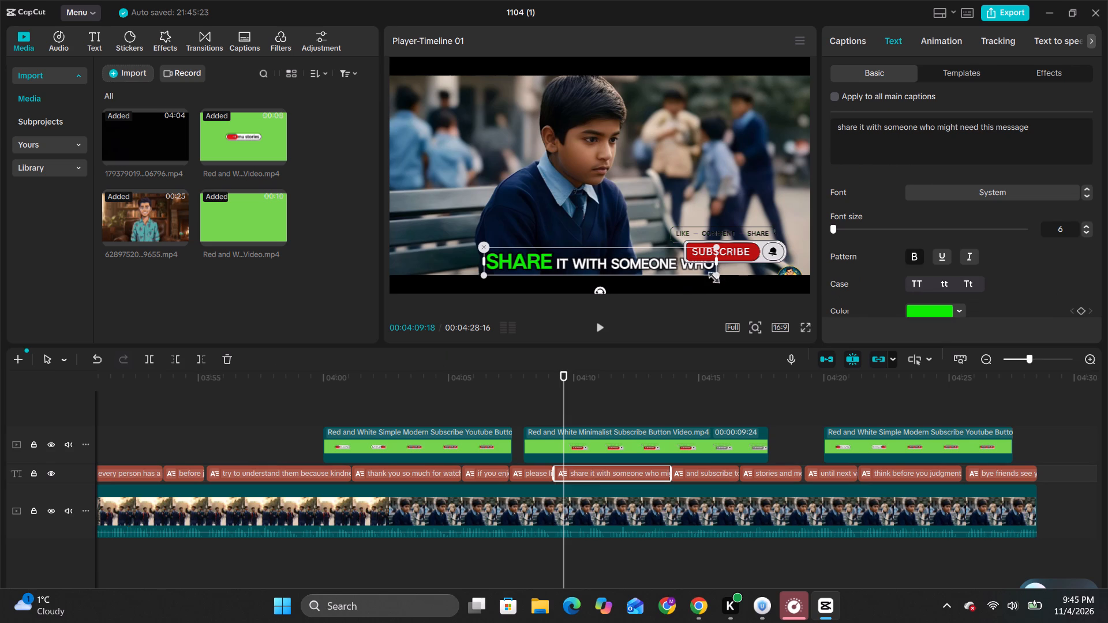
pyautogui.moveTo(710, 275); pyautogui.dragTo(631, 256)
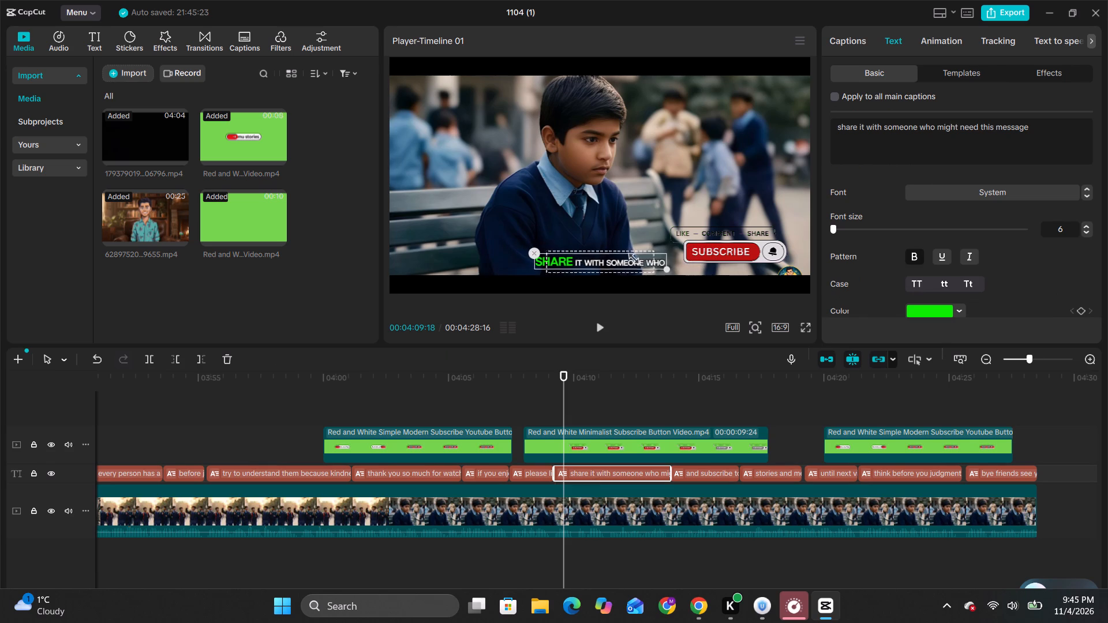
pyautogui.moveTo(631, 256); pyautogui.dragTo(632, 256)
pyautogui.click(599, 258)
pyautogui.moveTo(600, 263); pyautogui.dragTo(608, 254)
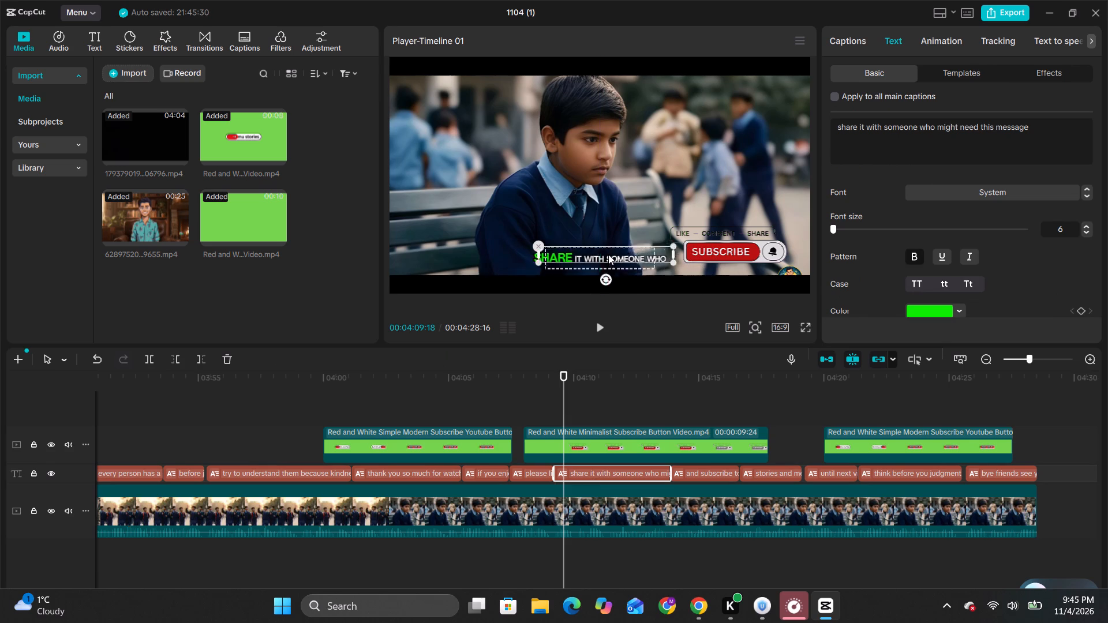
pyautogui.moveTo(608, 254); pyautogui.dragTo(717, 174)
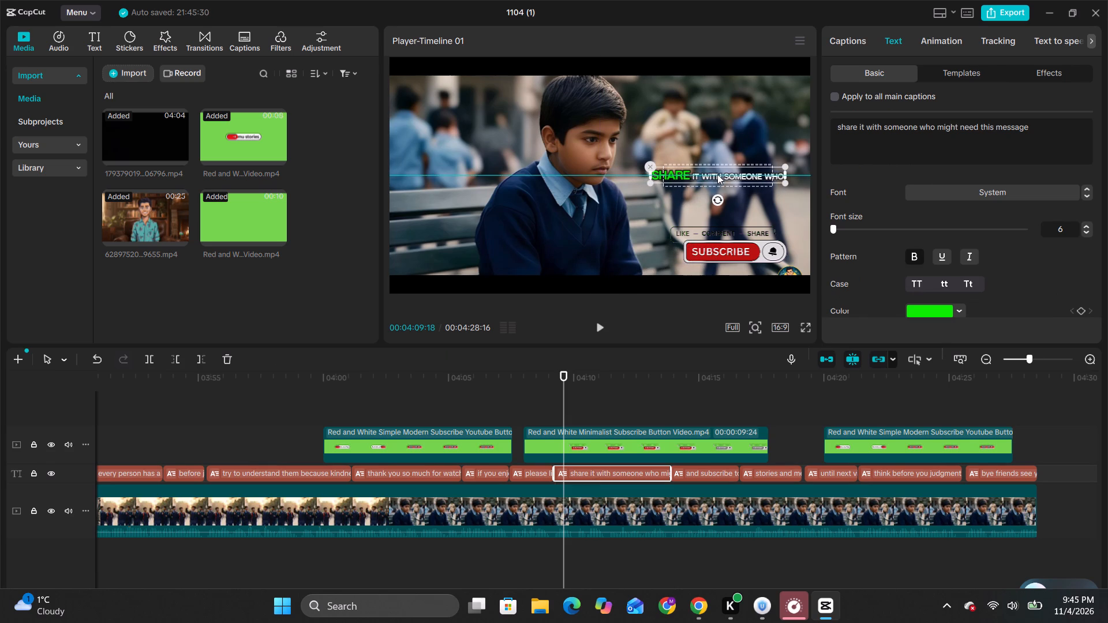
pyautogui.moveTo(717, 174); pyautogui.dragTo(723, 174)
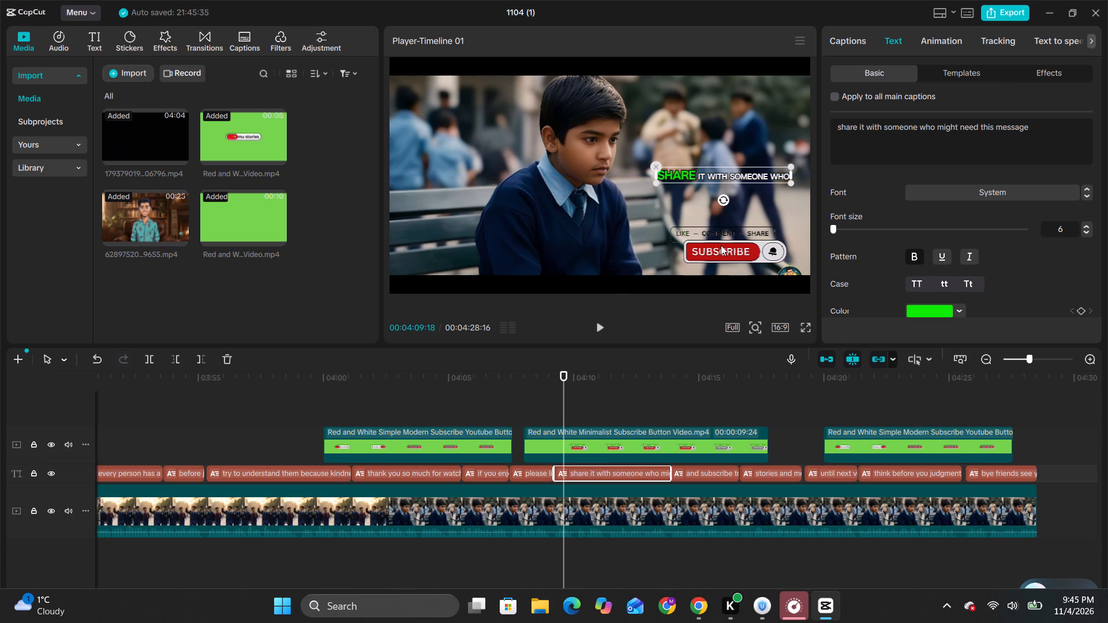
# Play on to about 00:04:14 and slow the like-comment-share subscribe clip to 0.87x speed, dismissing any interrupting notification.
pyautogui.click(721, 245)
pyautogui.press('space')
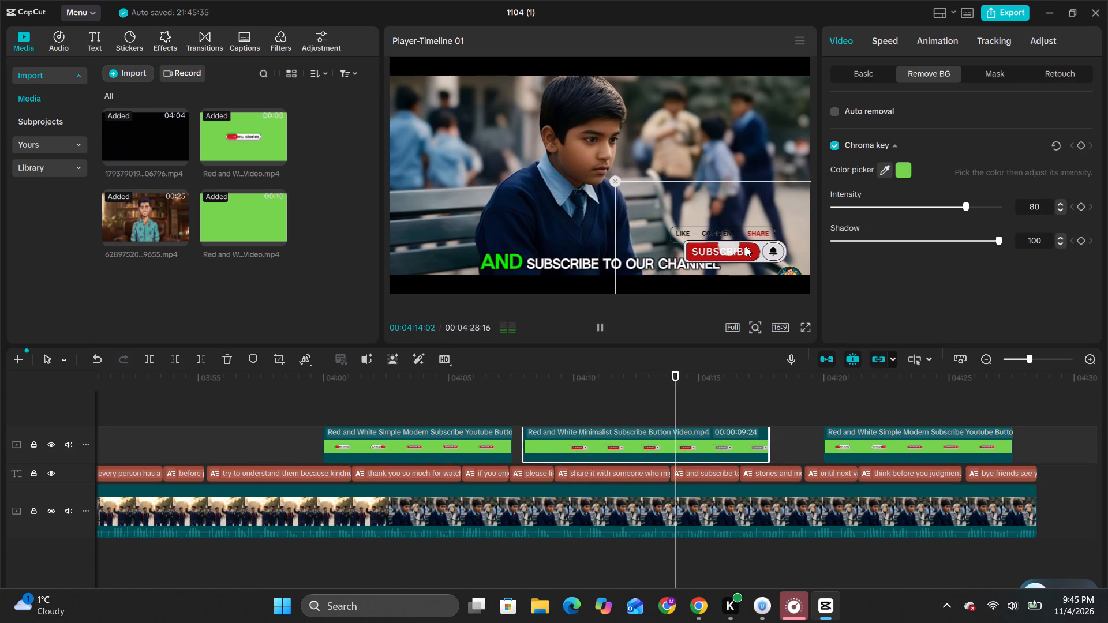
pyautogui.press('space')
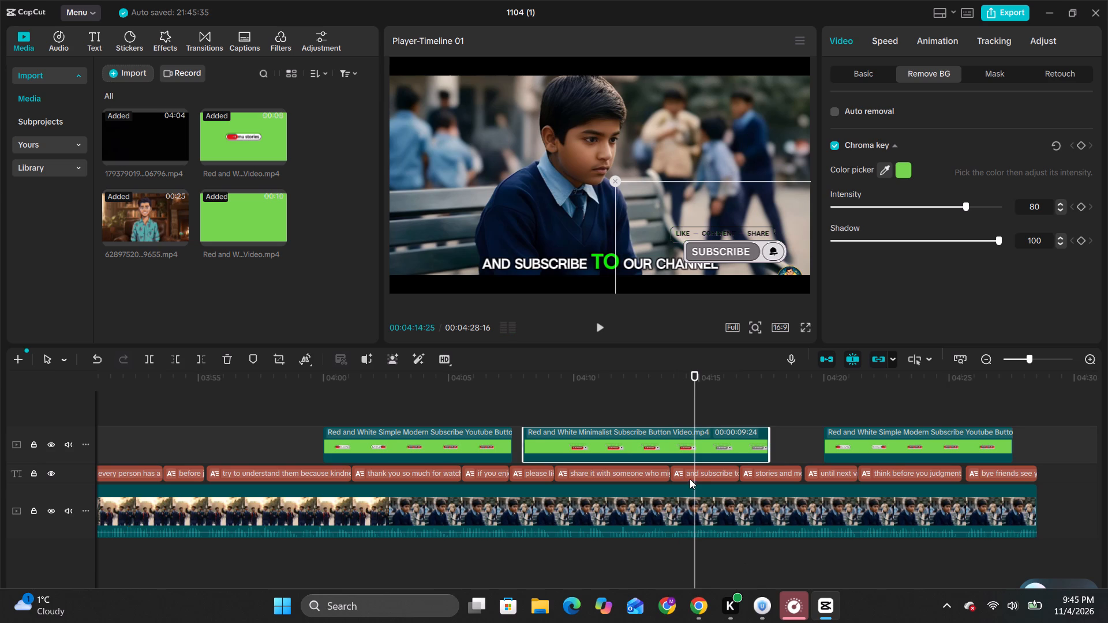
pyautogui.click(694, 474)
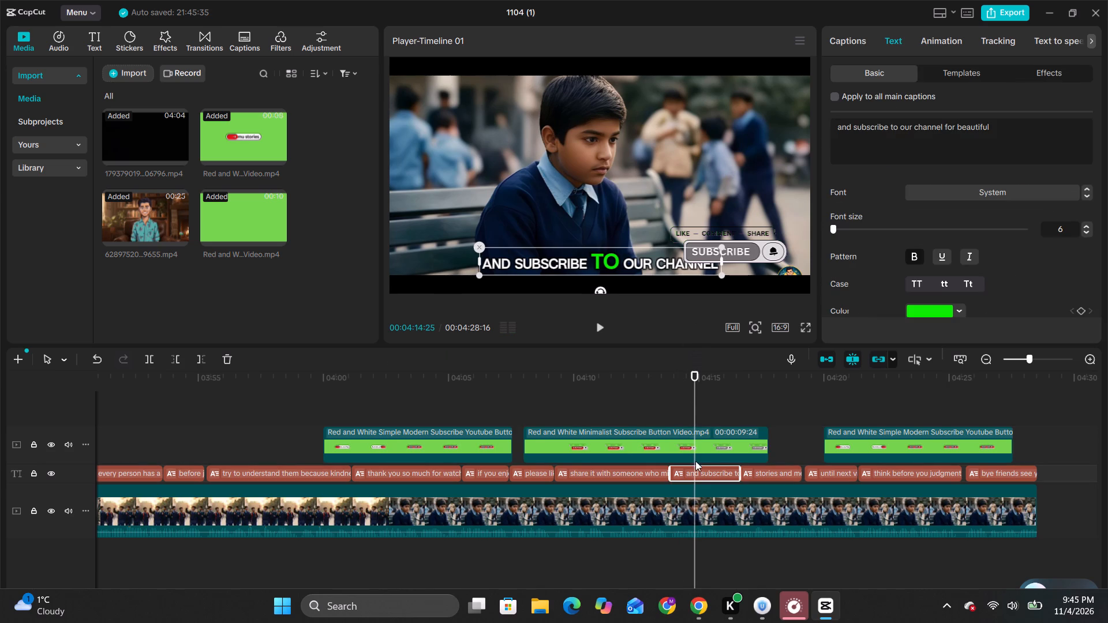
pyautogui.click(685, 451)
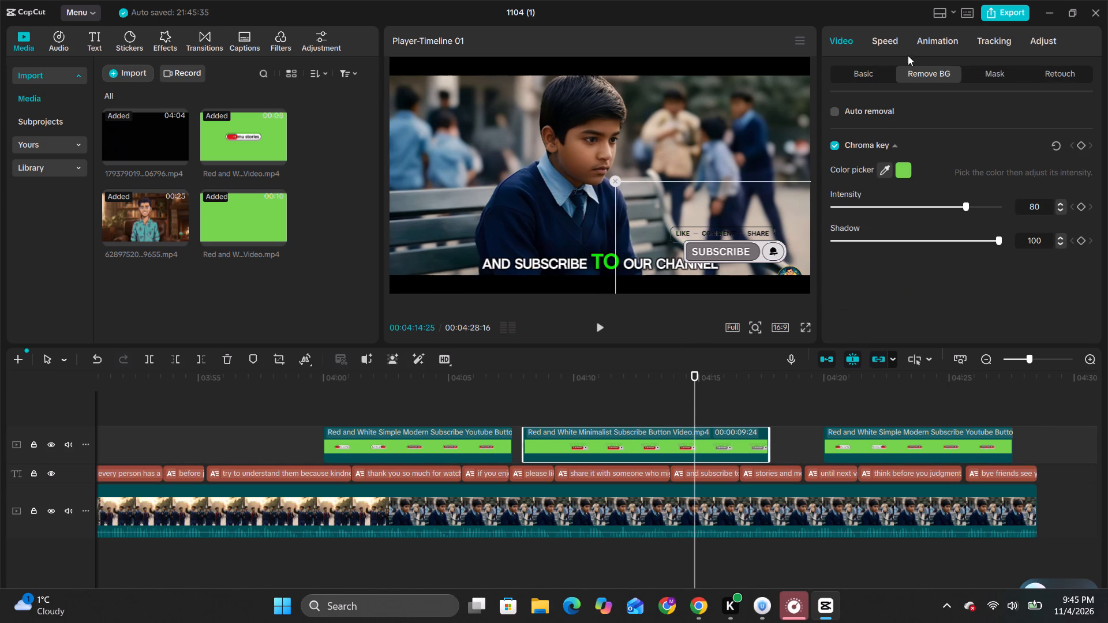
pyautogui.click(884, 36)
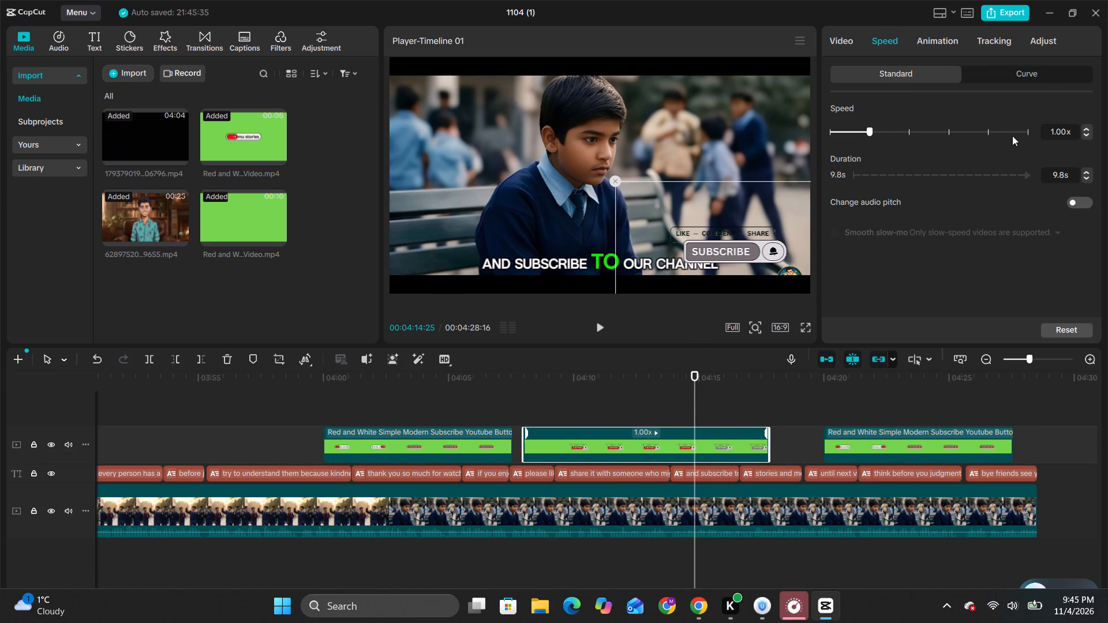
pyautogui.click(853, 131)
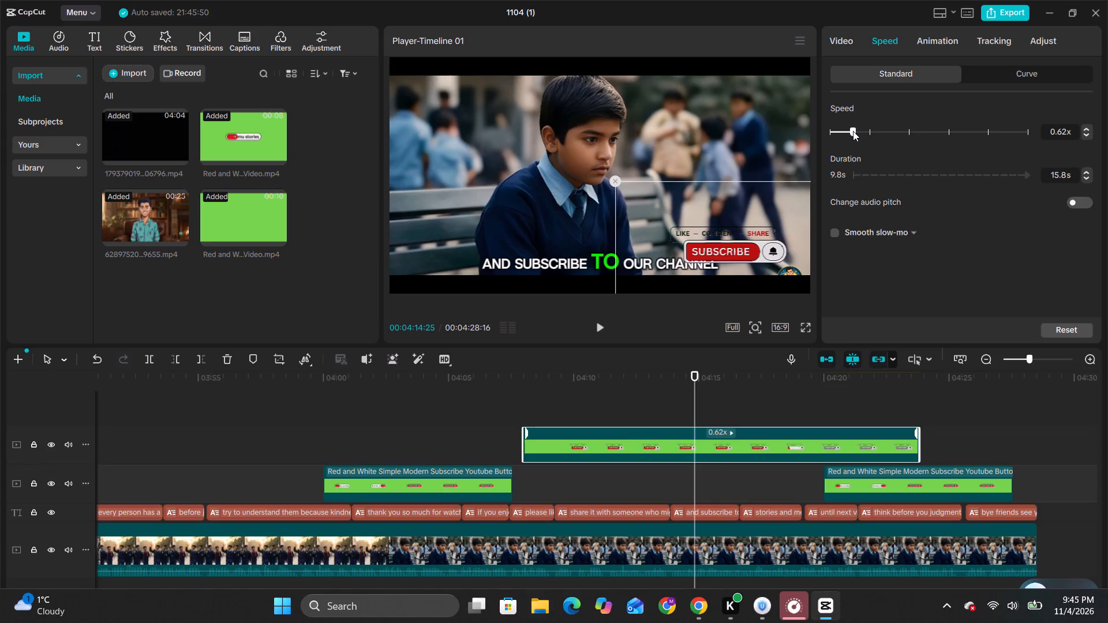
pyautogui.click(864, 129)
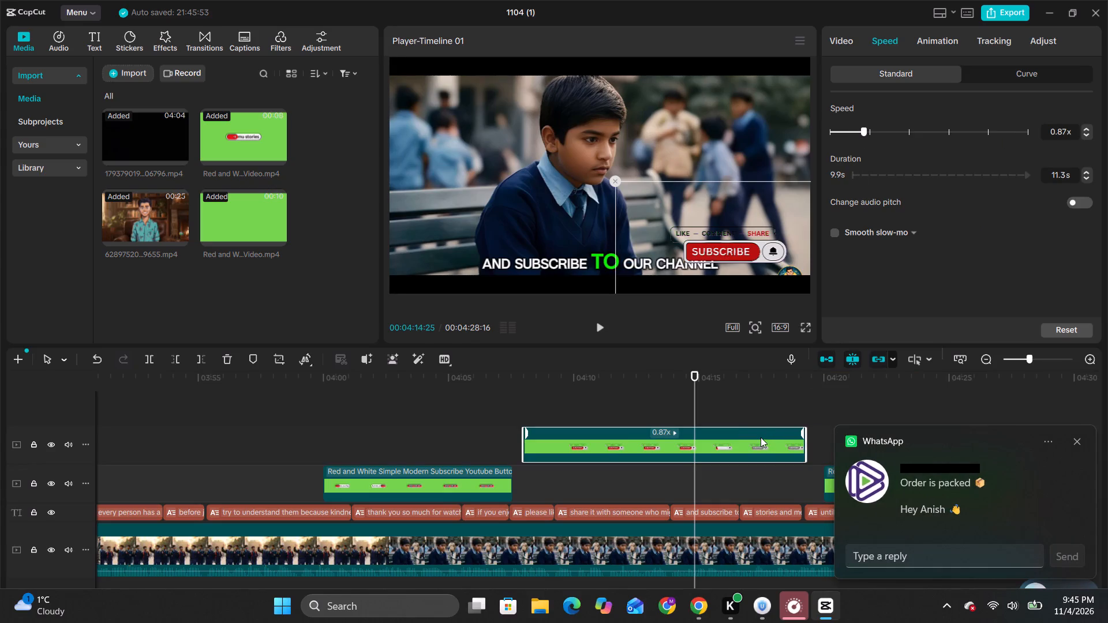
pyautogui.click(1079, 441)
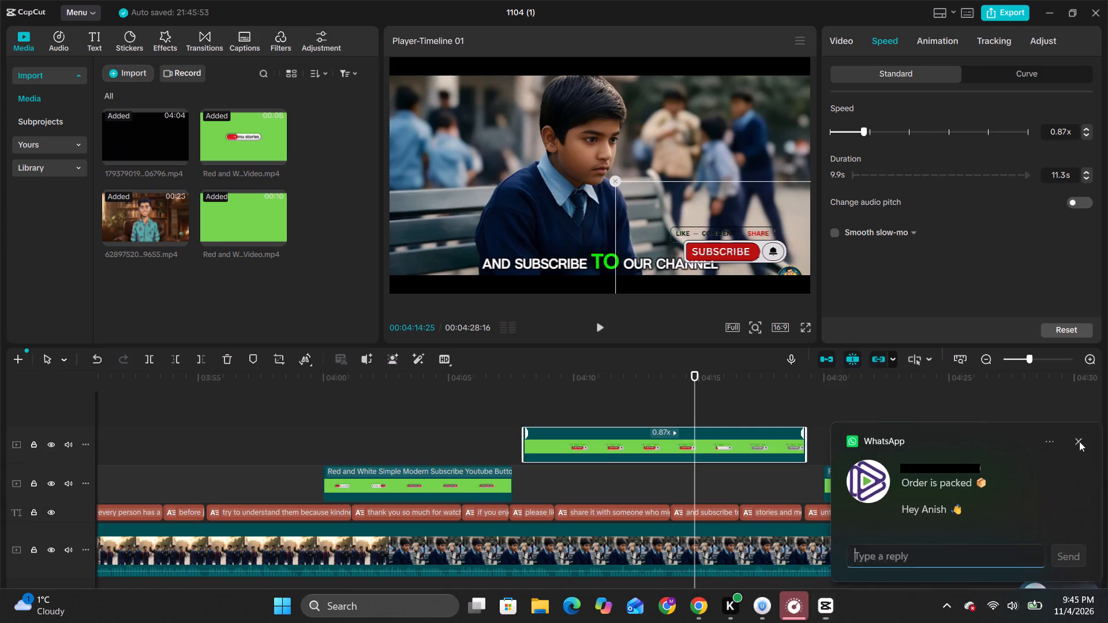
# Shrink the "and subscribe to our channel for beautiful" caption to about 70% and place it mid-height beside the boy, above the subscribe overlay.
pyautogui.click(634, 511)
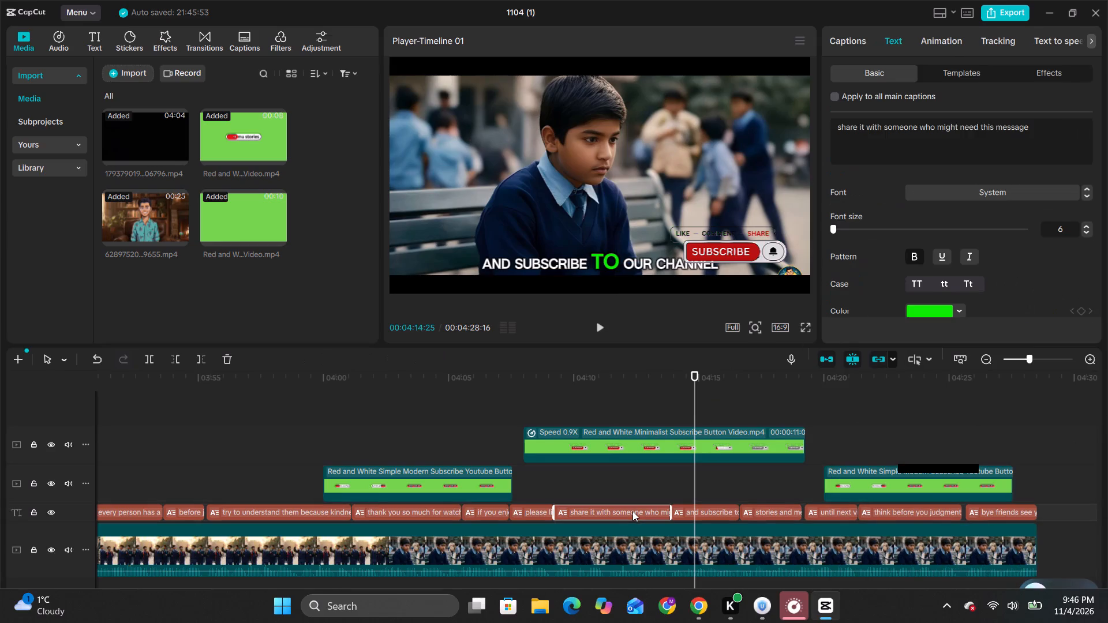
pyautogui.click(635, 474)
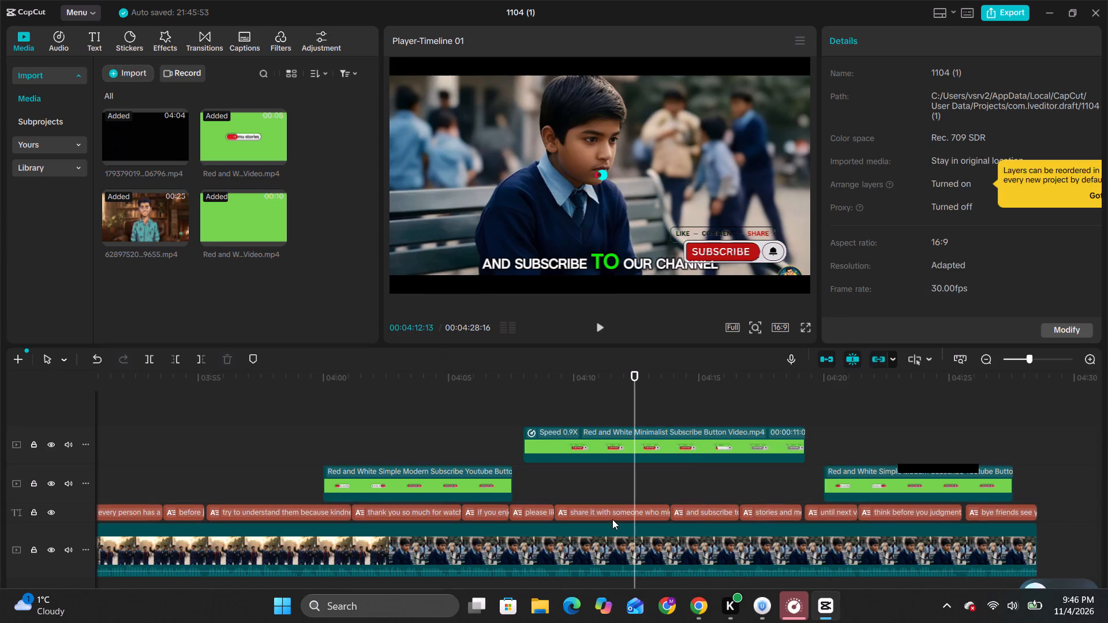
pyautogui.click(685, 483)
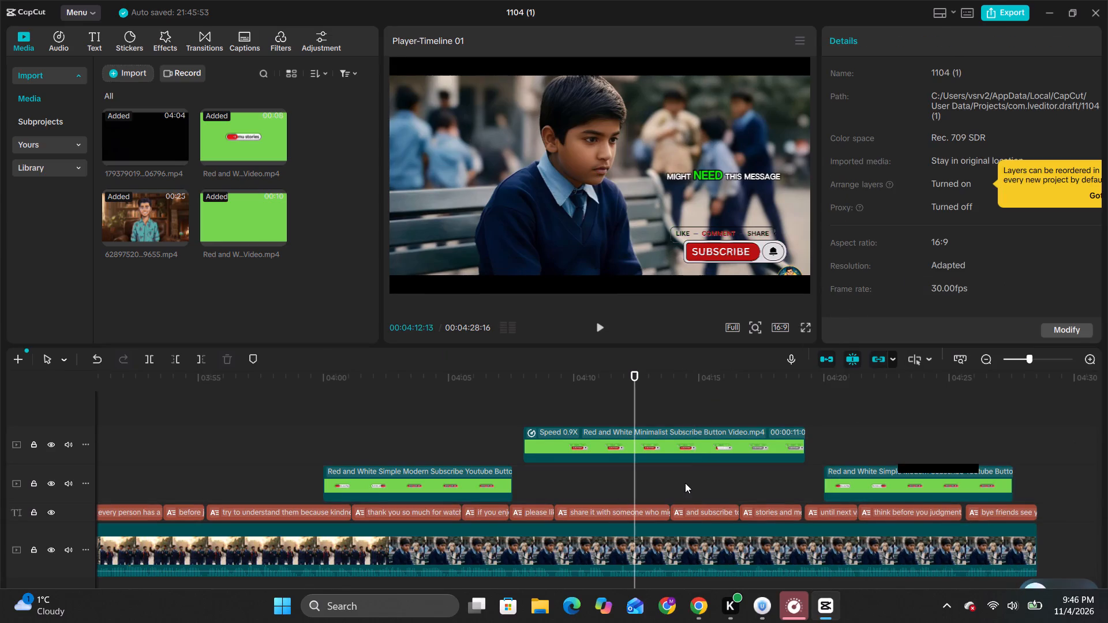
pyautogui.click(697, 517)
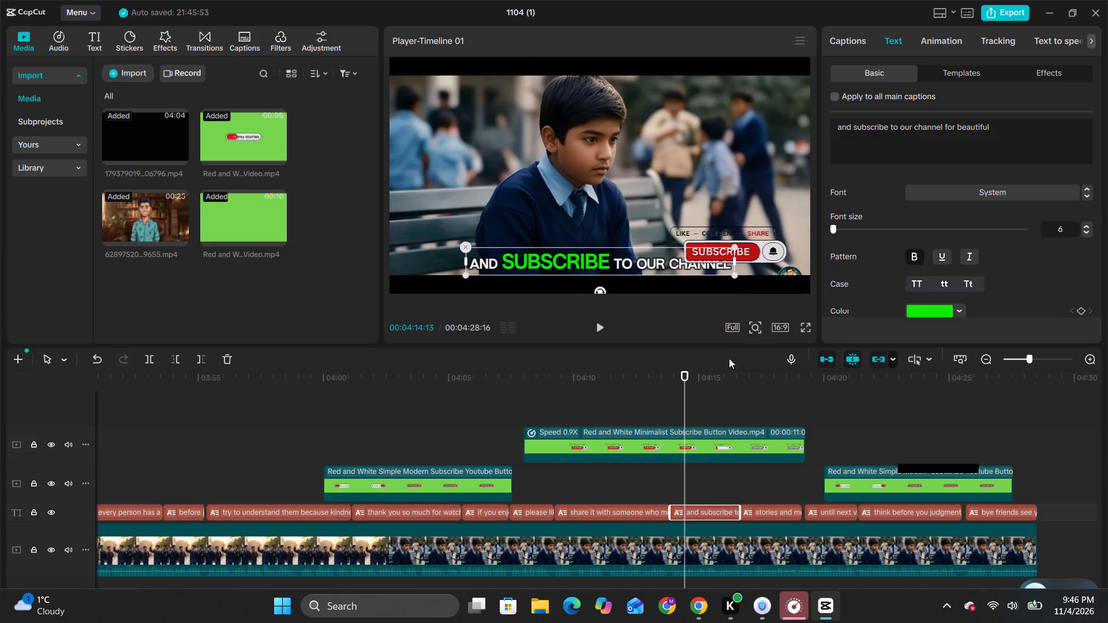
pyautogui.moveTo(731, 273); pyautogui.dragTo(659, 261)
pyautogui.moveTo(590, 259); pyautogui.dragTo(695, 183)
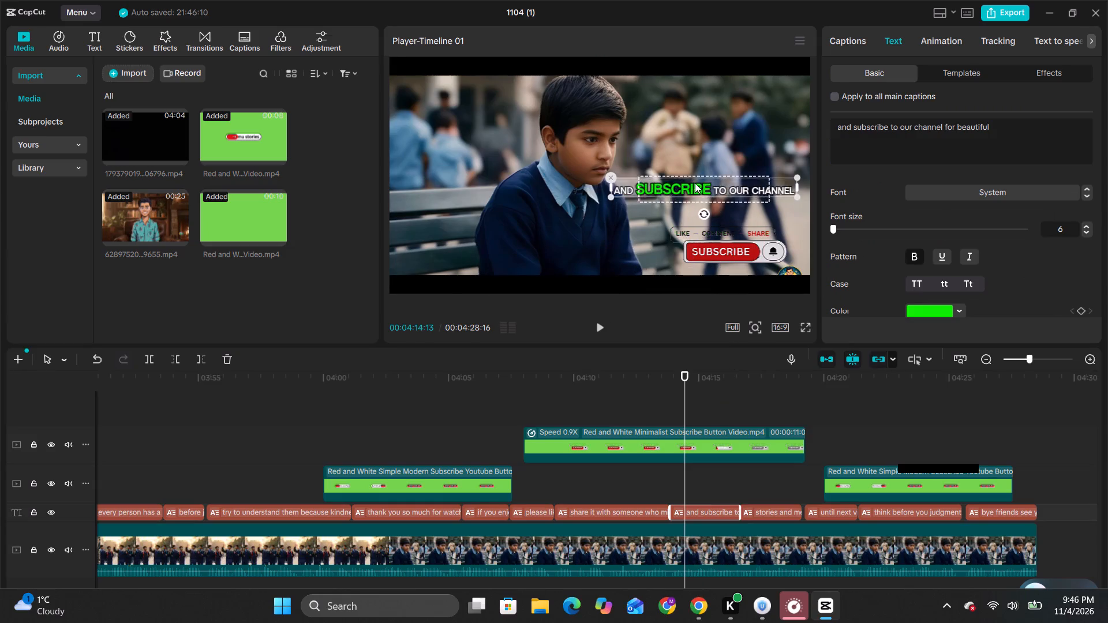
pyautogui.moveTo(695, 183); pyautogui.dragTo(701, 177)
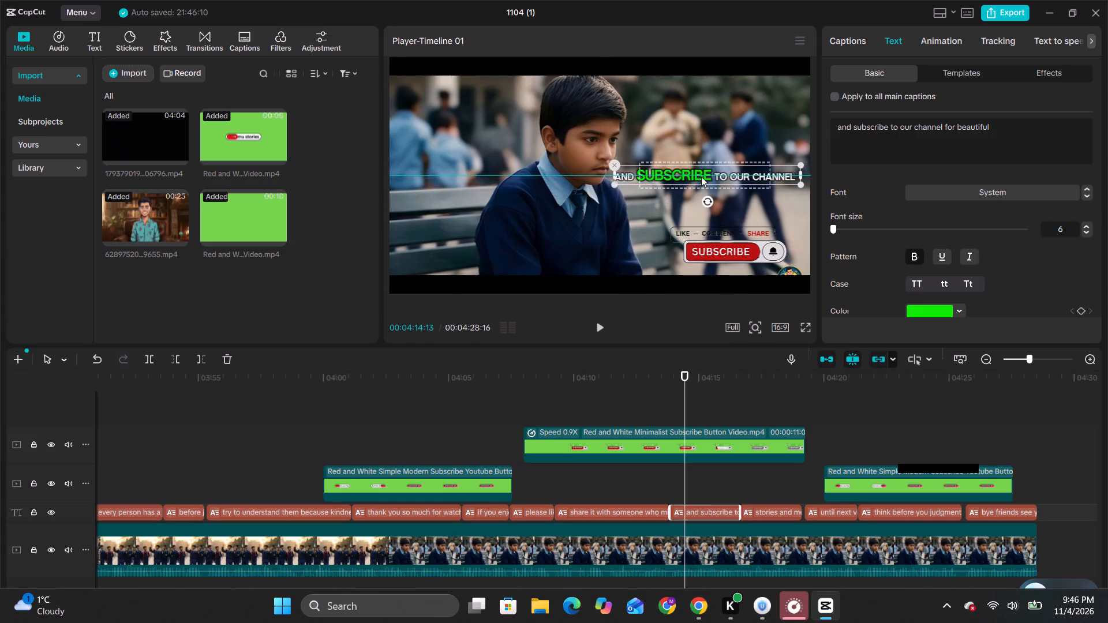
pyautogui.moveTo(701, 177); pyautogui.dragTo(698, 175)
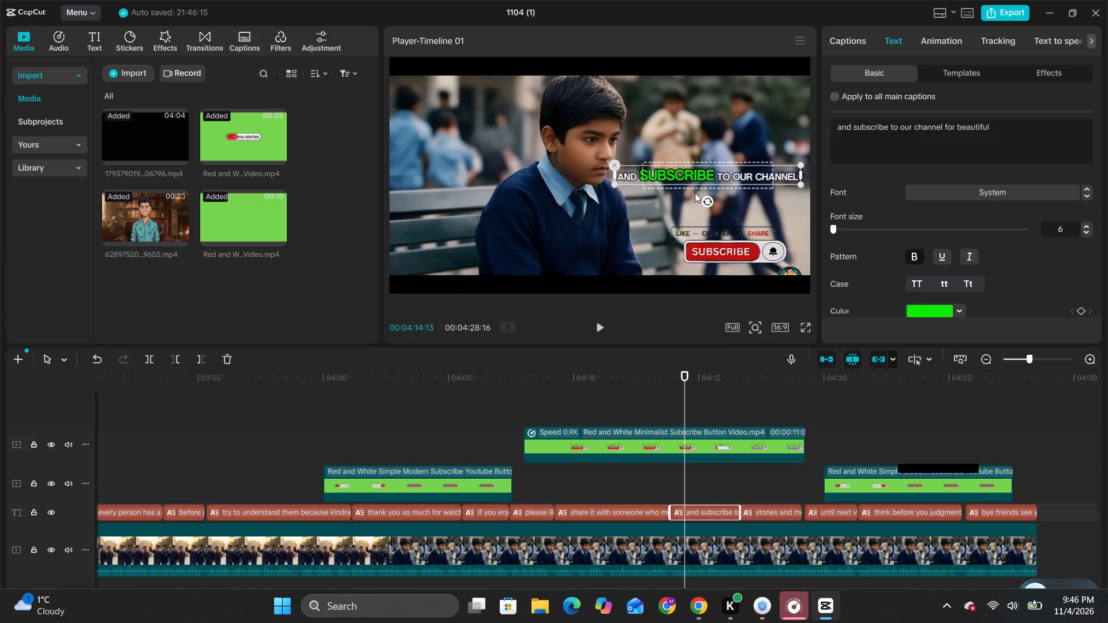
# Shrink the "stories and meaningful life lessons" caption to about two thirds, place it mid-height above the subscribe overlay, and play through its end.
pyautogui.press('space')
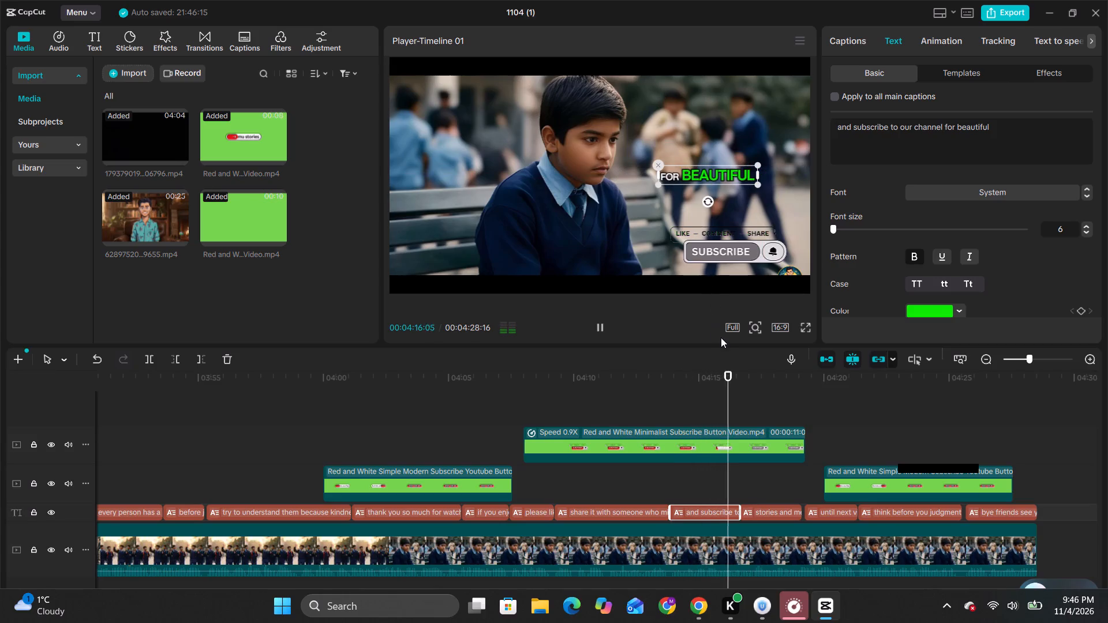
pyautogui.press('space')
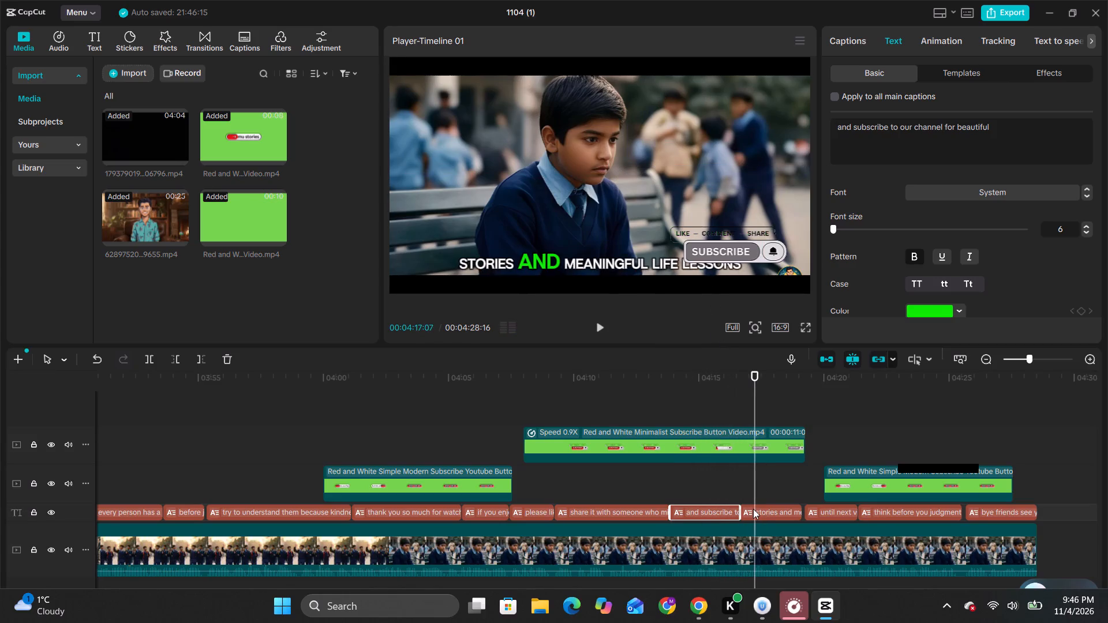
pyautogui.click(753, 509)
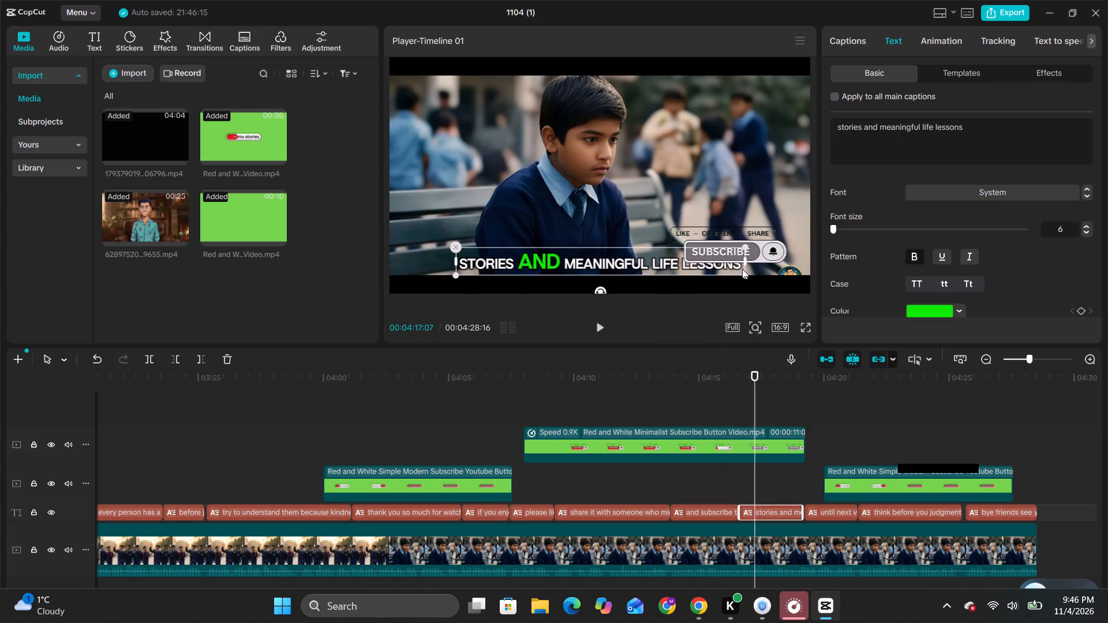
pyautogui.moveTo(742, 272); pyautogui.dragTo(653, 256)
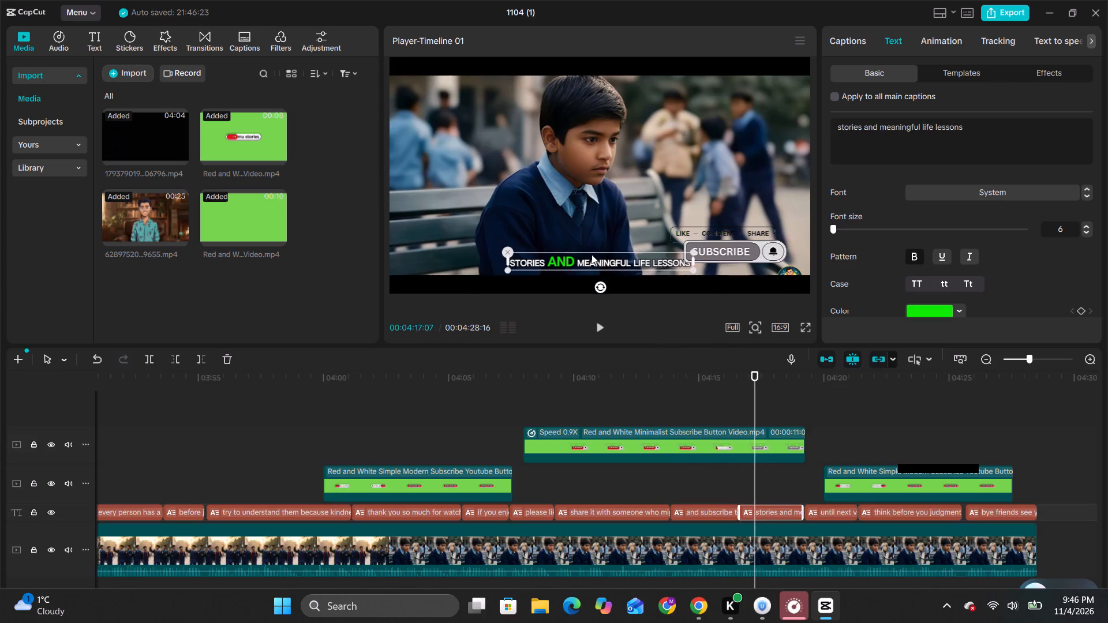
pyautogui.moveTo(590, 262); pyautogui.dragTo(694, 173)
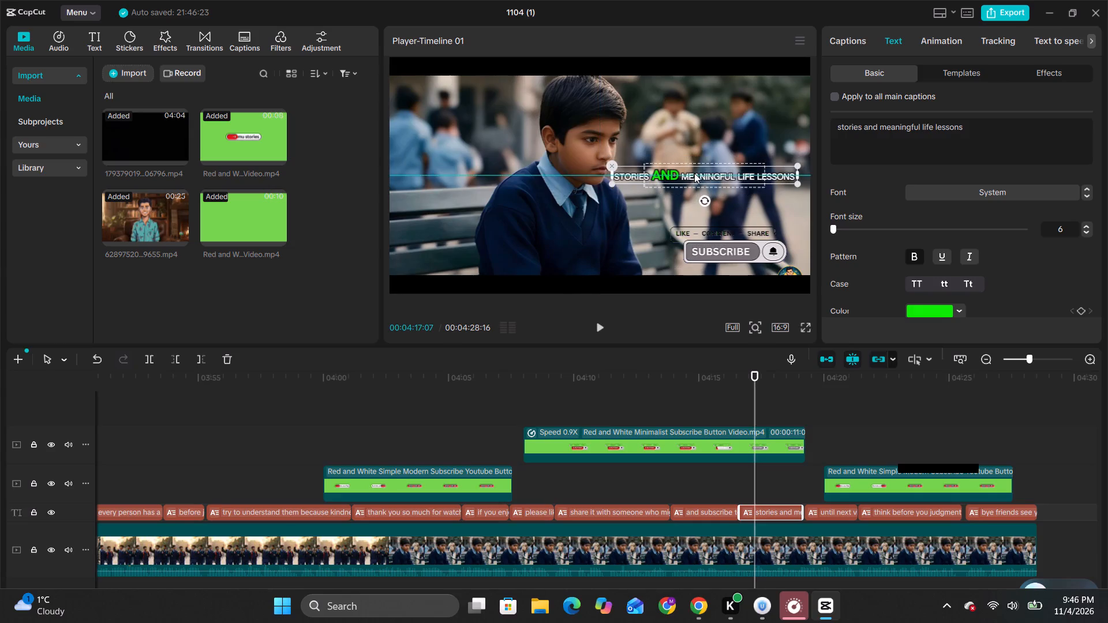
pyautogui.moveTo(694, 173); pyautogui.dragTo(696, 174)
pyautogui.press('space')
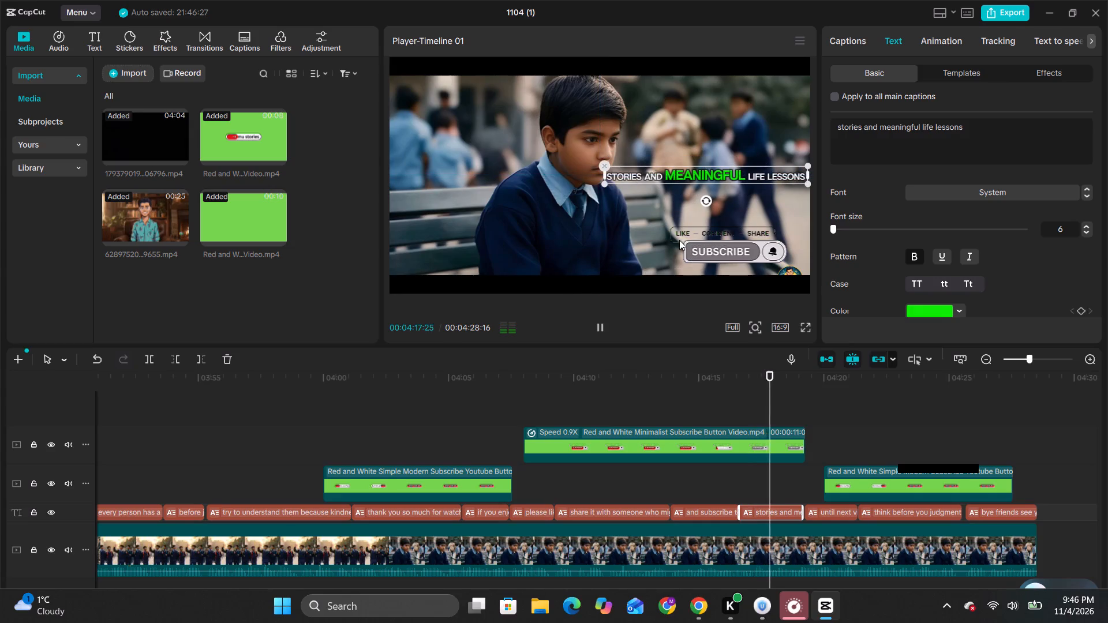
pyautogui.press('space')
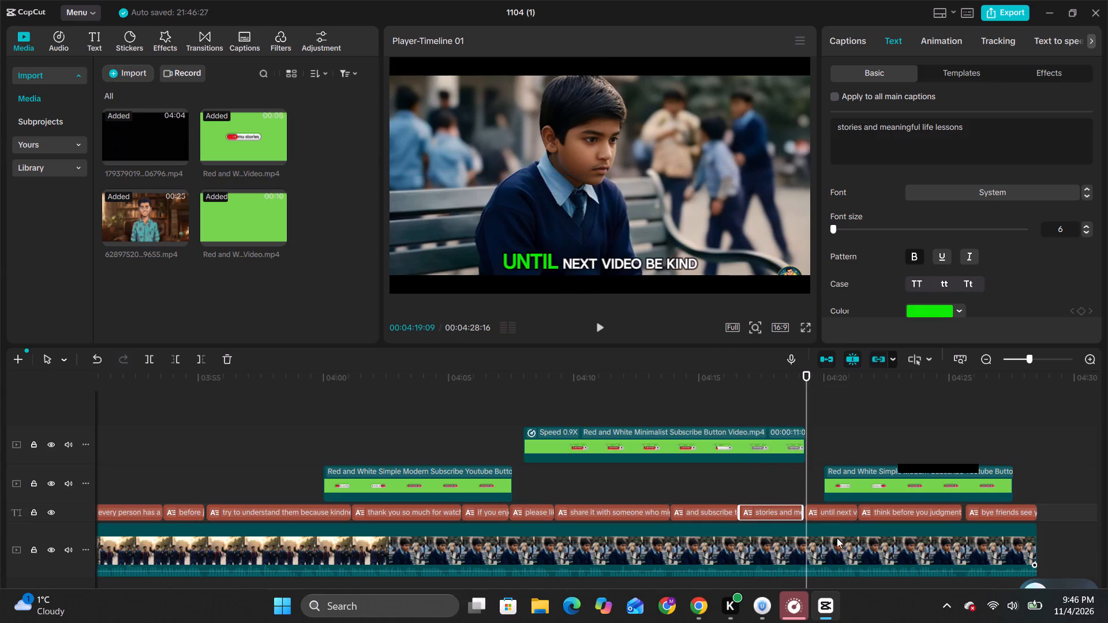
# Shrink the "until next video be kind" caption to about 60%, place it mid-height beside the boy, and play the video through its end.
pyautogui.click(822, 516)
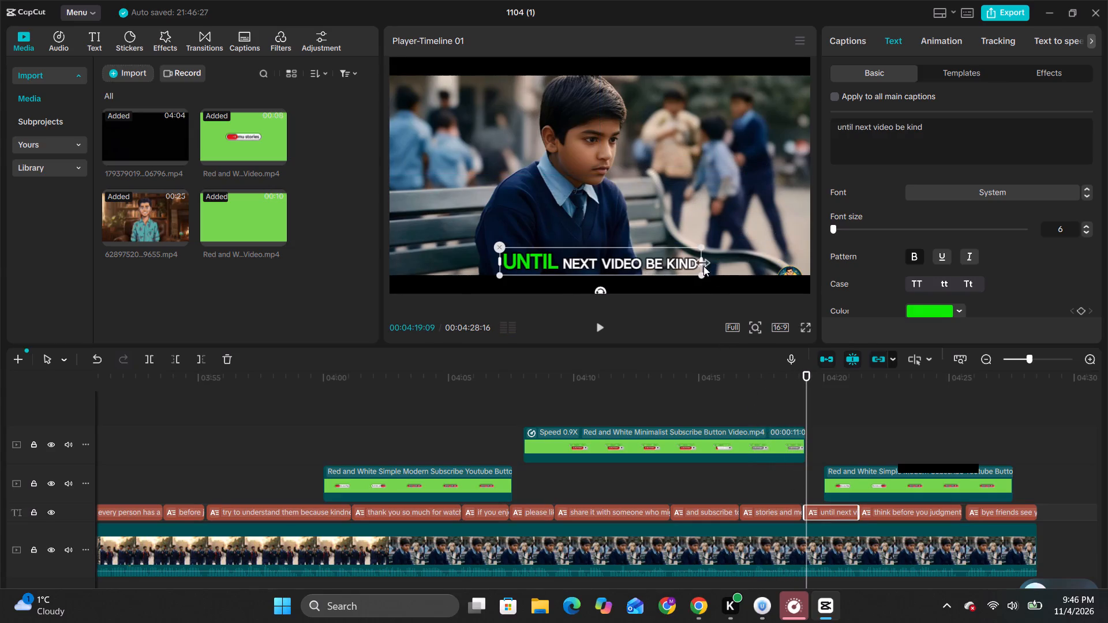
pyautogui.moveTo(699, 272); pyautogui.dragTo(633, 260)
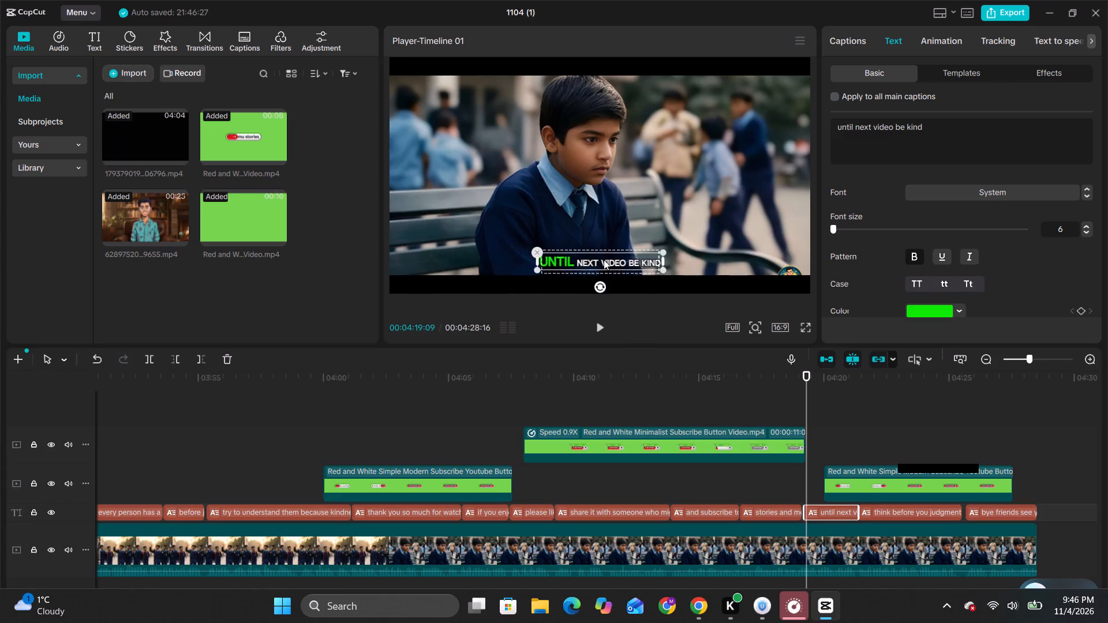
pyautogui.moveTo(603, 259); pyautogui.dragTo(719, 184)
pyautogui.press('space')
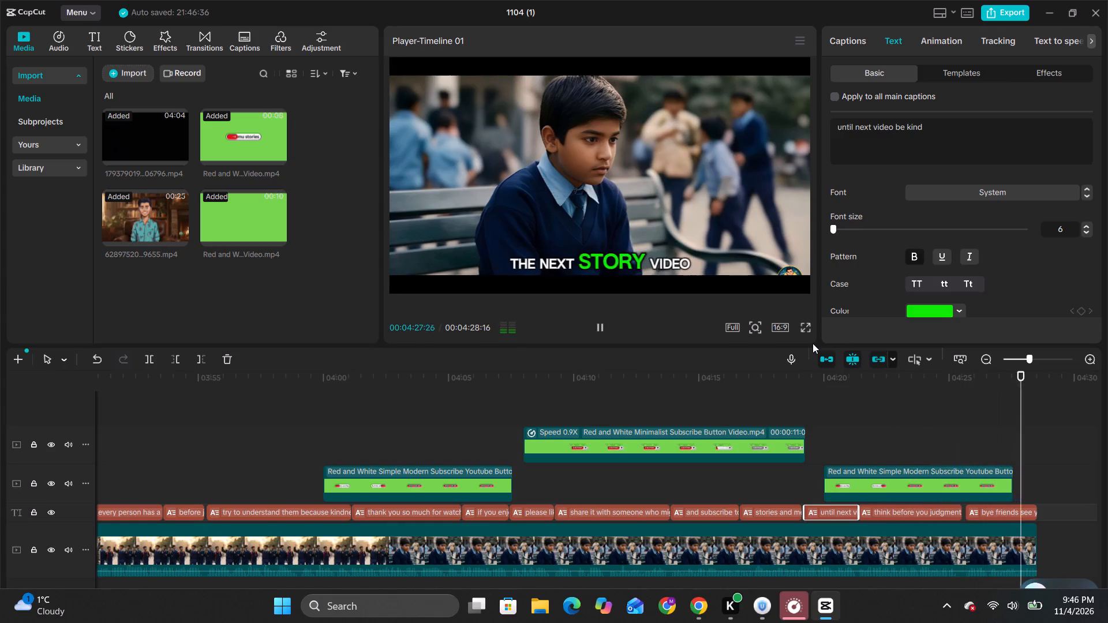
pyautogui.press('space')
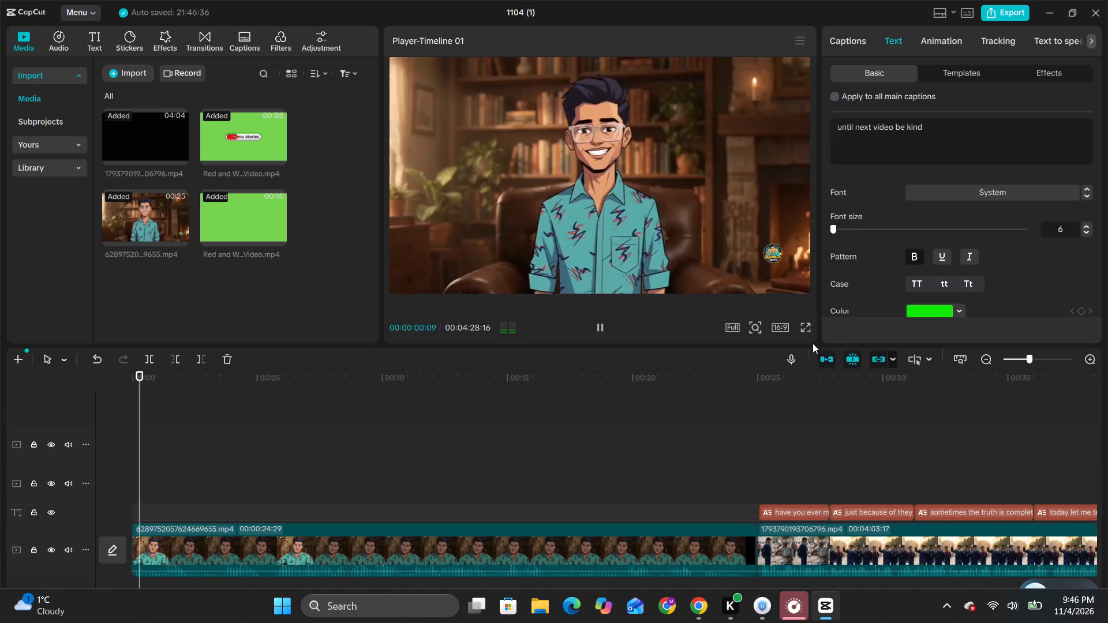
pyautogui.press('space')
# Park the playhead at about 00:04:05 and import the Bommu Stories logo PNG from the STORY folder.
pyautogui.keyDown('ctrl'); pyautogui.scroll(2, 666, 449); pyautogui.keyUp('ctrl')
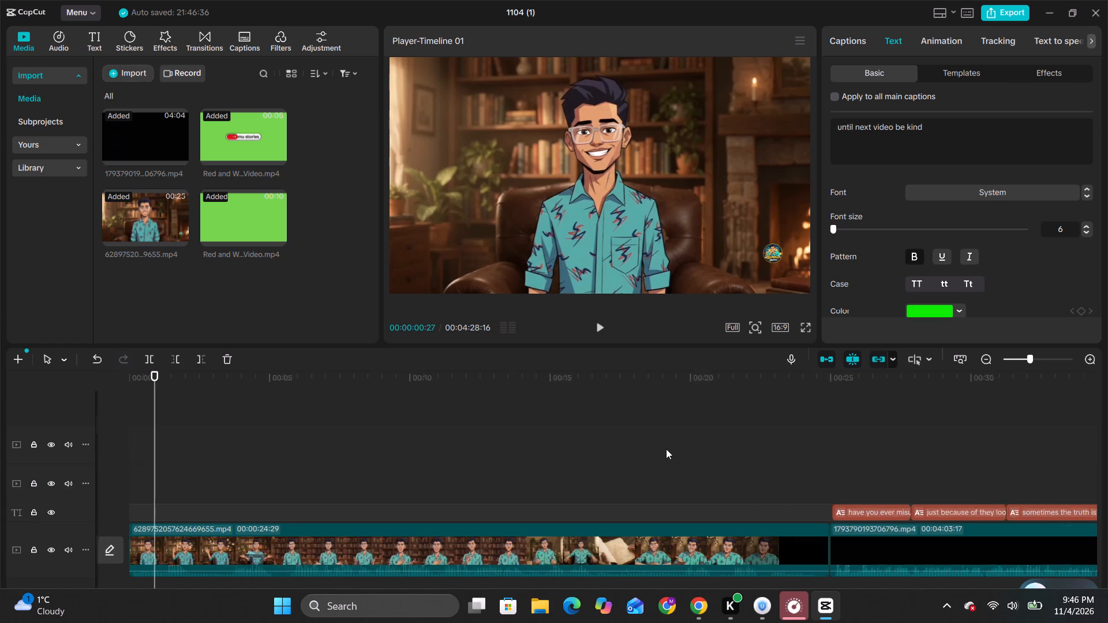
pyautogui.keyDown('ctrl'); pyautogui.scroll(2, 666, 449); pyautogui.keyUp('ctrl')
pyautogui.keyDown('ctrl'); pyautogui.scroll(-15, 661, 451); pyautogui.keyUp('ctrl')
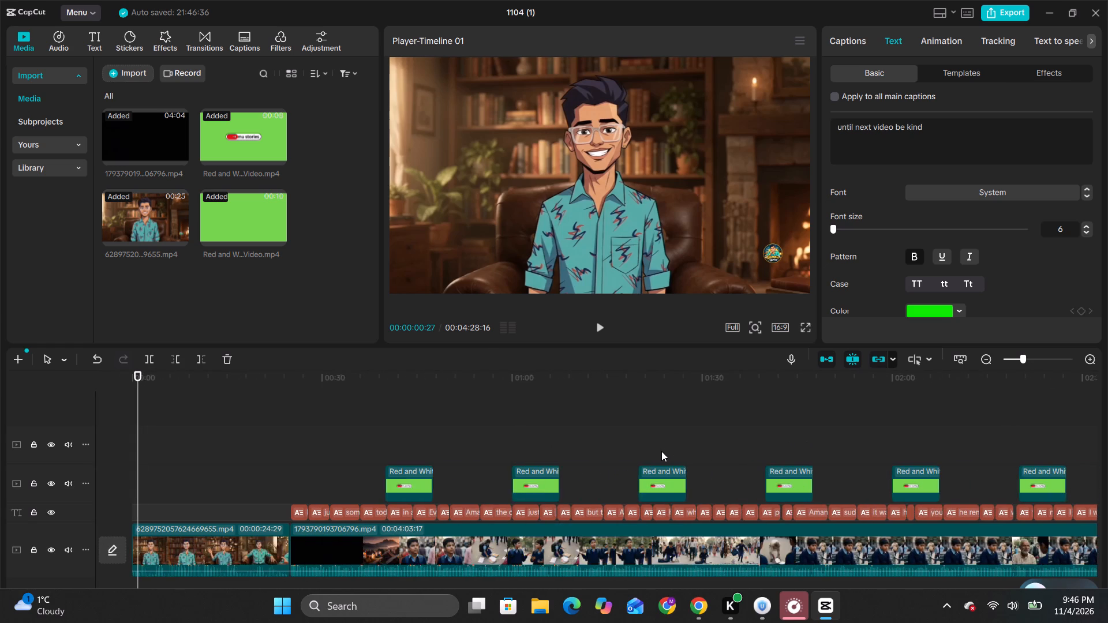
pyautogui.keyDown('ctrl'); pyautogui.scroll(-6, 661, 451); pyautogui.keyUp('ctrl')
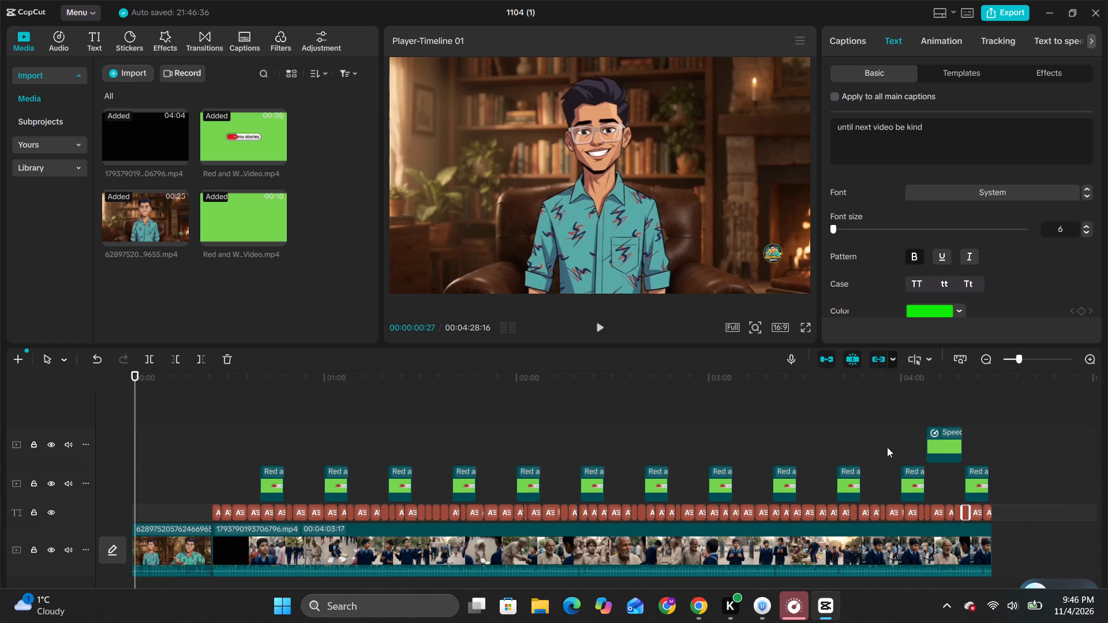
pyautogui.click(915, 445)
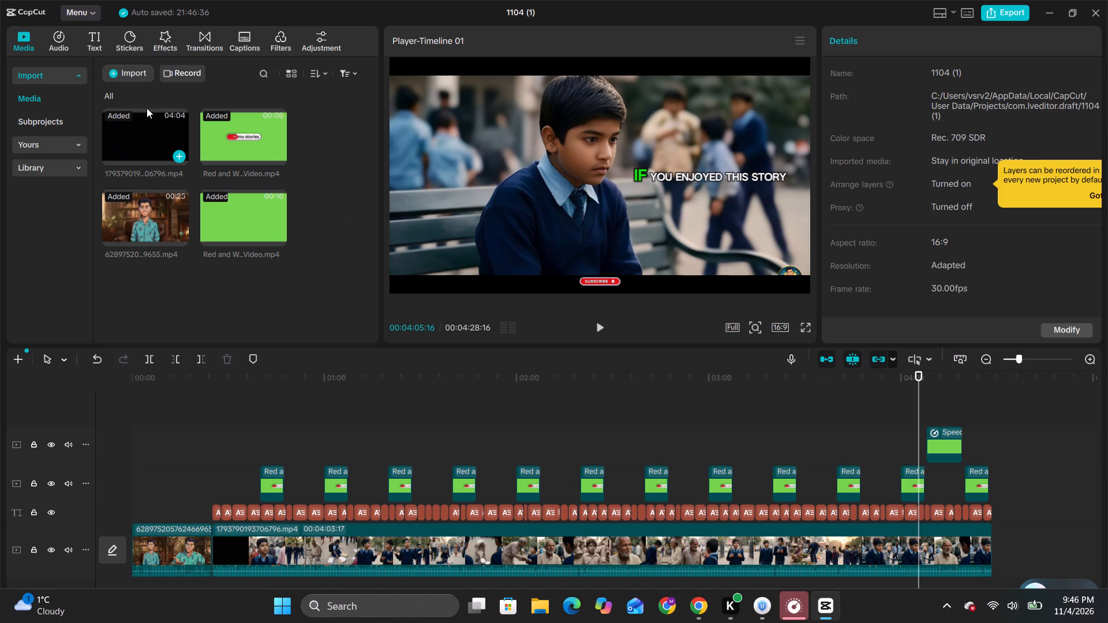
pyautogui.click(134, 68)
pyautogui.click(140, 99)
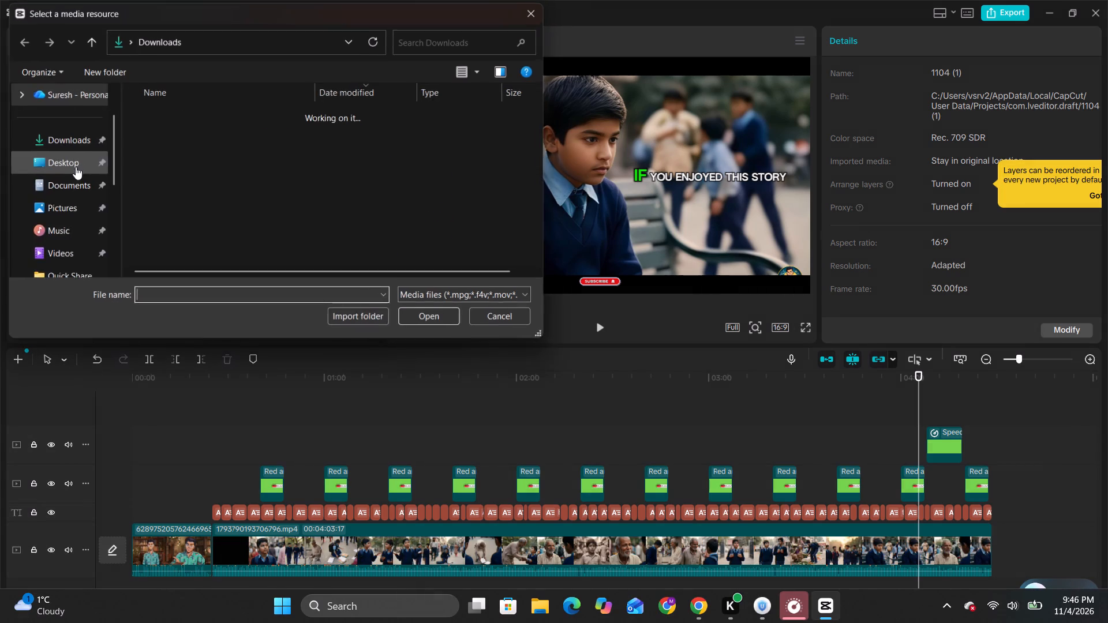
pyautogui.scroll(-4, 74, 174)
pyautogui.click(70, 121)
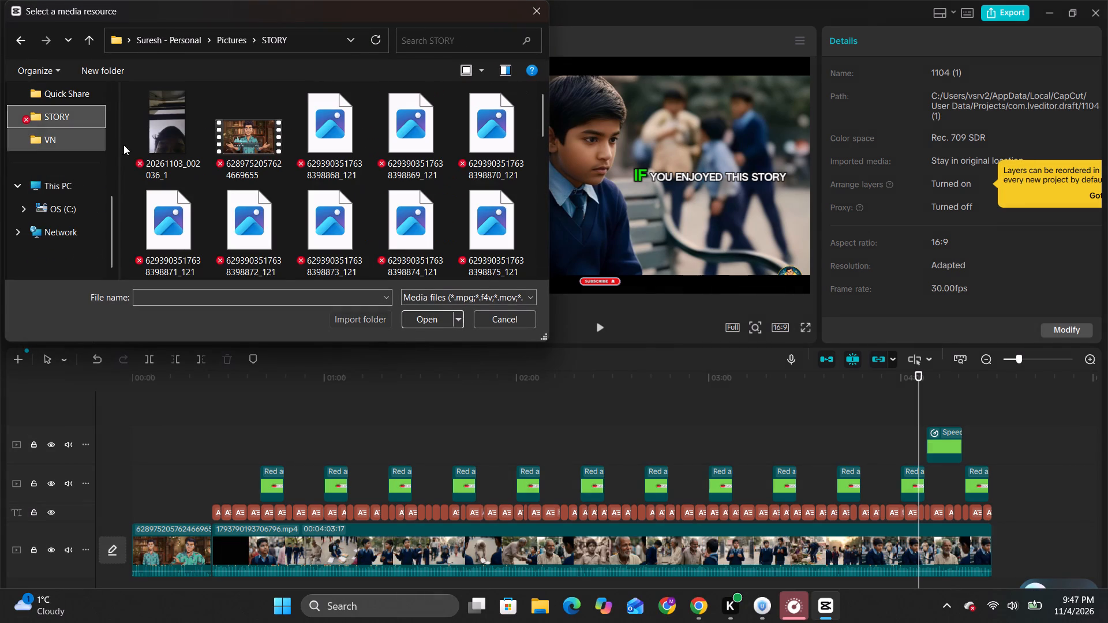
pyautogui.scroll(-8, 223, 189)
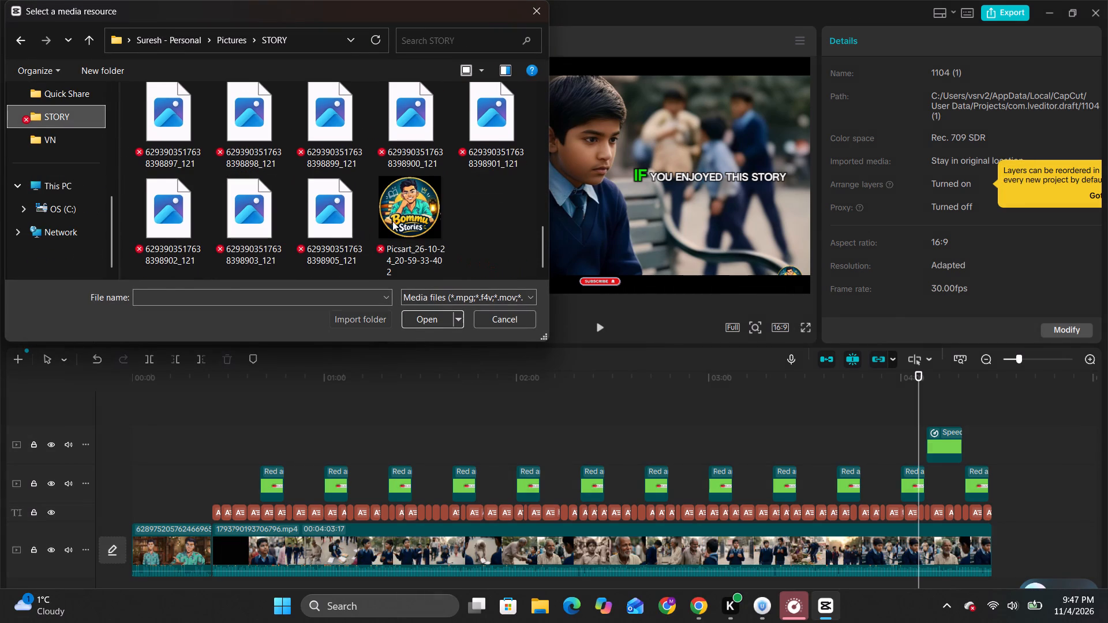
pyautogui.click(392, 221)
pyautogui.click(430, 320)
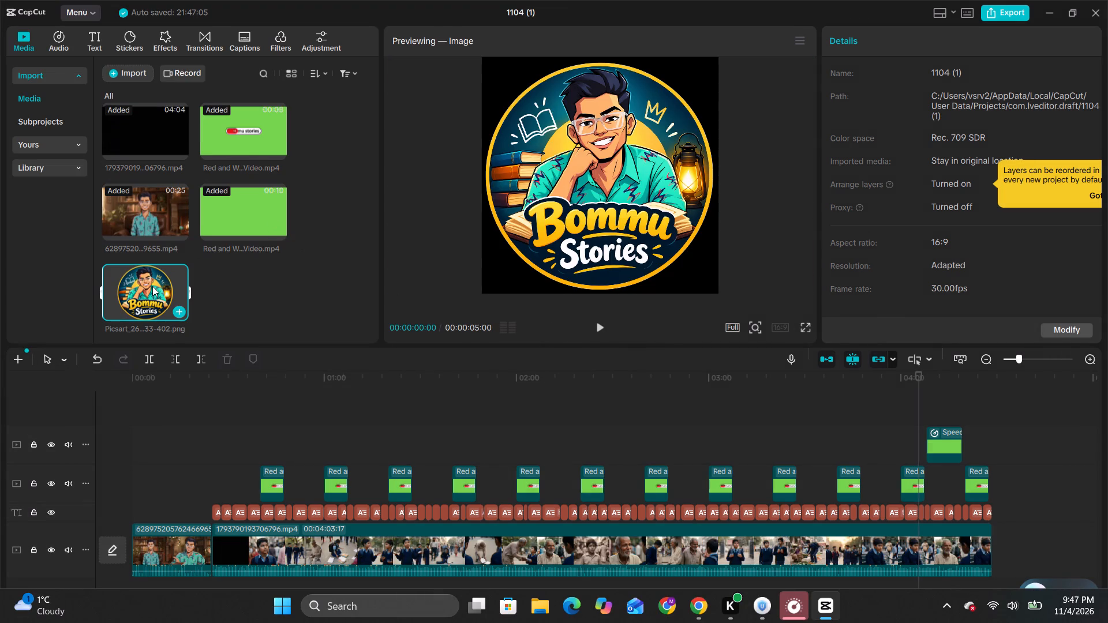
# Place the logo image on a new top track from about 00:04:05 and extend it to the end of the video.
pyautogui.click(581, 244)
pyautogui.moveTo(134, 288); pyautogui.dragTo(924, 415)
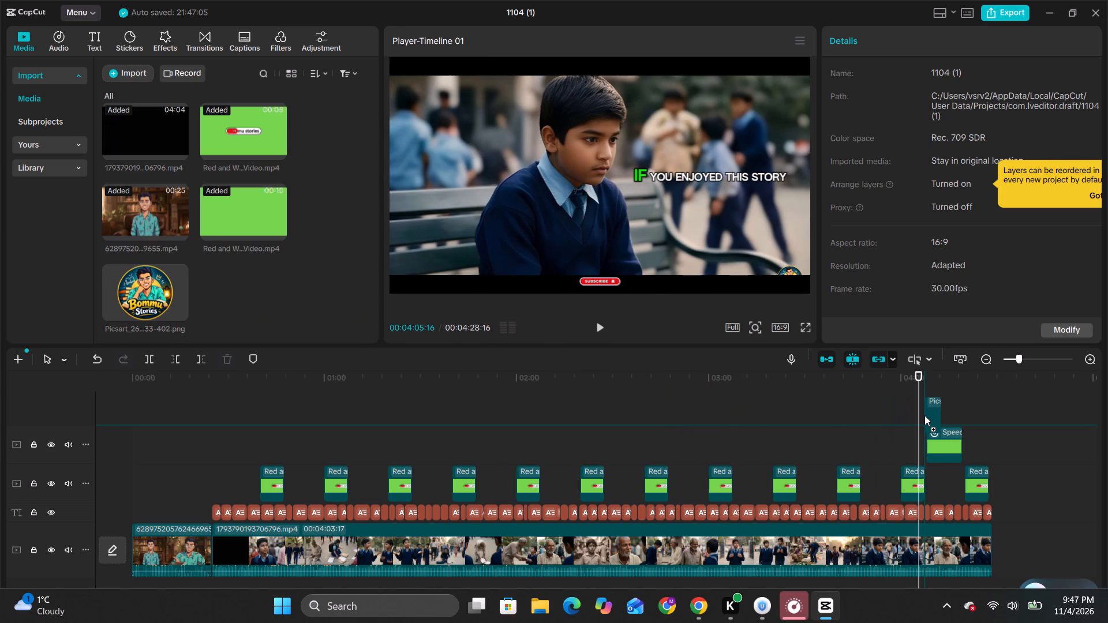
pyautogui.moveTo(924, 415); pyautogui.dragTo(919, 411)
pyautogui.moveTo(934, 444); pyautogui.dragTo(989, 449)
# Shrink the logo to a small badge near the frame's lower-right corner, just above the existing watermark.
pyautogui.moveTo(716, 291); pyautogui.dragTo(620, 246)
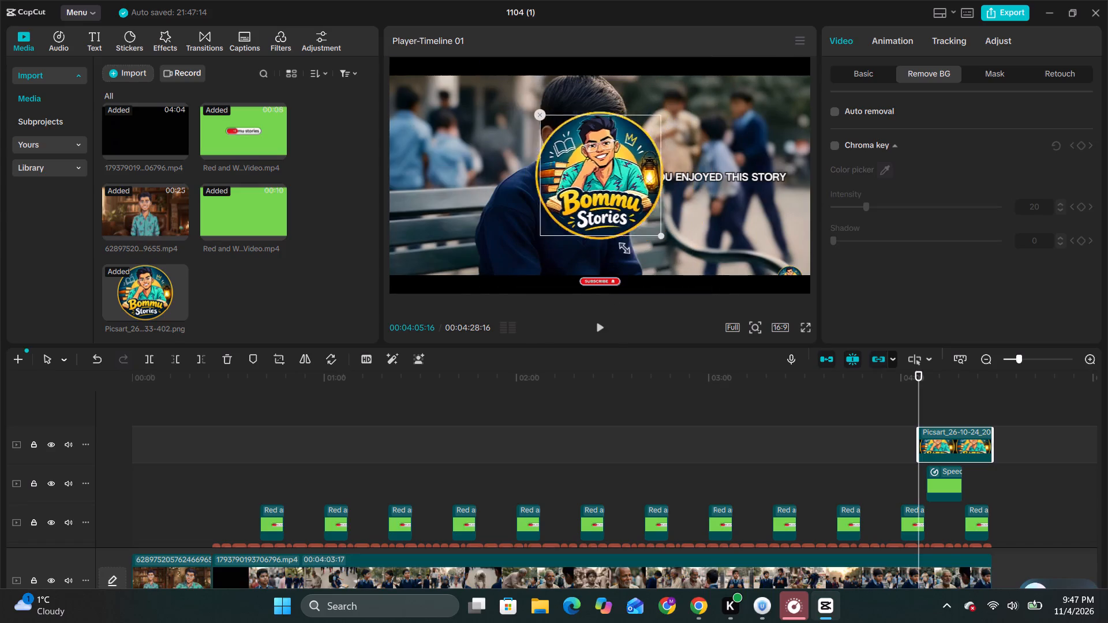
# Shrink the Bommu Stories logo to somewhat under half its size and move it over the watermark near the frame's lower-right corner.
pyautogui.moveTo(620, 246); pyautogui.dragTo(575, 202)
pyautogui.moveTo(595, 171); pyautogui.dragTo(596, 171)
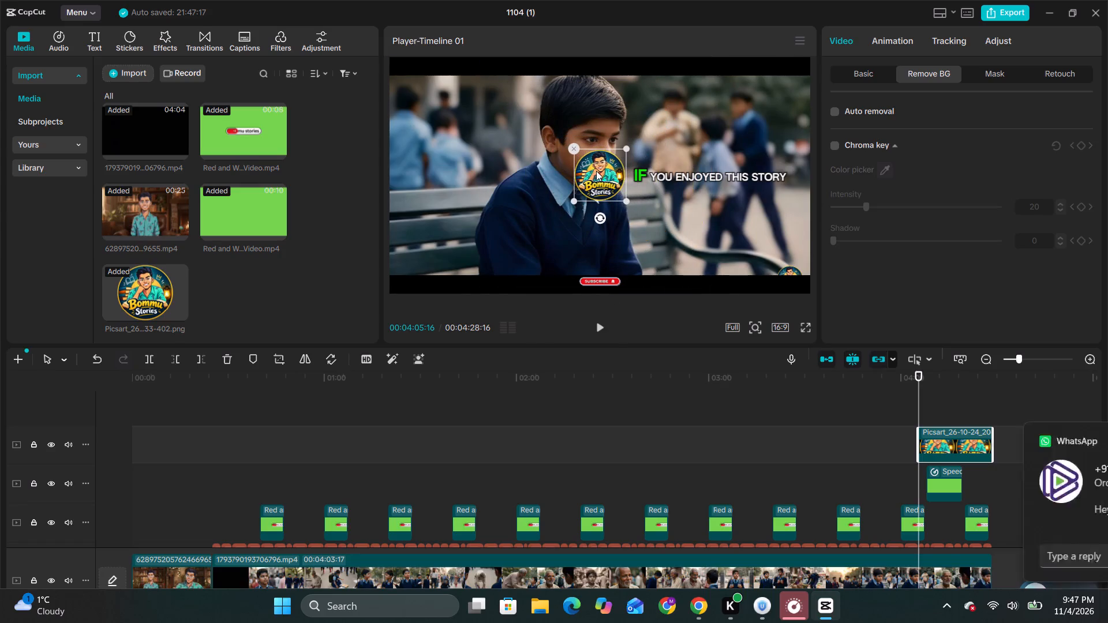
pyautogui.moveTo(596, 171); pyautogui.dragTo(775, 249)
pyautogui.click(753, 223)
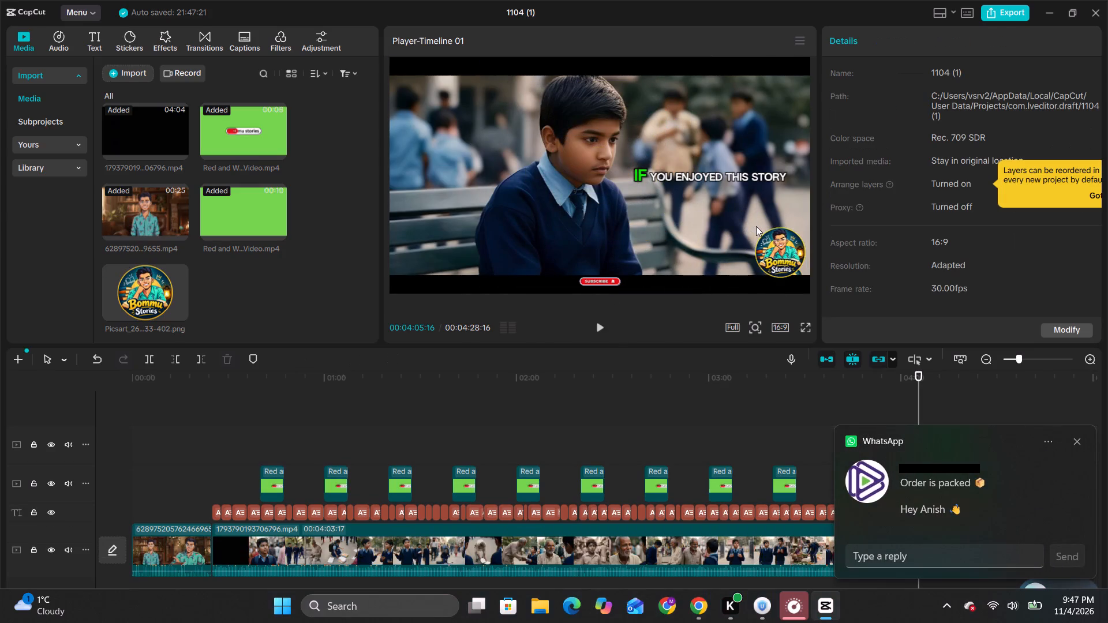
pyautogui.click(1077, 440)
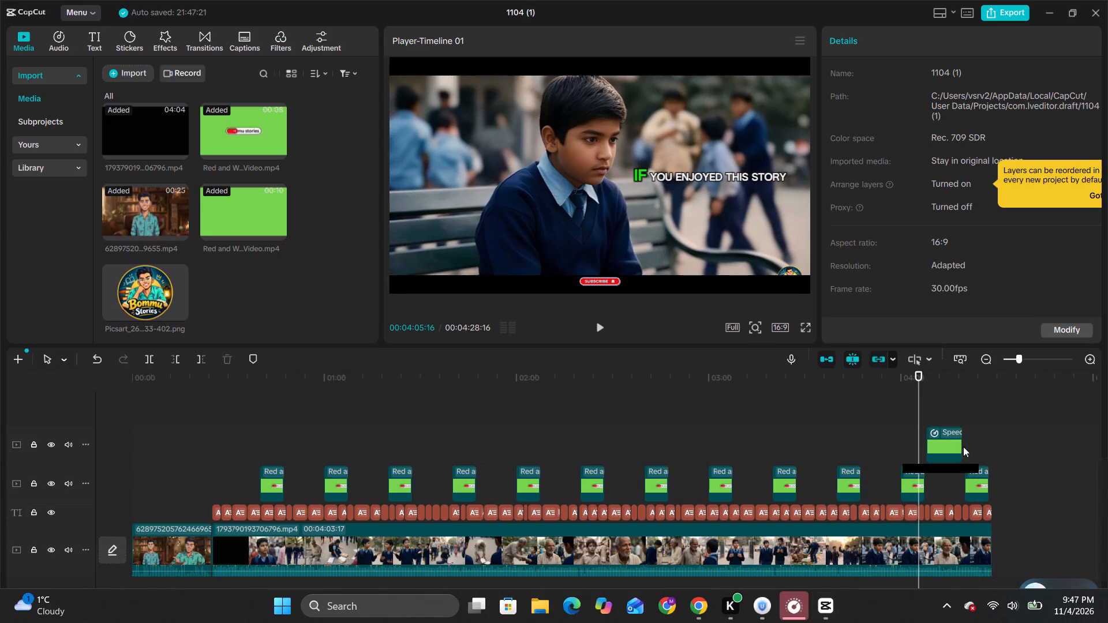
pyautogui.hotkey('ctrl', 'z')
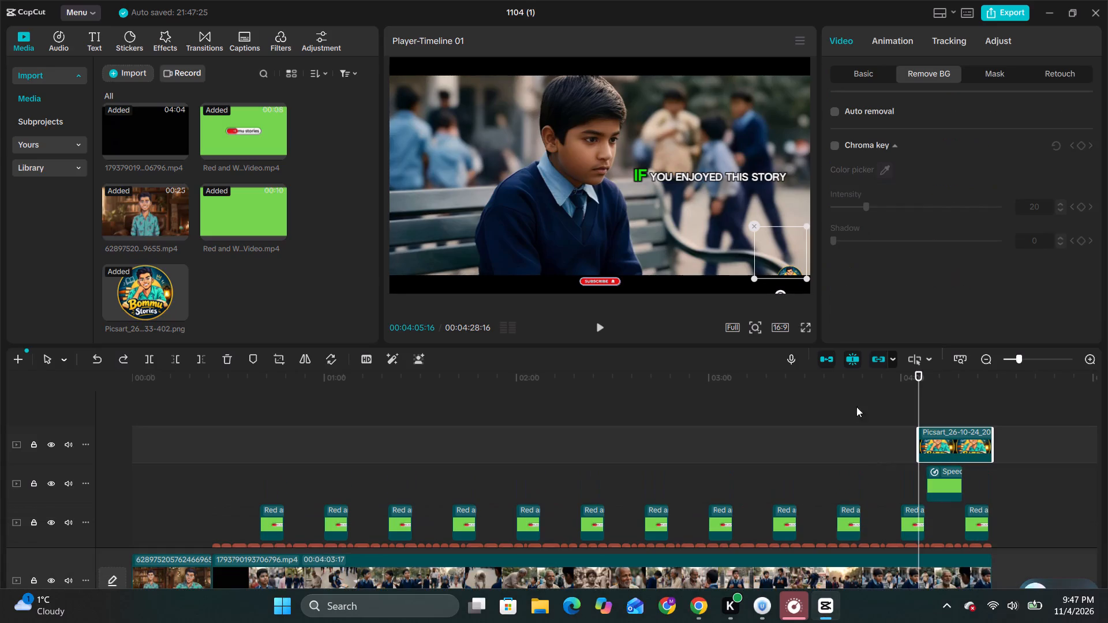
# Shrink the logo further to about half its size and position it directly above the watermark near the frame's lower-right corner.
pyautogui.moveTo(802, 275); pyautogui.dragTo(769, 259)
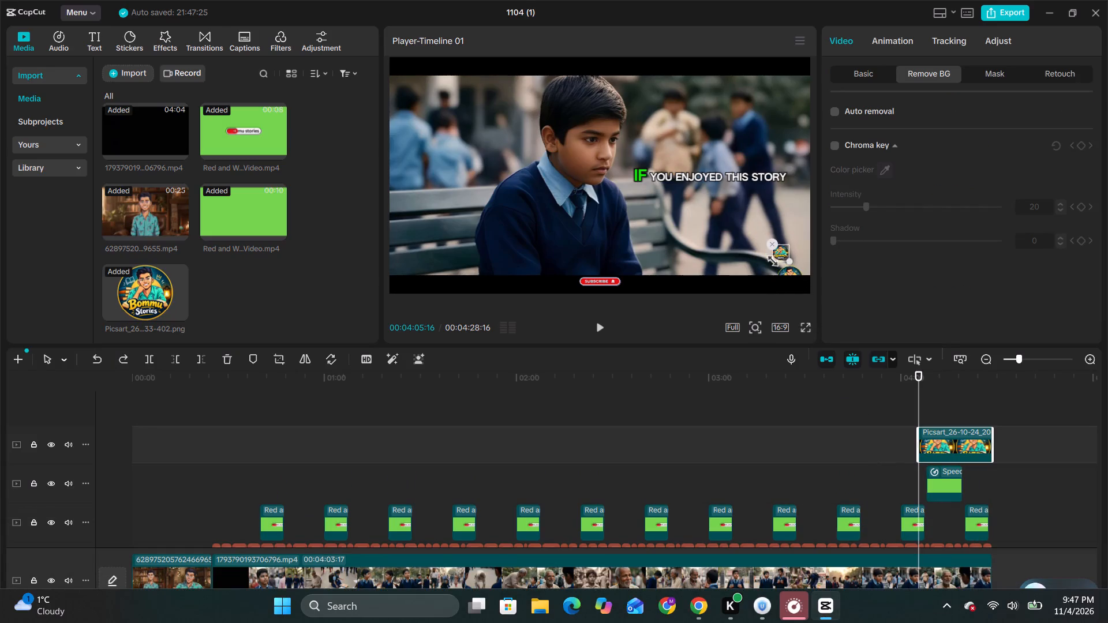
pyautogui.moveTo(769, 259); pyautogui.dragTo(774, 265)
pyautogui.click(778, 253)
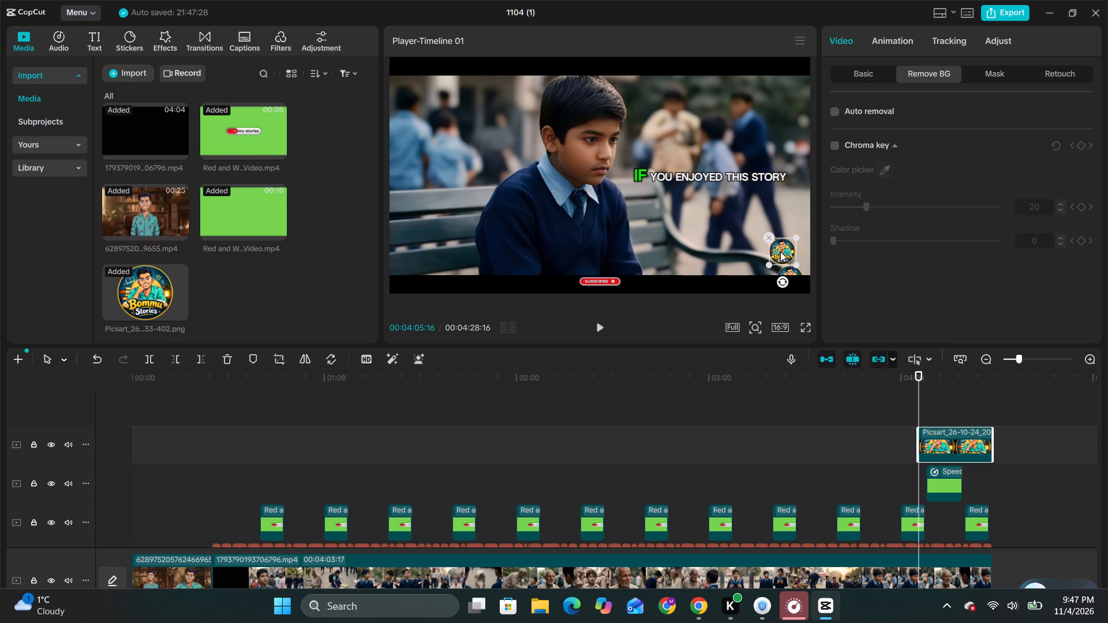
pyautogui.click(782, 252)
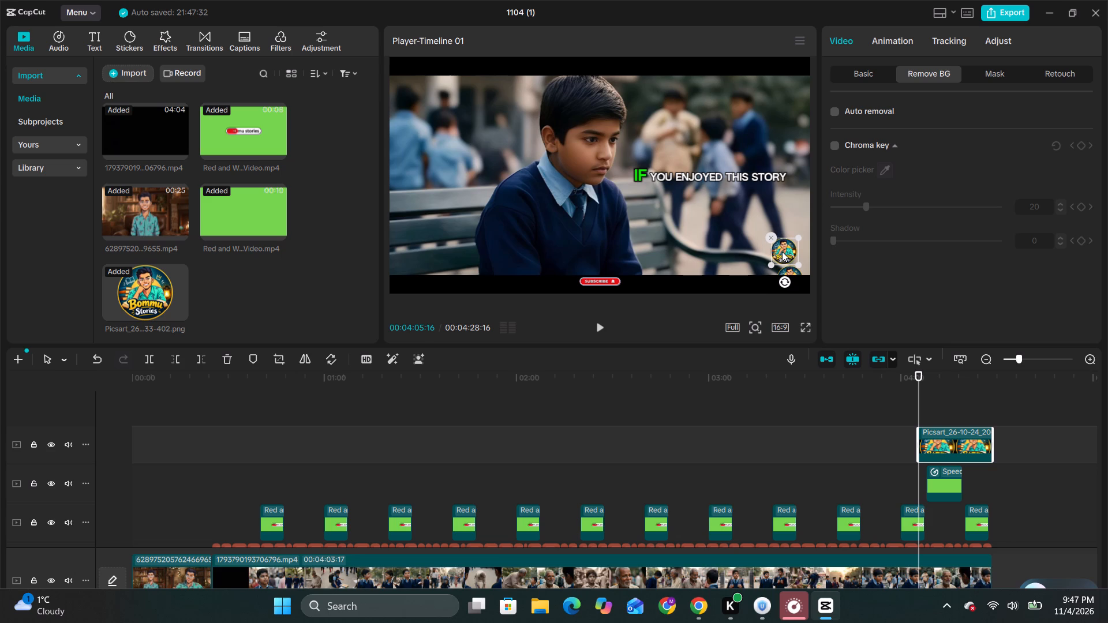
# Apply the Fade In entrance animation to the logo.
pyautogui.click(896, 41)
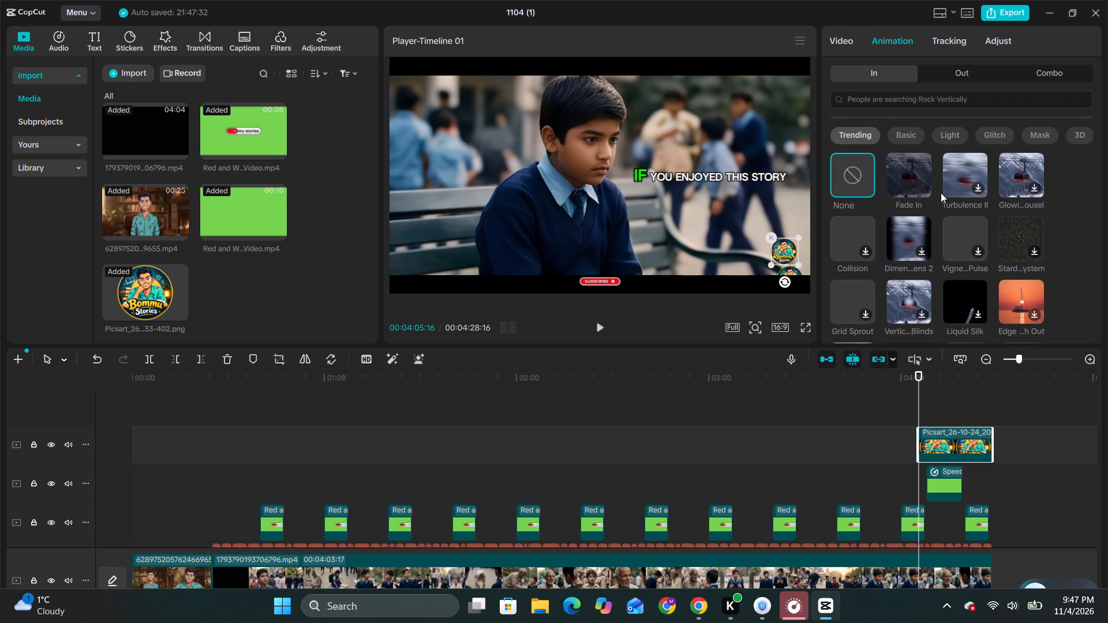
pyautogui.click(909, 182)
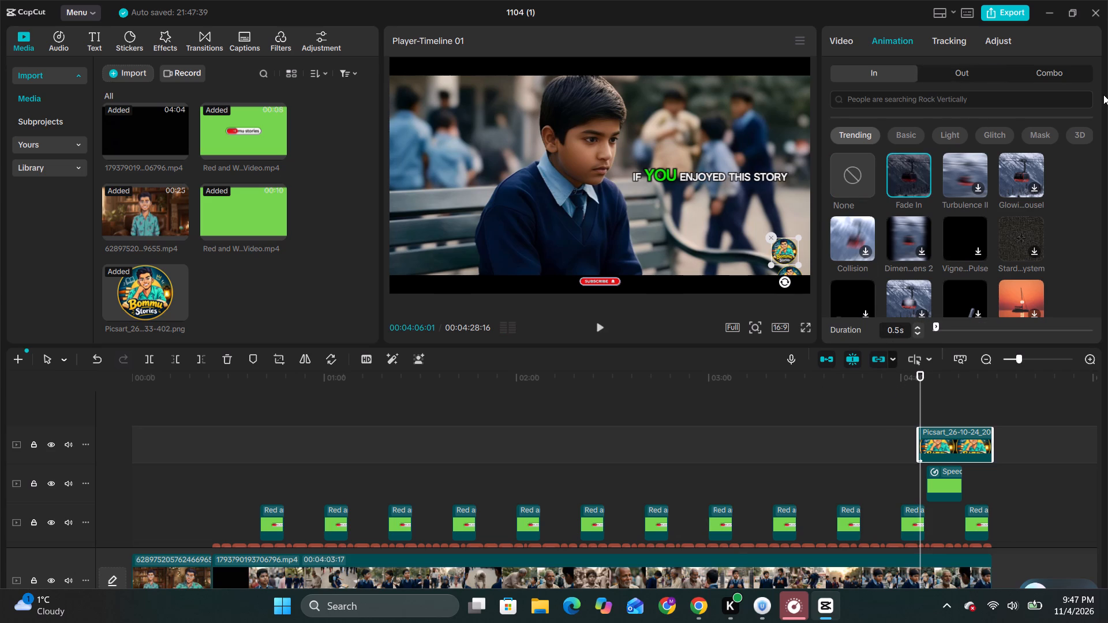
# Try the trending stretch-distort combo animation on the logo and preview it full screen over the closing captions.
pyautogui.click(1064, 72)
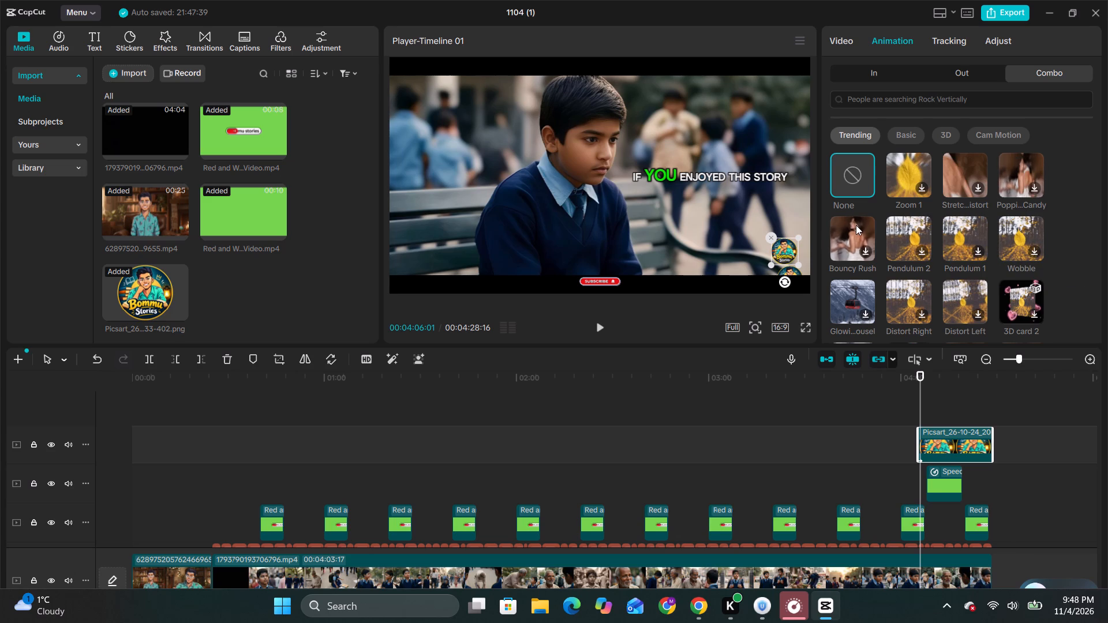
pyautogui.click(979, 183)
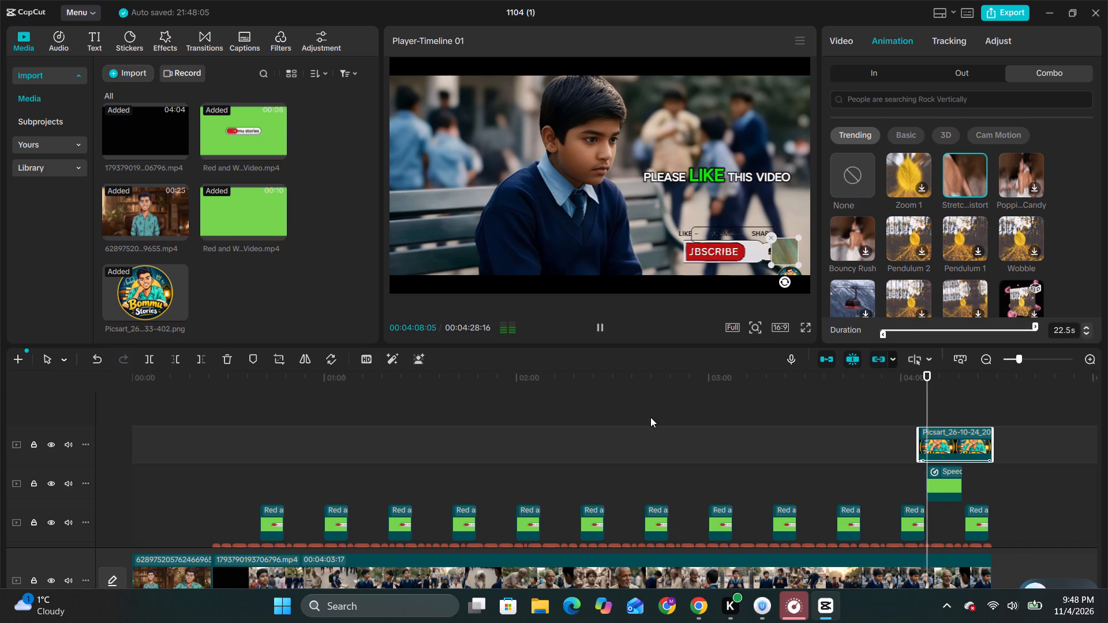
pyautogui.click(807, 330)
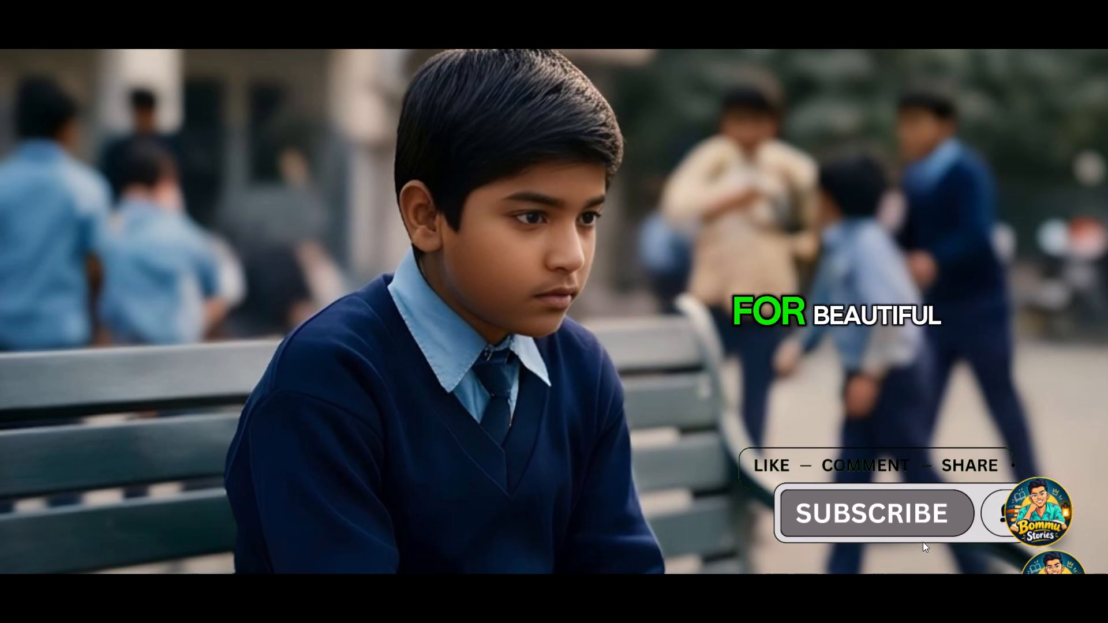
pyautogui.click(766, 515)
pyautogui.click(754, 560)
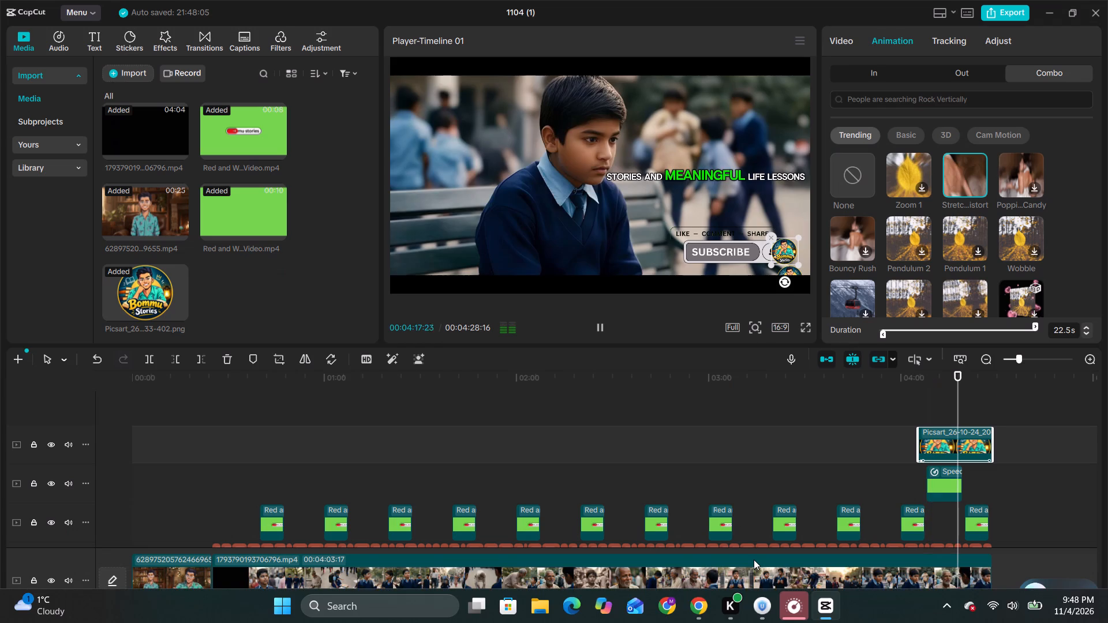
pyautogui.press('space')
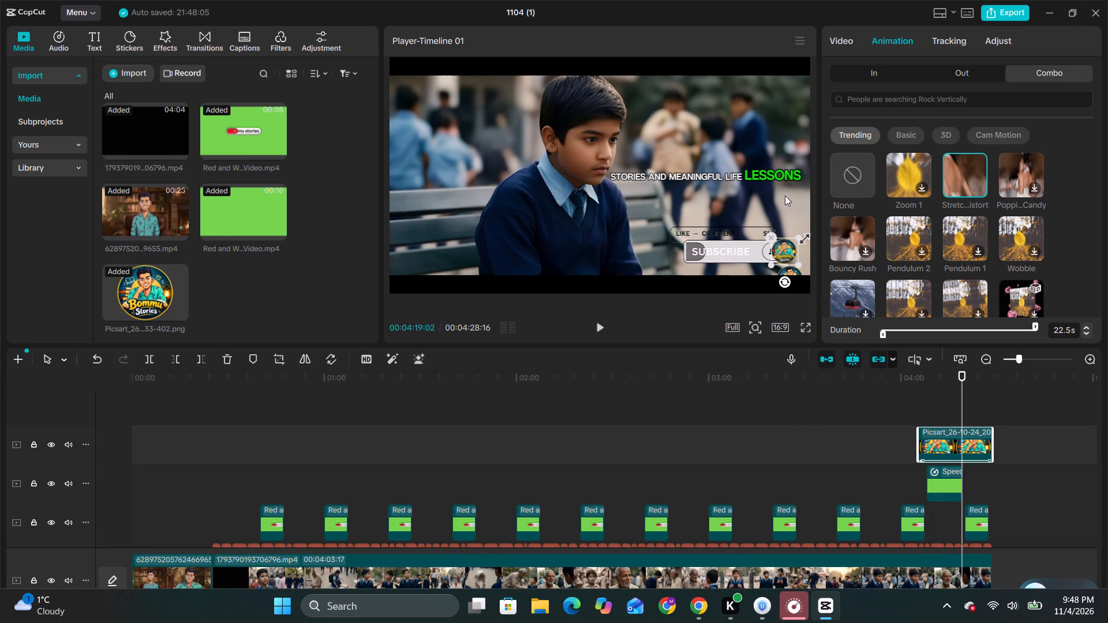
# Move the logo down over the existing watermark in the frame's lower-right corner.
pyautogui.click(783, 249)
pyautogui.moveTo(783, 249); pyautogui.dragTo(785, 265)
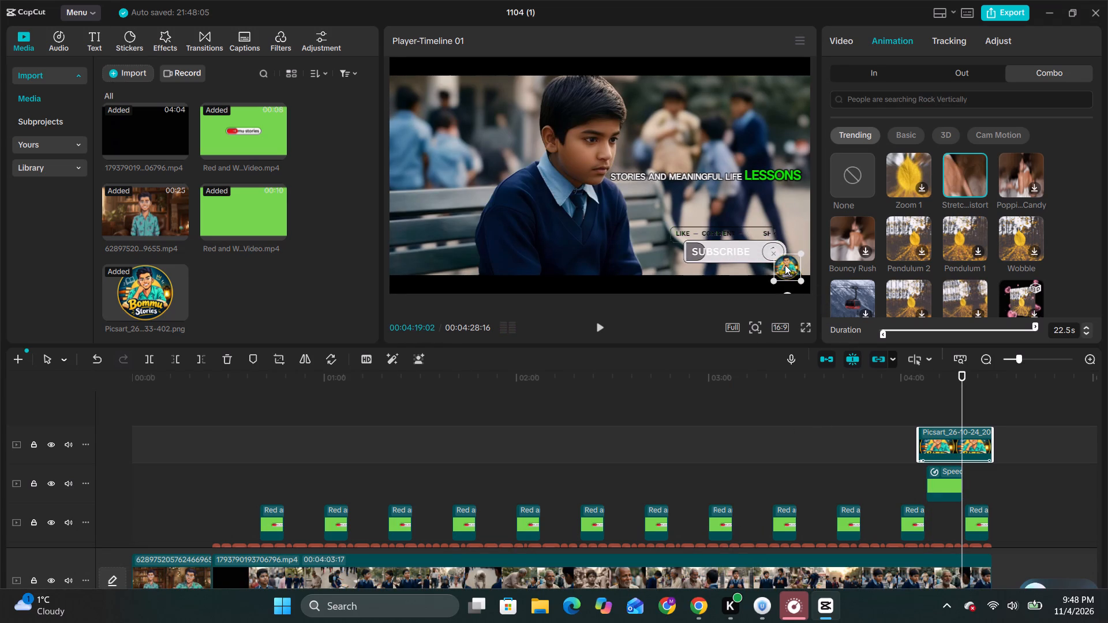
pyautogui.moveTo(785, 265); pyautogui.dragTo(784, 271)
# Nudge the like-comment-share subscribe overlay up and slightly left, clear of the logo.
pyautogui.click(750, 242)
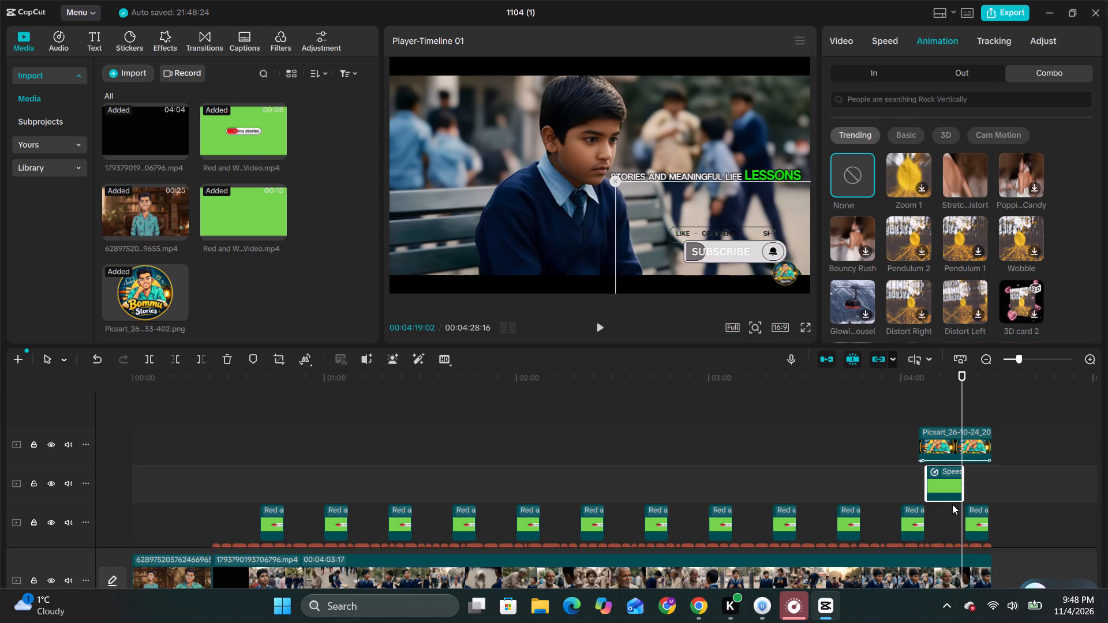
pyautogui.click(948, 489)
pyautogui.moveTo(739, 250); pyautogui.dragTo(736, 243)
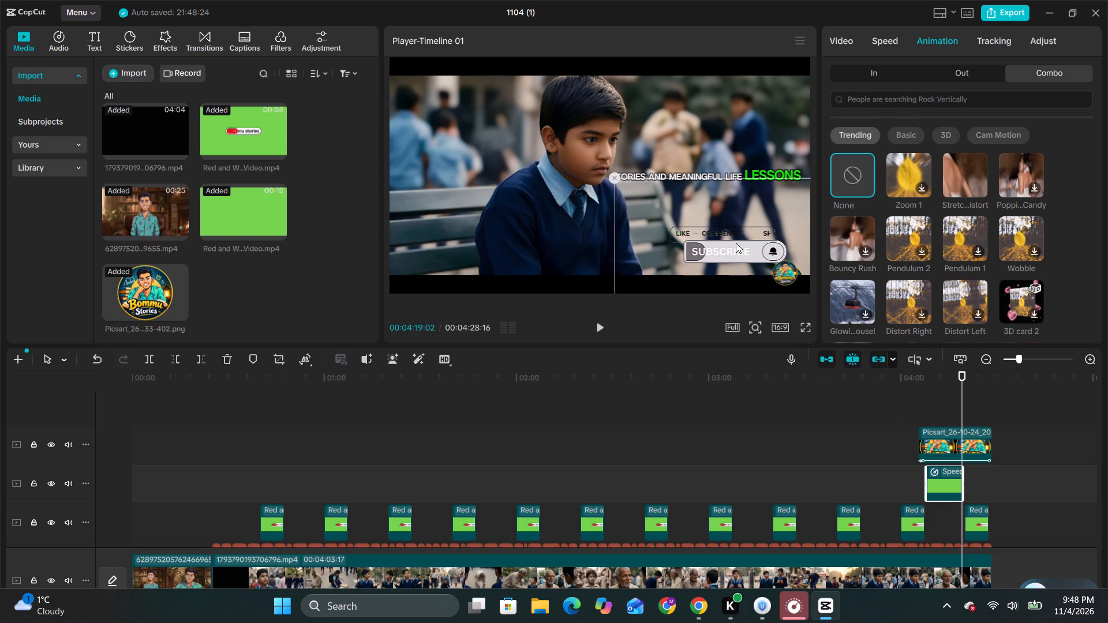
pyautogui.moveTo(736, 243); pyautogui.dragTo(733, 237)
# Raise the logo slightly so it sits just below the subscribe overlay's bell.
pyautogui.click(781, 274)
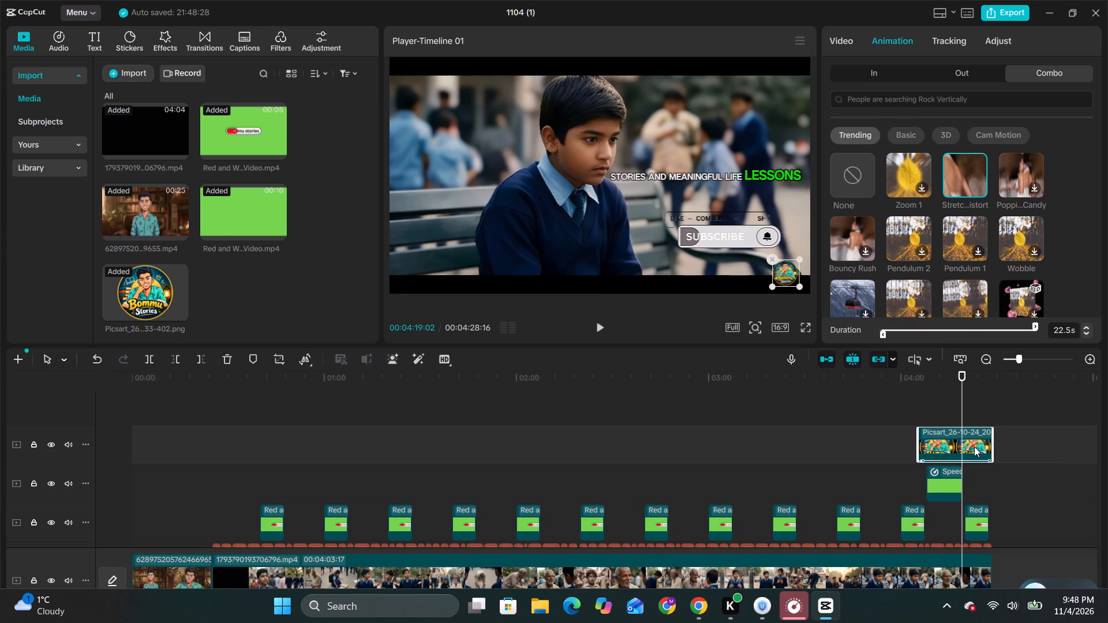
pyautogui.click(965, 441)
pyautogui.moveTo(786, 272); pyautogui.dragTo(786, 258)
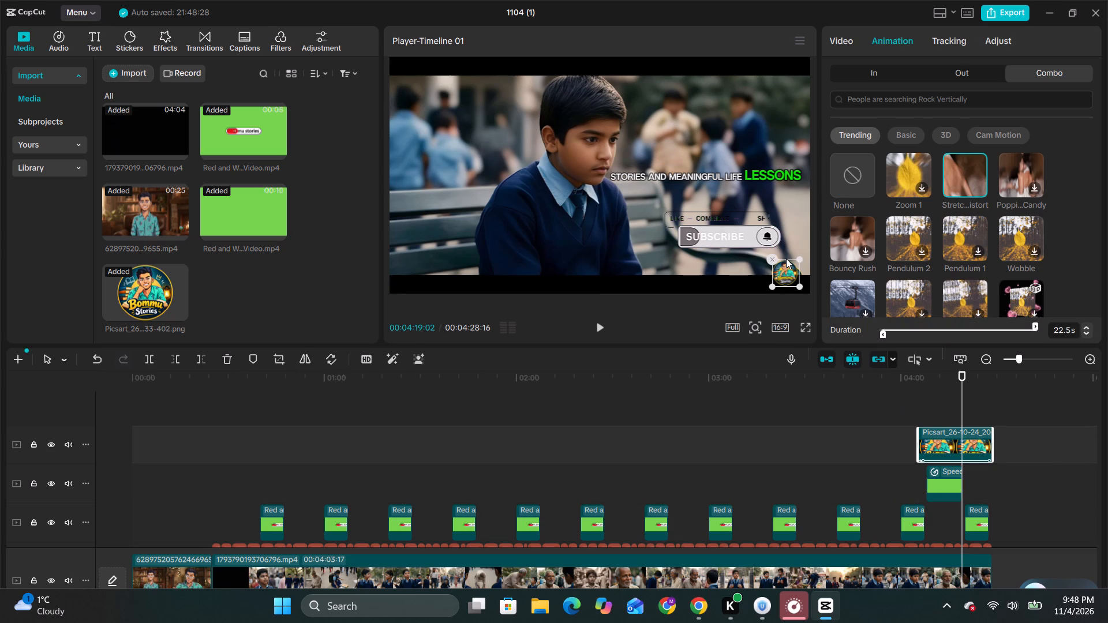
pyautogui.moveTo(786, 258); pyautogui.dragTo(786, 257)
pyautogui.moveTo(787, 266); pyautogui.dragTo(787, 257)
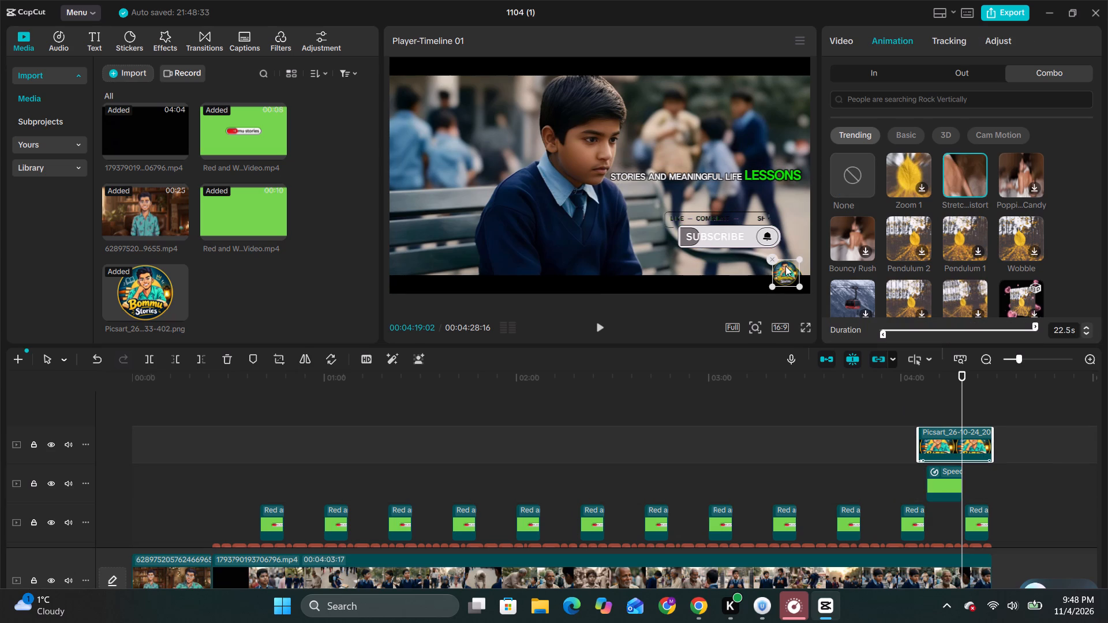
pyautogui.click(785, 269)
pyautogui.moveTo(785, 269); pyautogui.dragTo(785, 261)
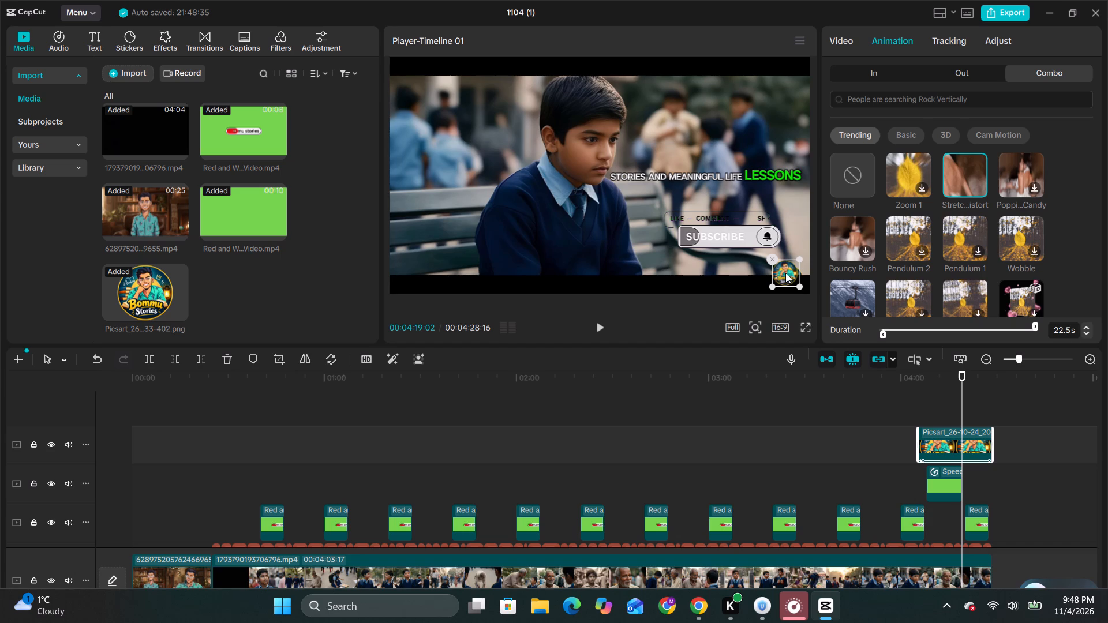
pyautogui.click(785, 273)
pyautogui.moveTo(785, 273); pyautogui.dragTo(787, 263)
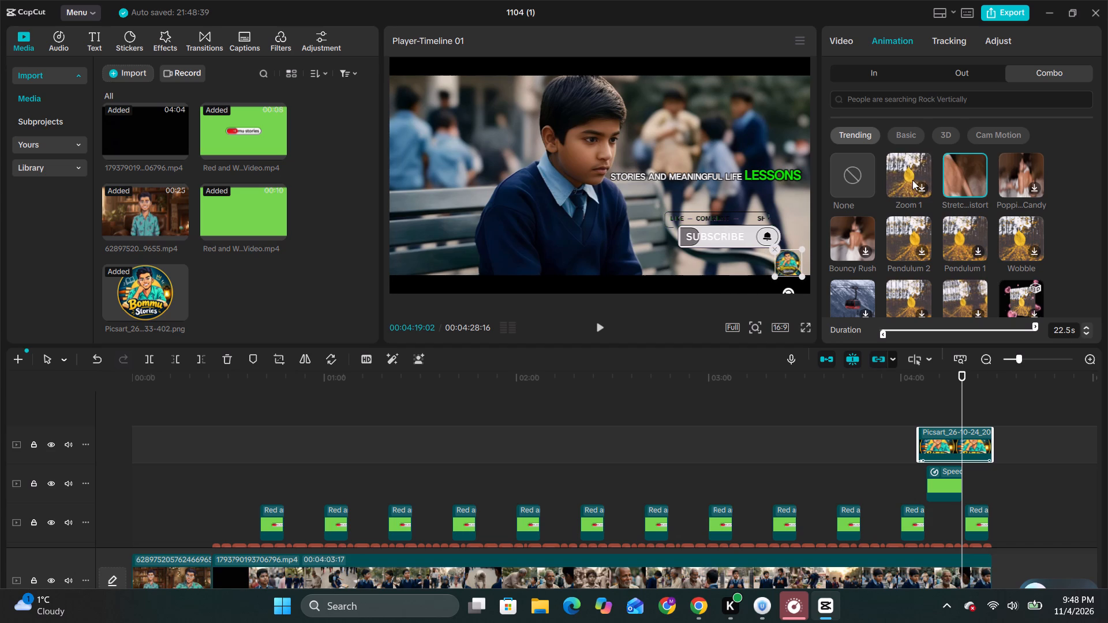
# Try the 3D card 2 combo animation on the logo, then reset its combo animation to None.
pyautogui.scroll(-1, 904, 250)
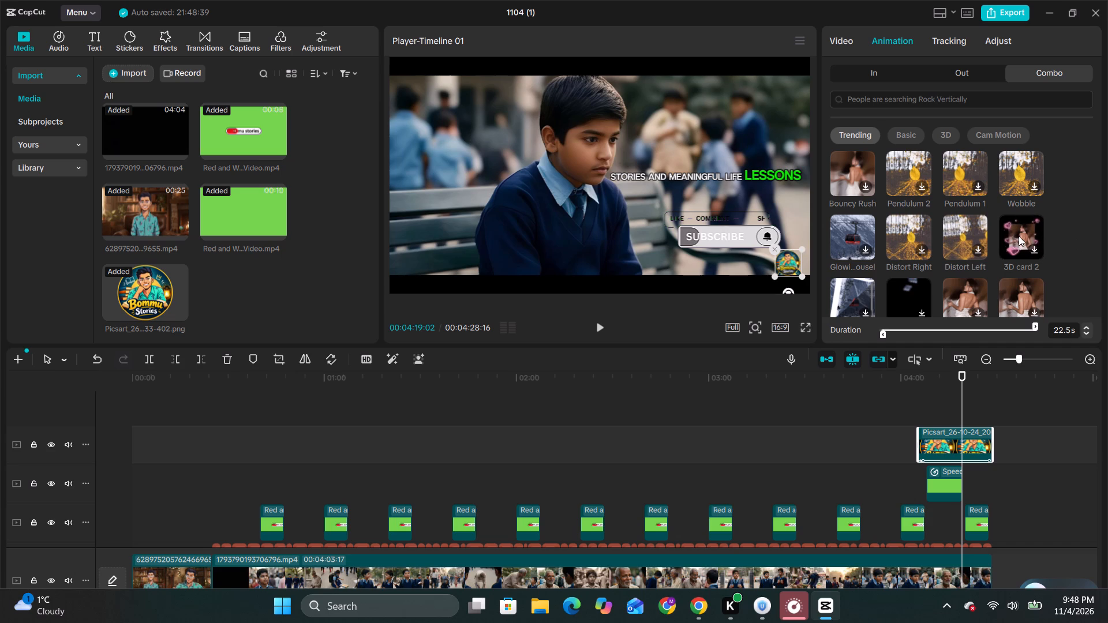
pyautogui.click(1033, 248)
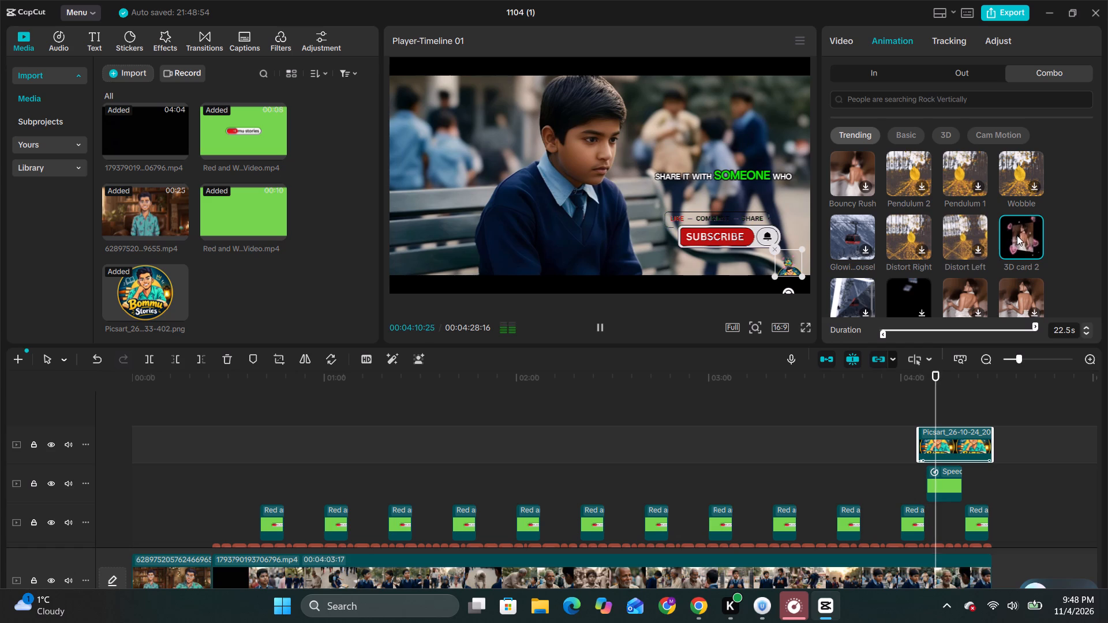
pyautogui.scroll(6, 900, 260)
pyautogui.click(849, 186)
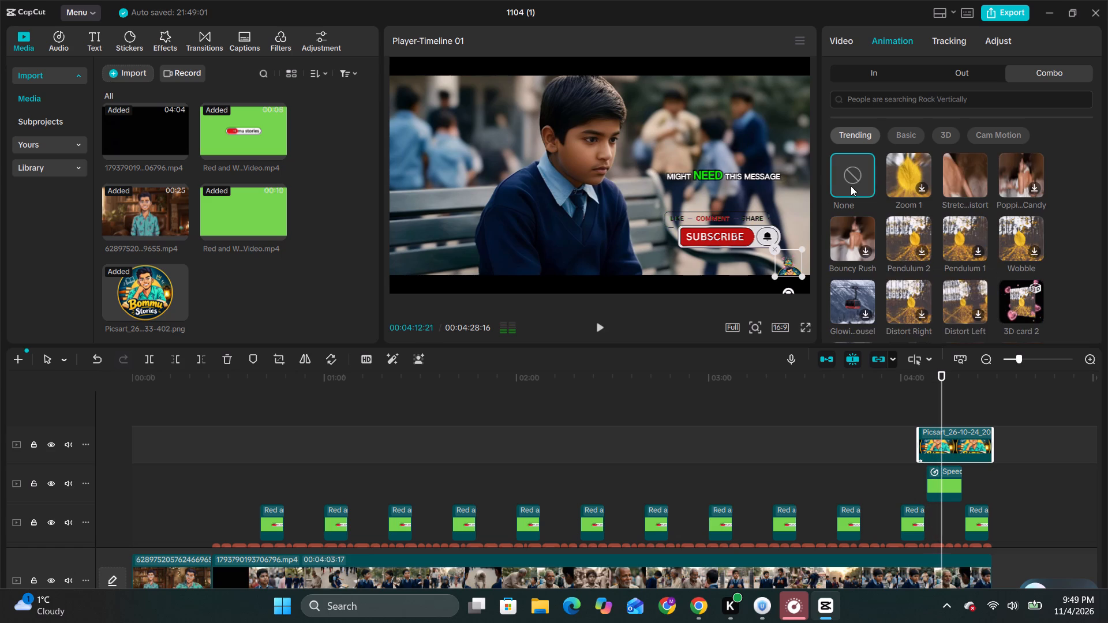
# Apply the Flash Zoom combo animation from the Cam Motion category to the logo.
pyautogui.click(949, 136)
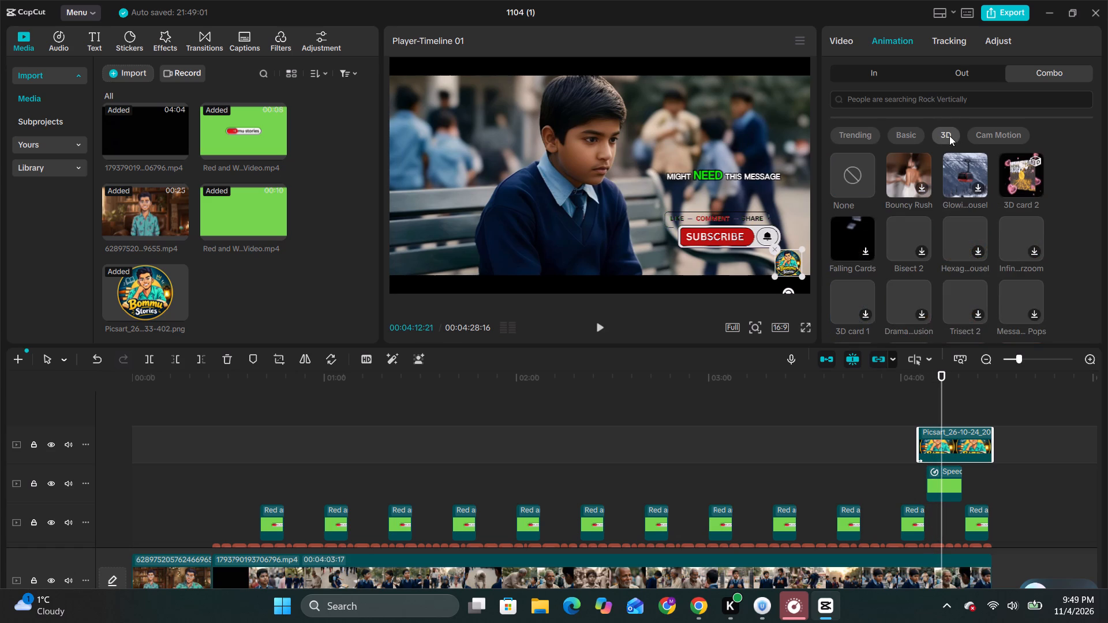
pyautogui.click(1000, 133)
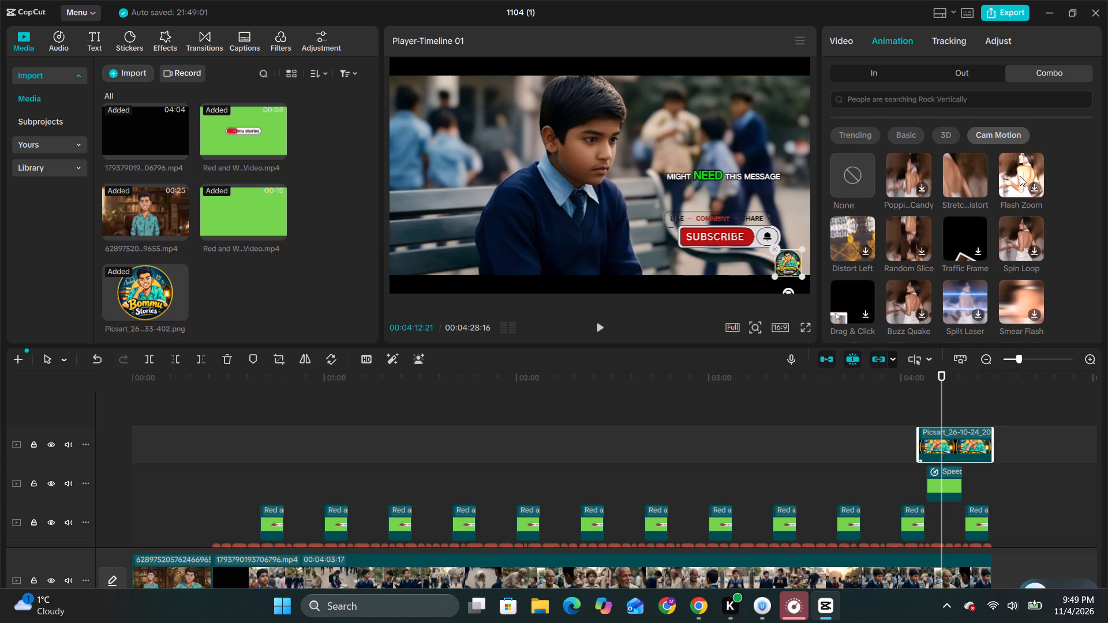
pyautogui.click(1035, 186)
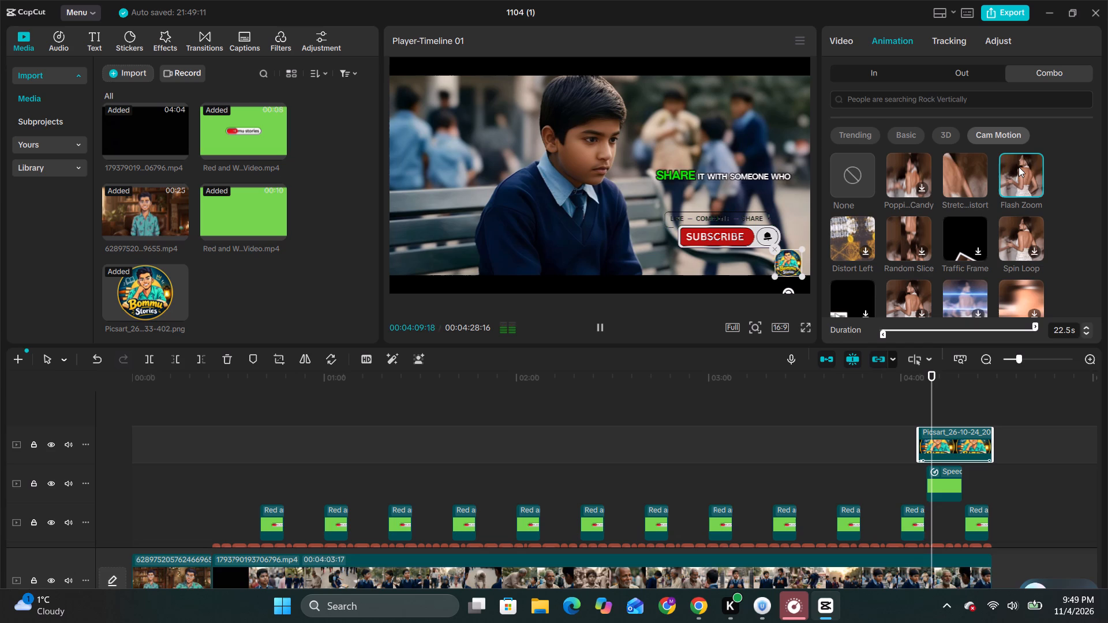
# Play the closing section full screen to check the animated logo and subscribe overlay, then return to the editor with nothing selected.
pyautogui.click(803, 328)
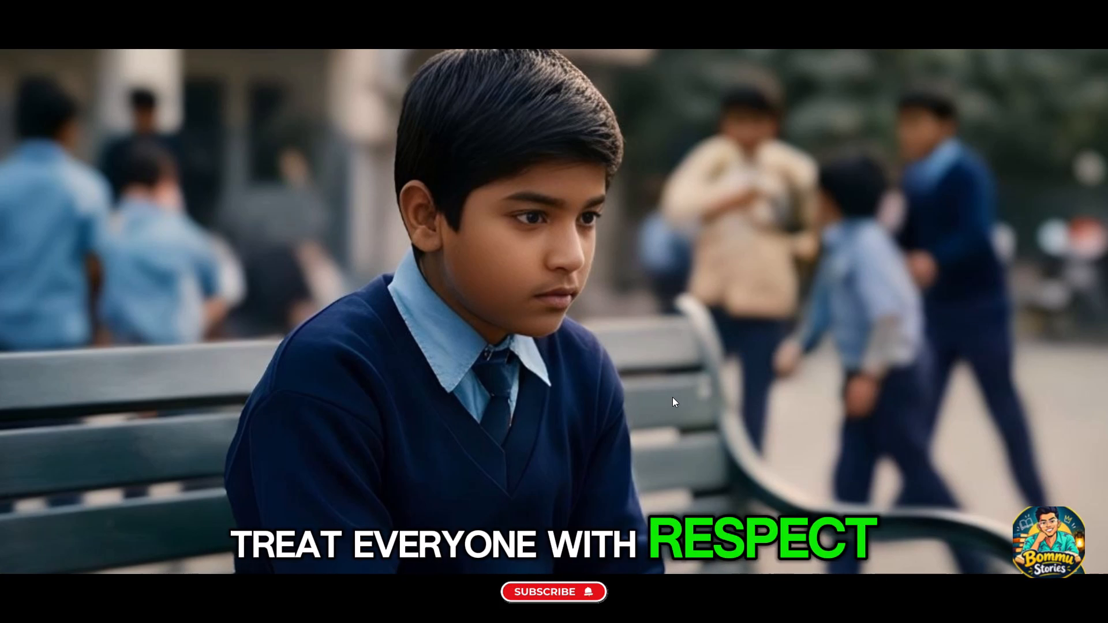
pyautogui.click(672, 397)
pyautogui.click(744, 558)
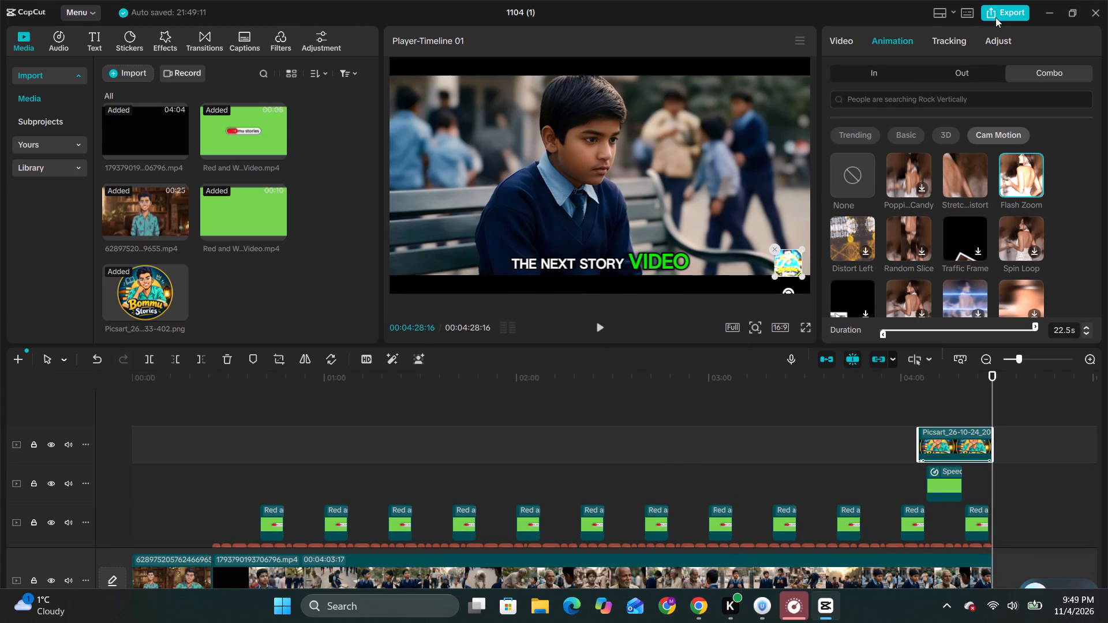
pyautogui.click(225, 465)
pyautogui.click(205, 469)
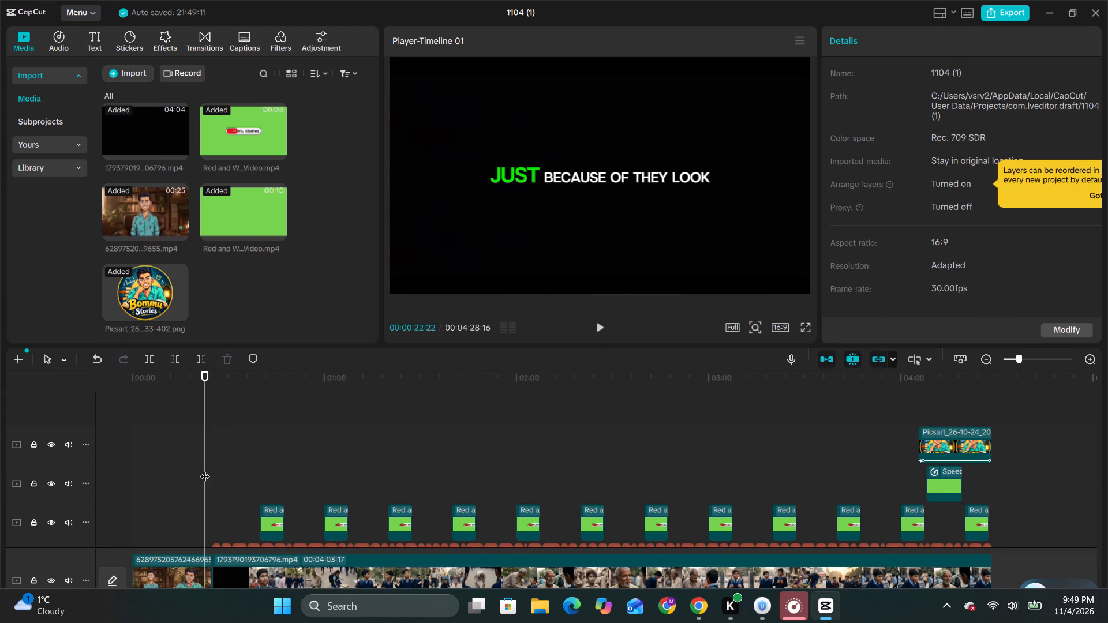
pyautogui.click(229, 477)
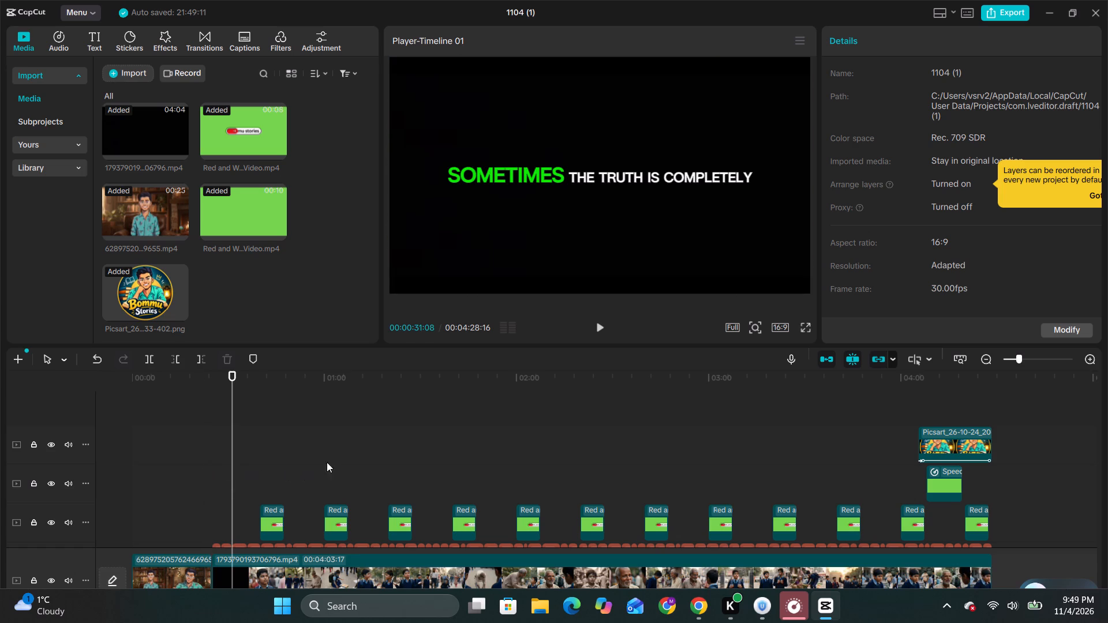
# Export the video at 2K resolution and 60fps, keeping the Higher bit rate, H.264 codec and mp4 format.
pyautogui.click(1005, 12)
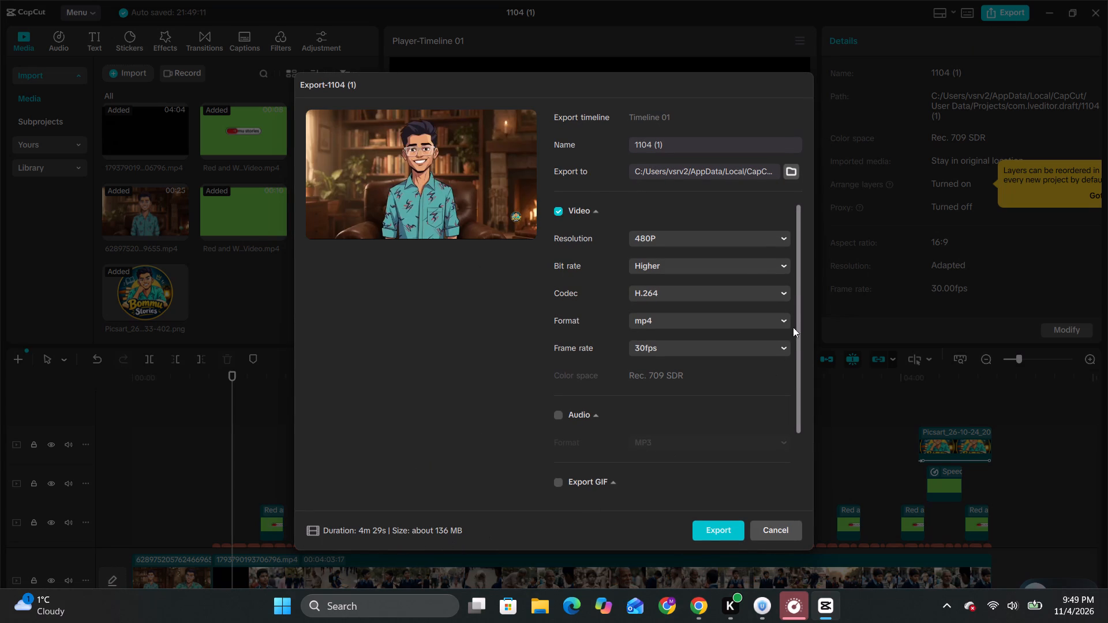
pyautogui.click(726, 238)
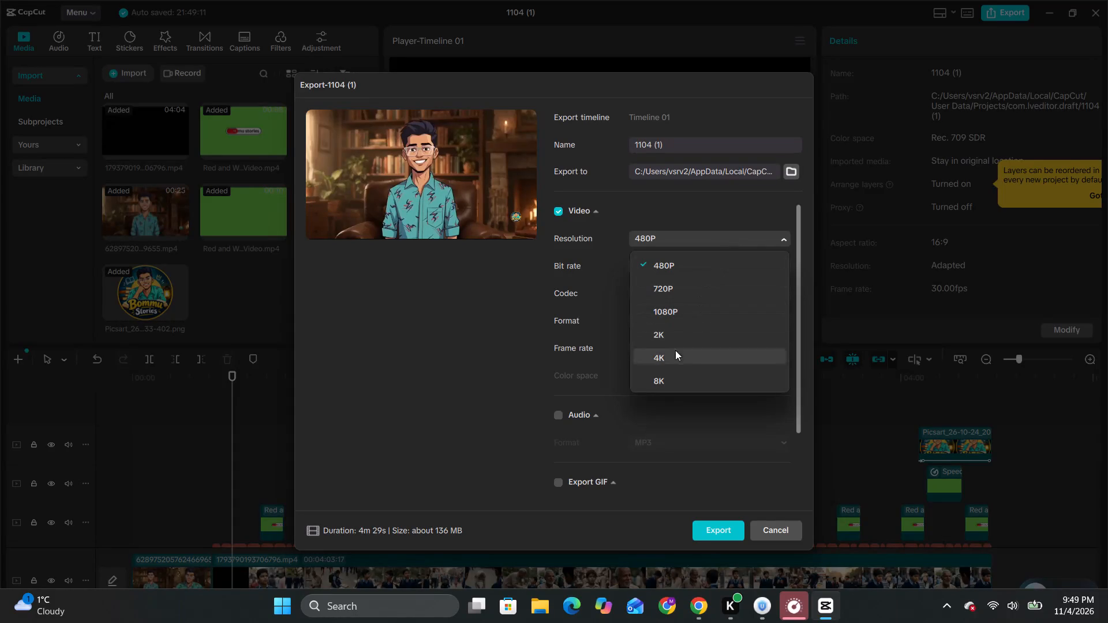
pyautogui.click(673, 336)
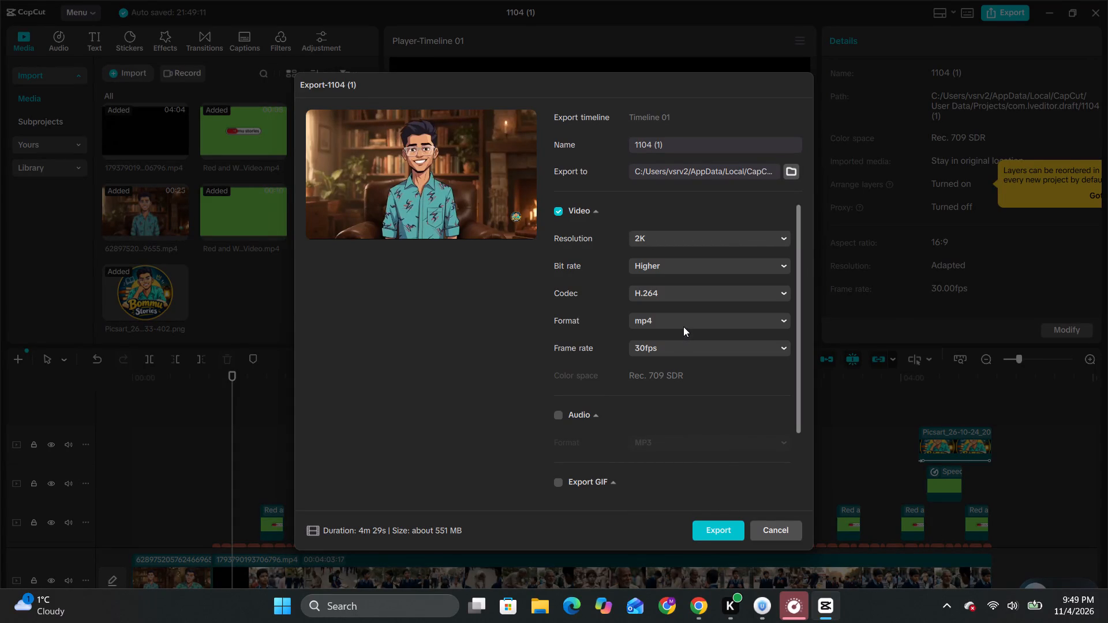
pyautogui.click(698, 350)
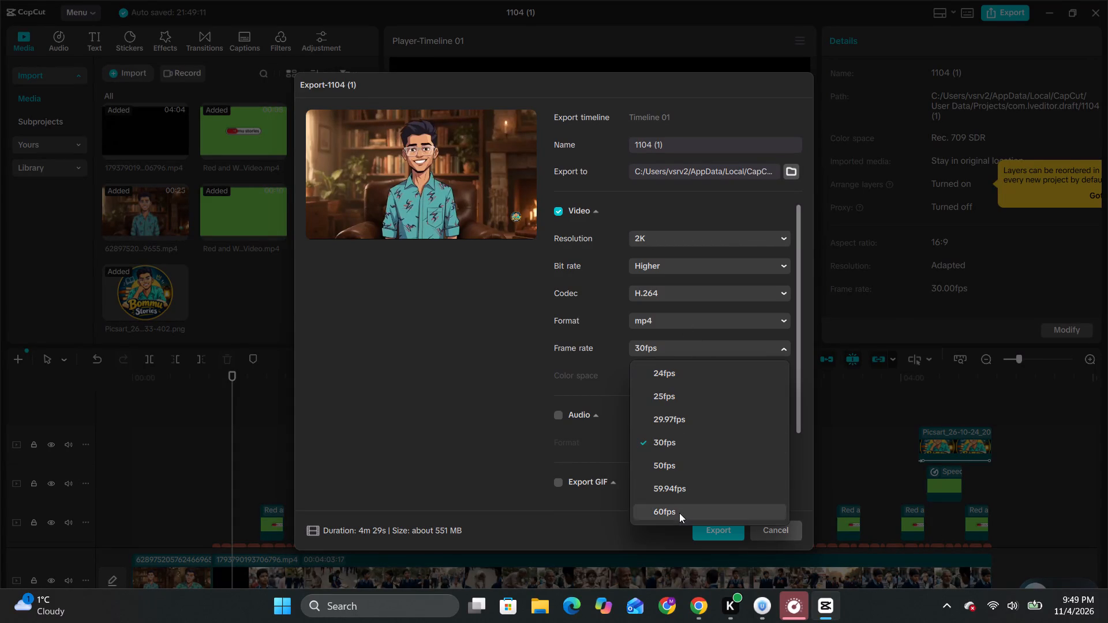
pyautogui.click(679, 513)
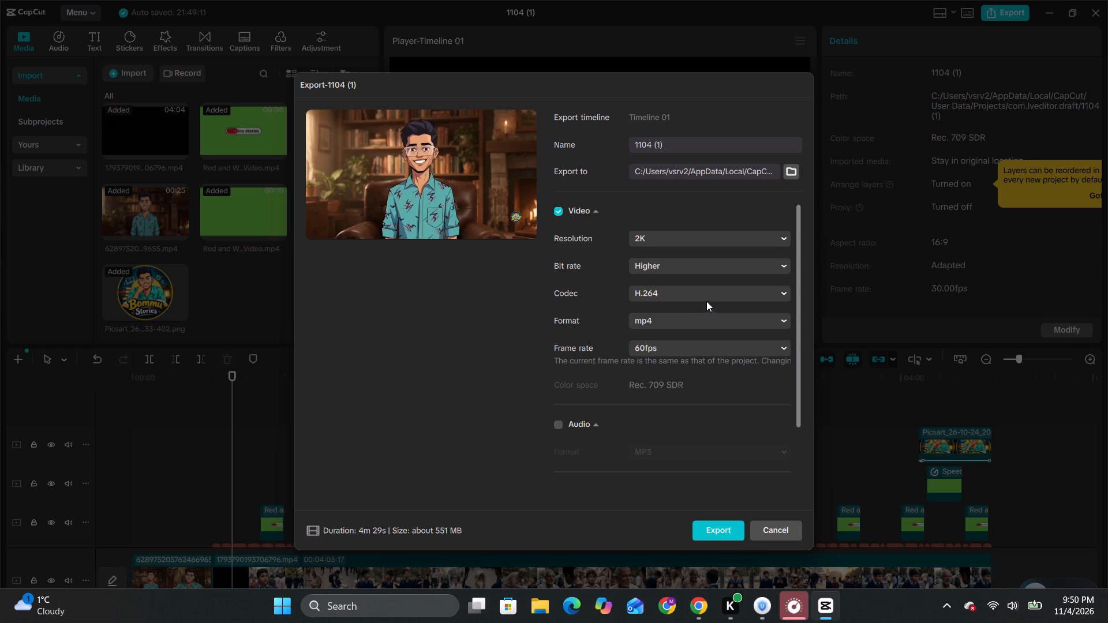
pyautogui.click(708, 295)
pyautogui.click(708, 295)
pyautogui.click(708, 324)
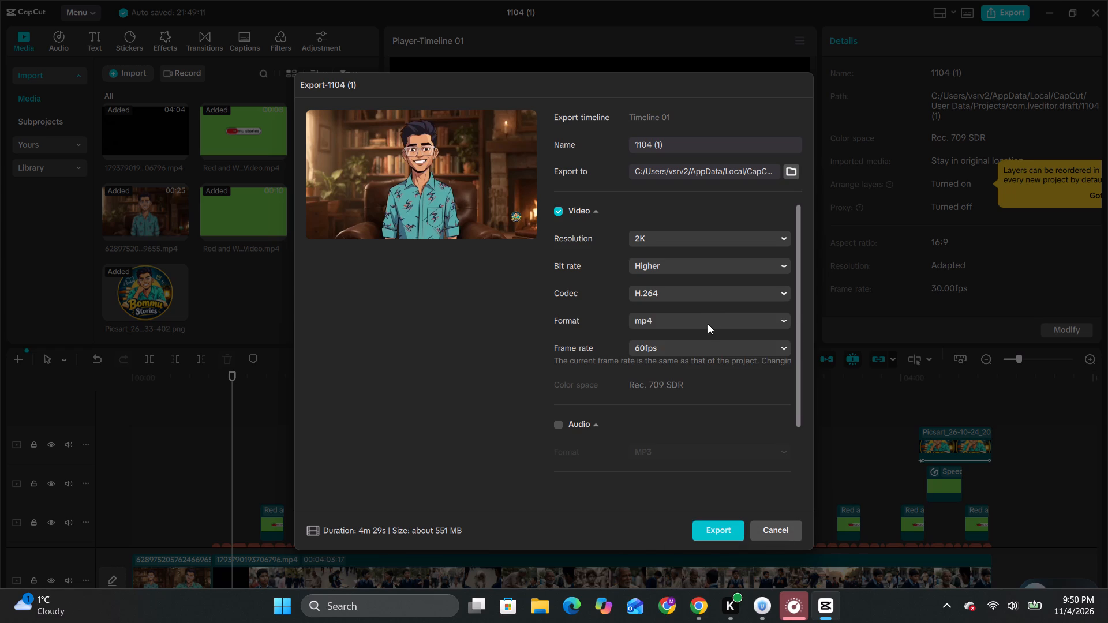
pyautogui.click(708, 324)
pyautogui.click(712, 264)
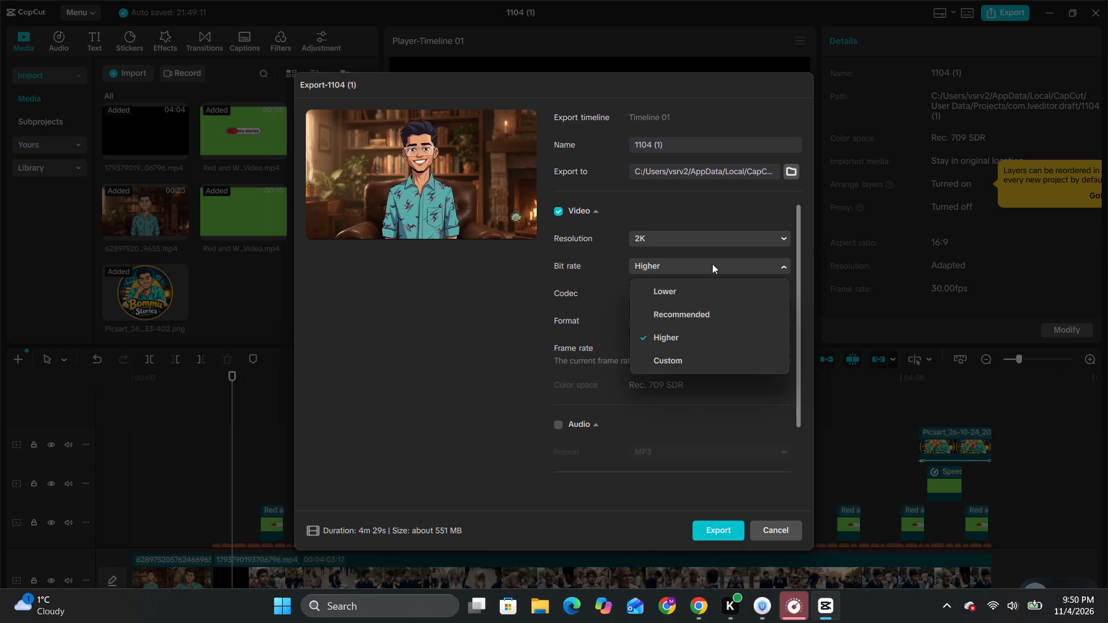
pyautogui.click(712, 264)
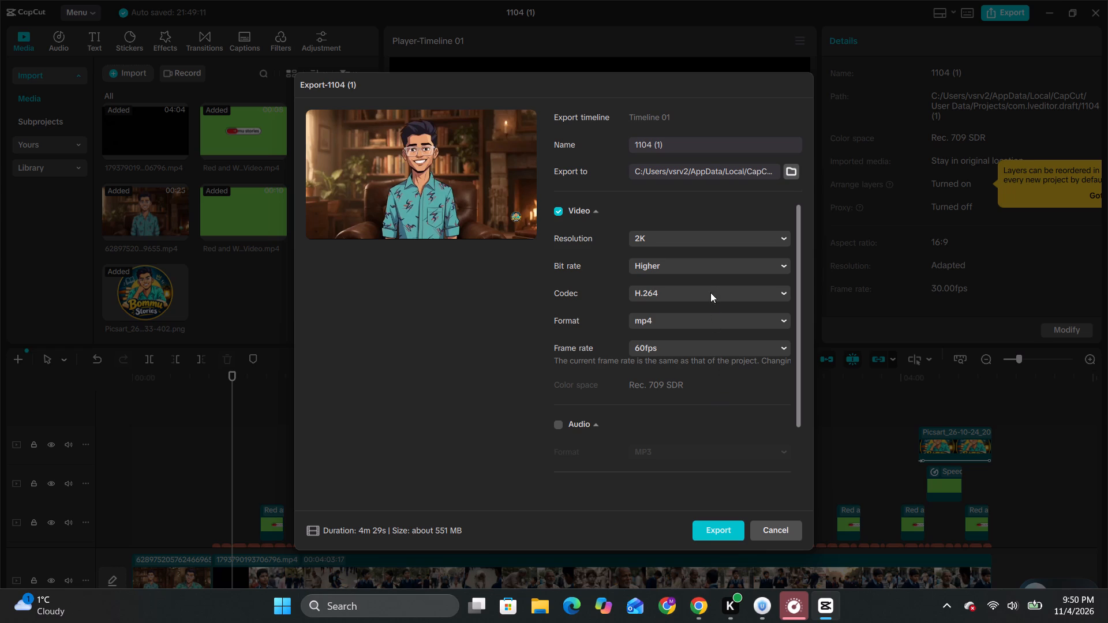
pyautogui.click(712, 298)
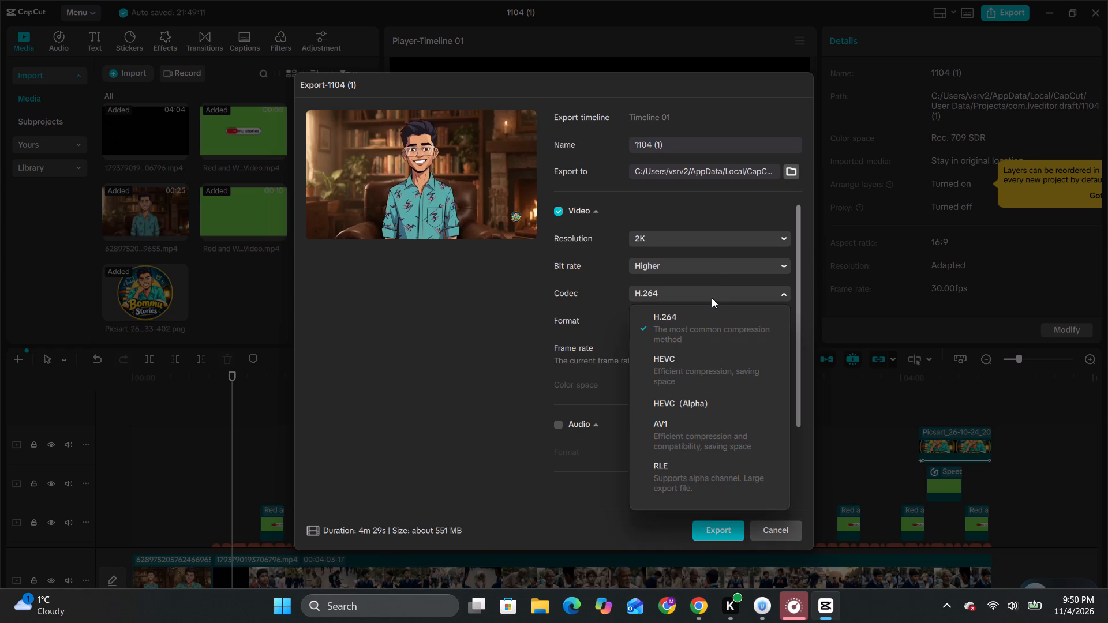
pyautogui.click(712, 298)
pyautogui.click(708, 531)
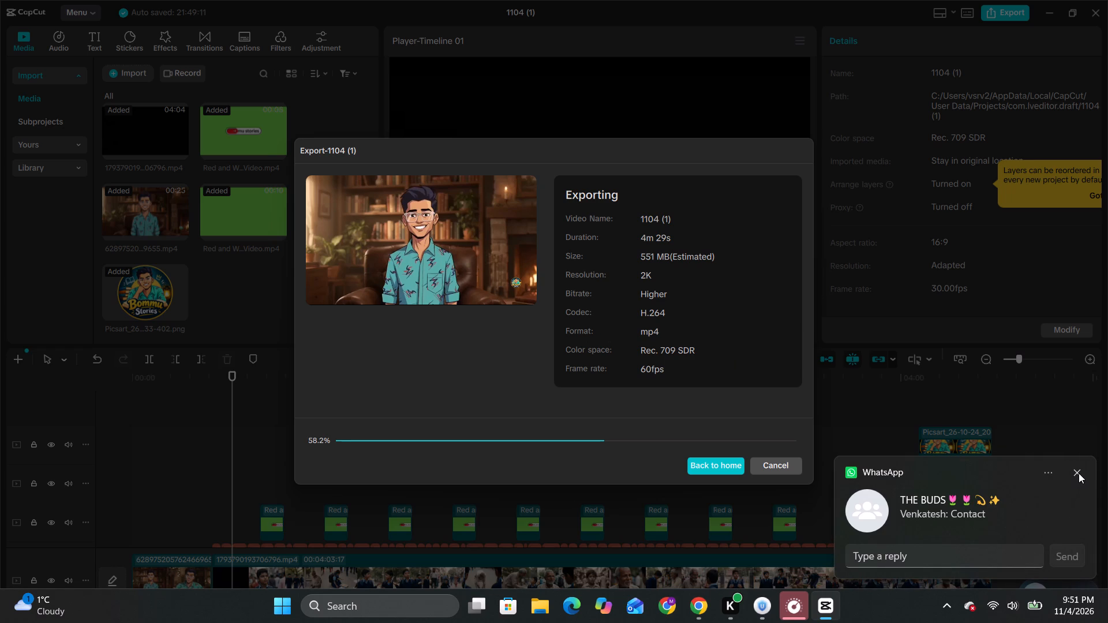
# Dismiss the incoming WhatsApp notification and let the video export run to completion.
pyautogui.click(1079, 473)
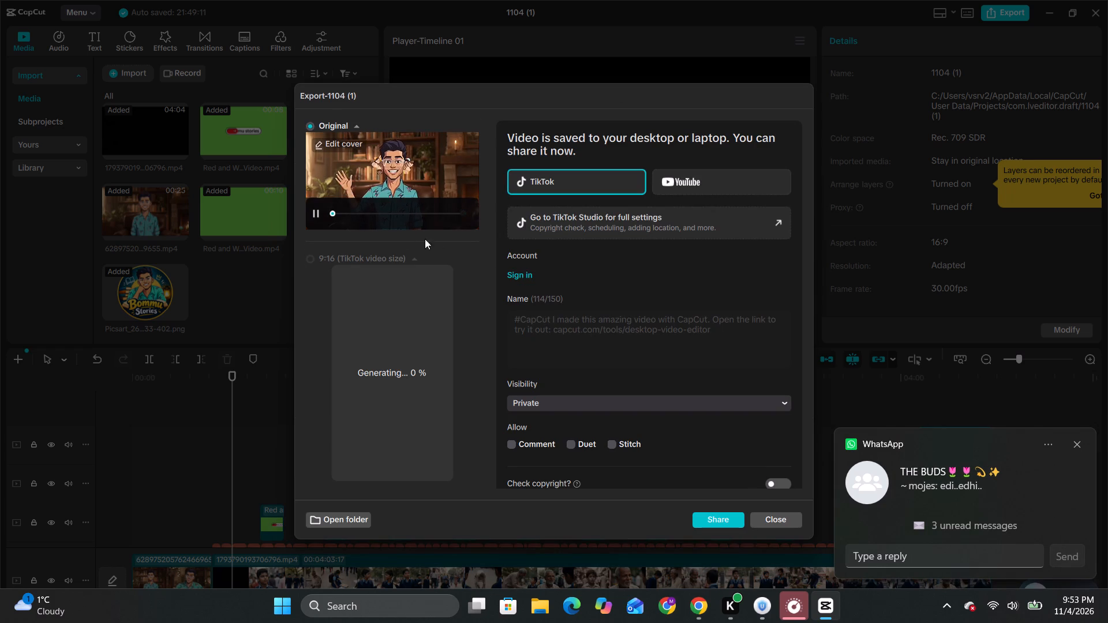
# Play part of the exported video from about 00:50 in the export preview and look over the sharing options.
pyautogui.click(347, 218)
pyautogui.click(356, 212)
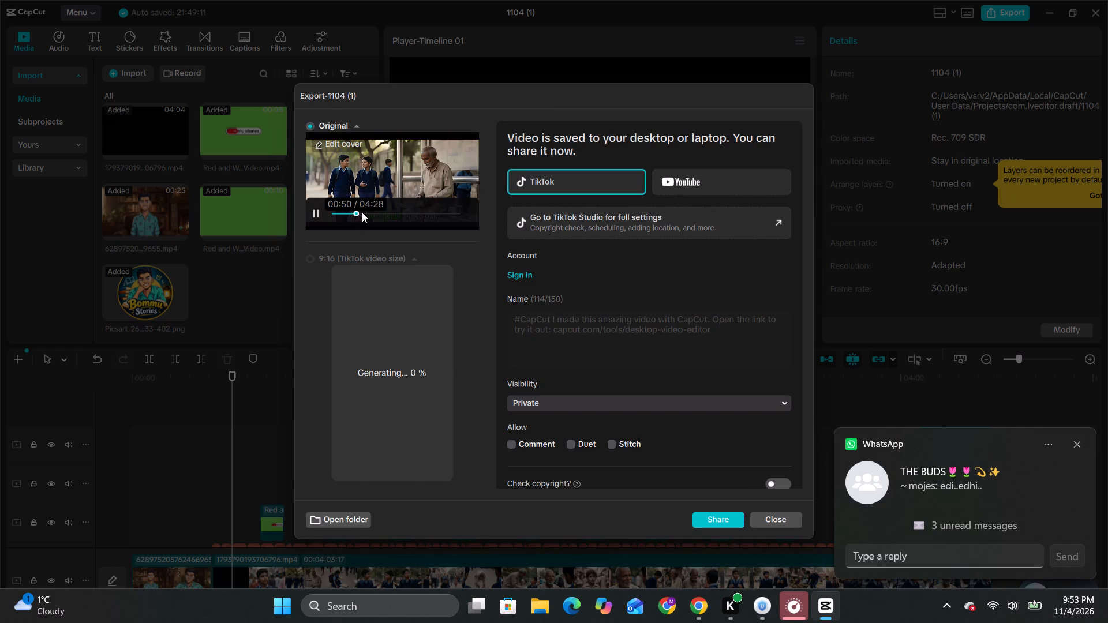
pyautogui.click(431, 186)
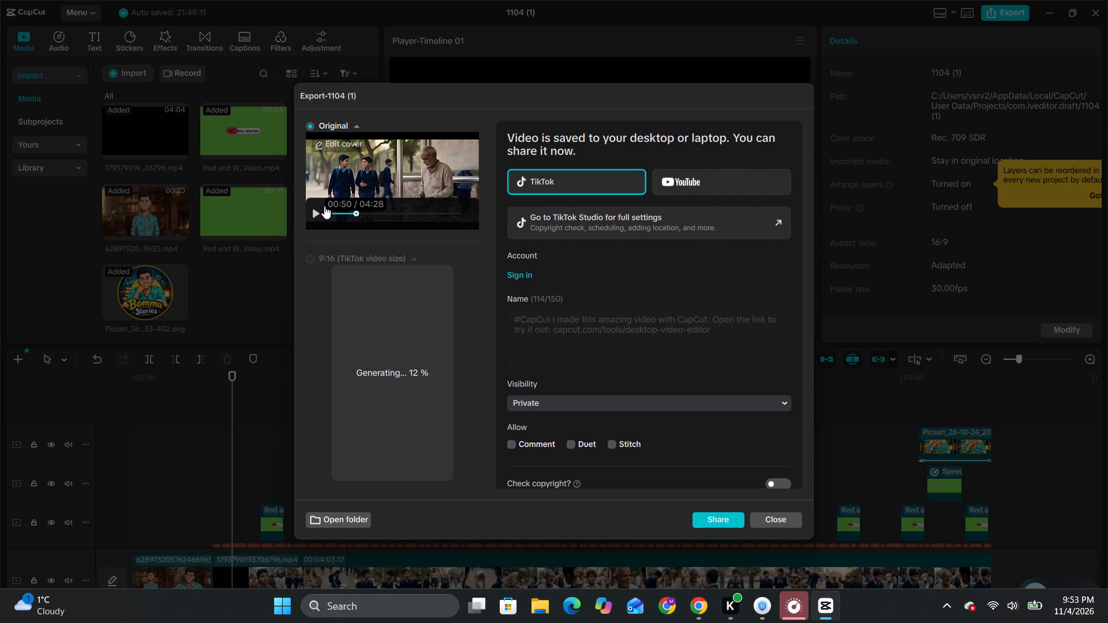
pyautogui.click(322, 214)
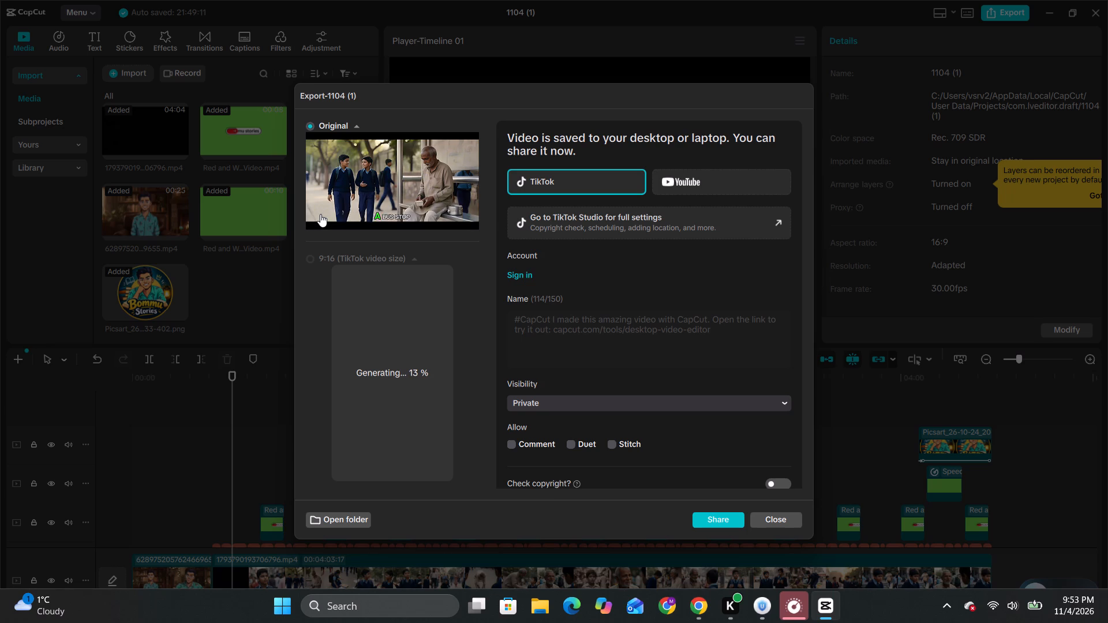
pyautogui.click(374, 187)
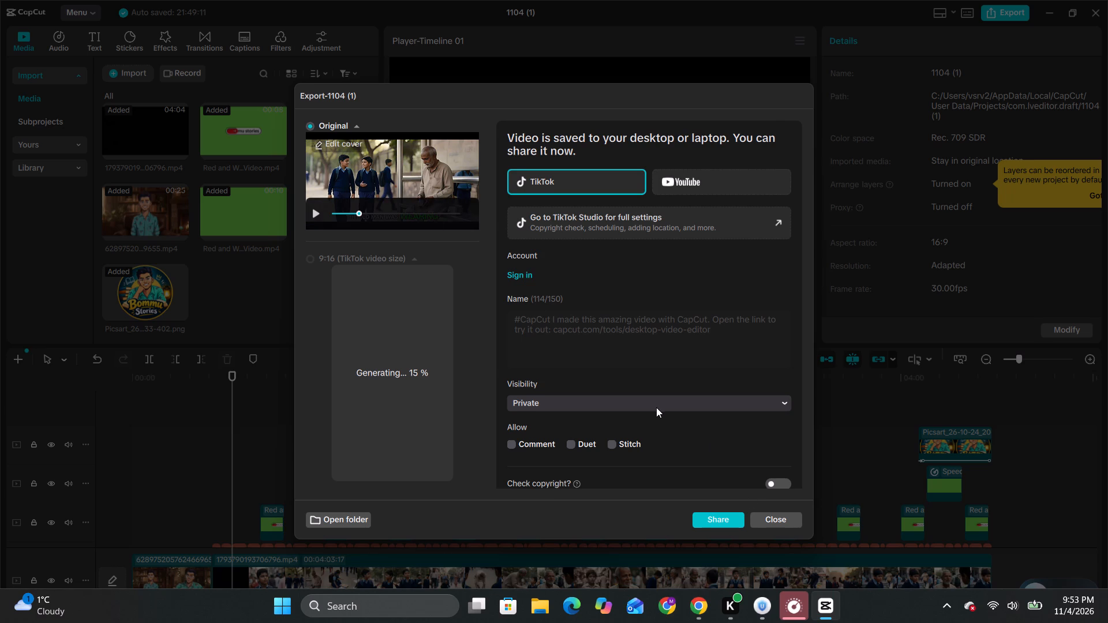
pyautogui.scroll(-4, 651, 407)
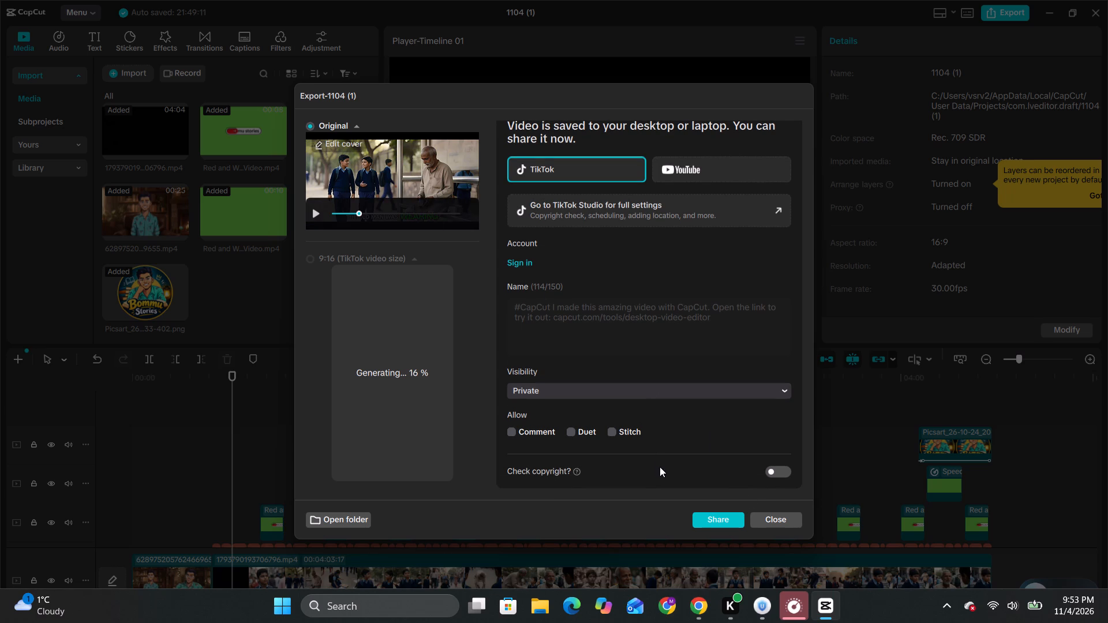
# Switch to Google Chrome and start a video upload from the Bommu Stories channel in YouTube Studio, opening the file picker.
pyautogui.click(668, 609)
pyautogui.click(518, 419)
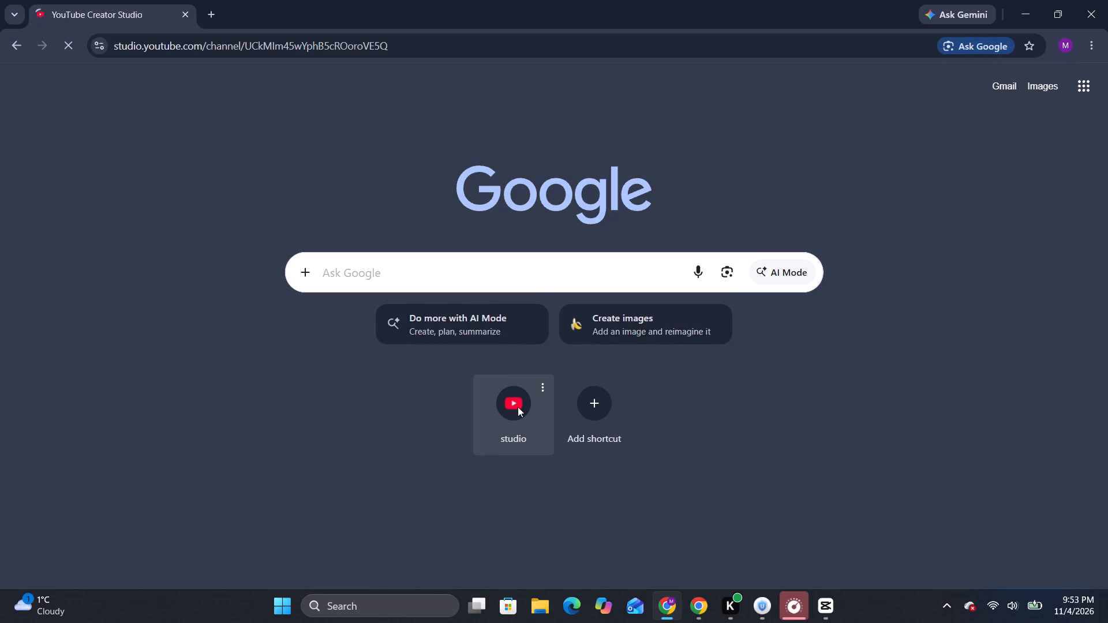
pyautogui.doubleClick(516, 407)
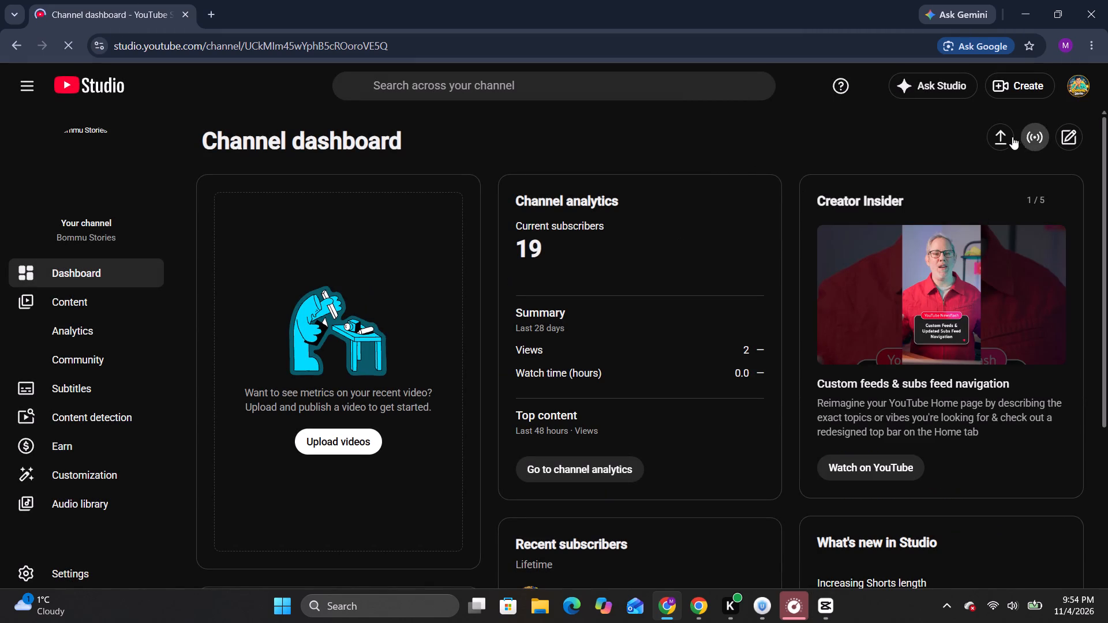
pyautogui.click(1002, 137)
pyautogui.click(565, 313)
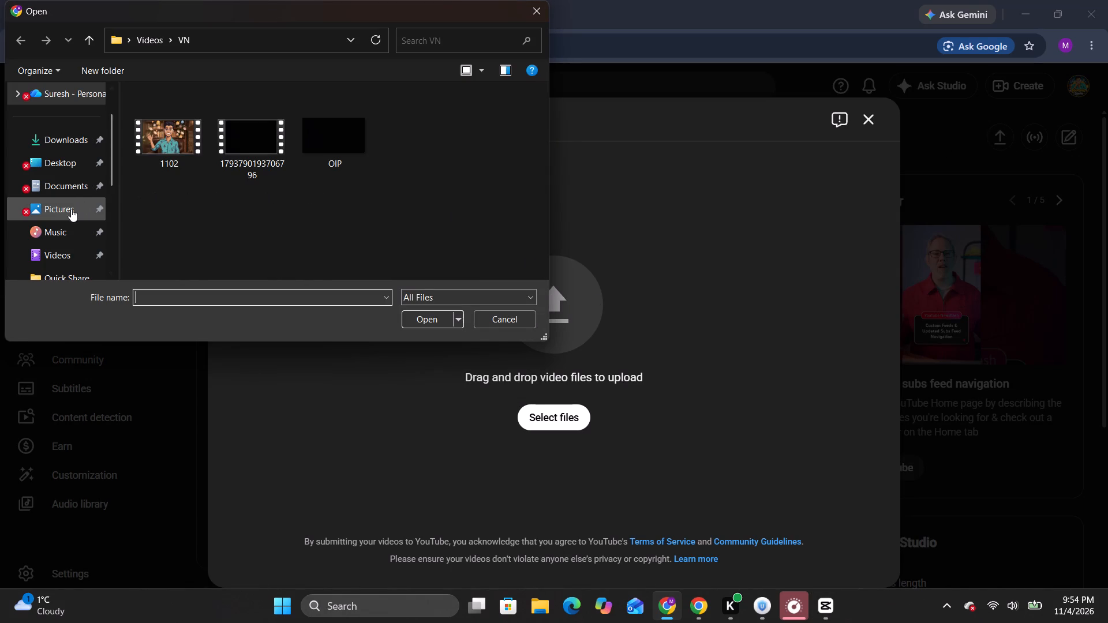
# Look for the exported video in the STORY, Quick Share, Videos, Music and Pictures folders of the upload file picker.
pyautogui.scroll(-1, 53, 217)
pyautogui.click(44, 231)
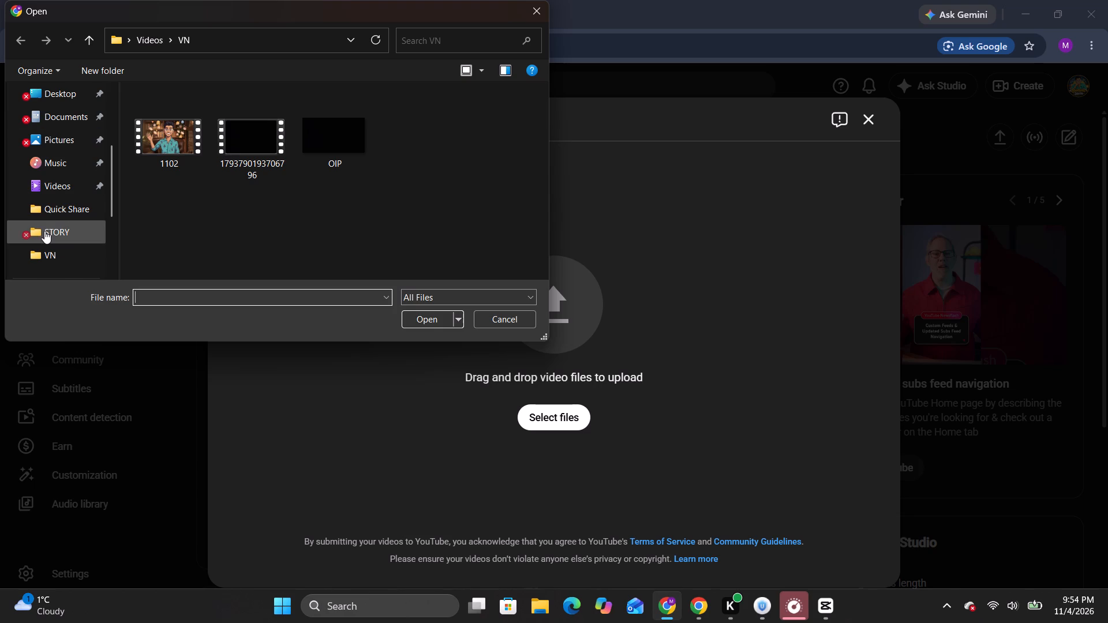
pyautogui.click(48, 245)
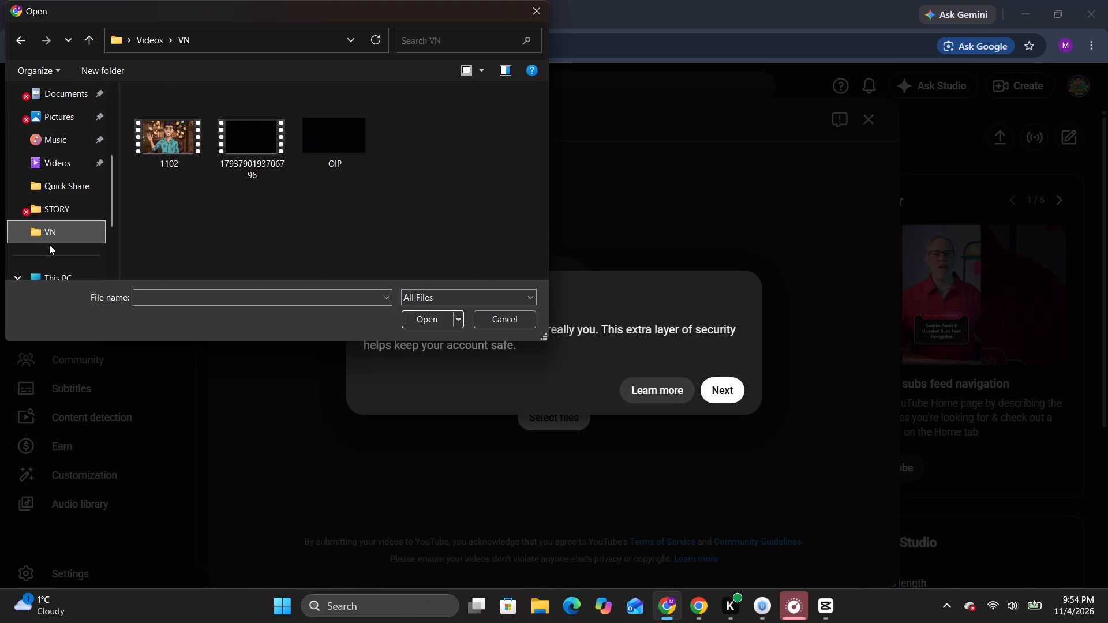
pyautogui.click(57, 204)
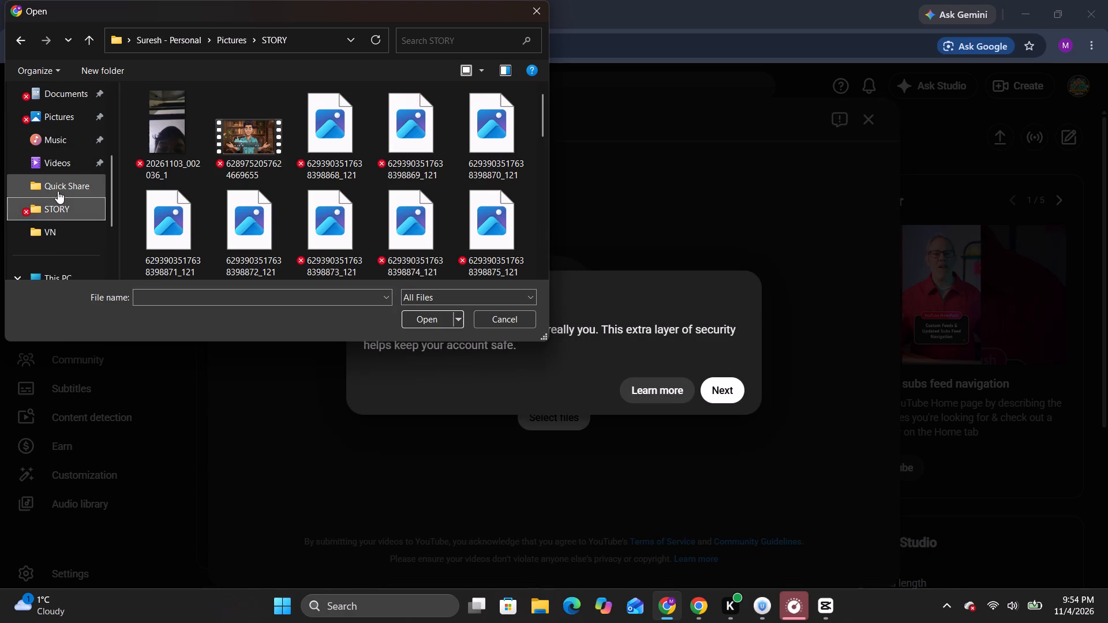
pyautogui.click(58, 191)
pyautogui.click(698, 257)
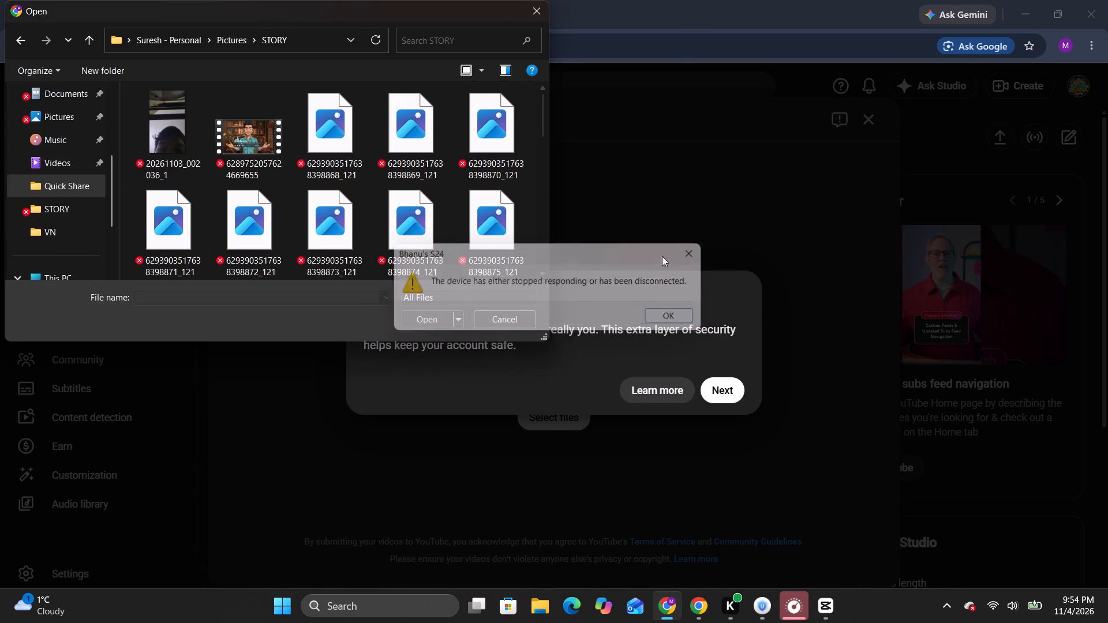
pyautogui.click(58, 171)
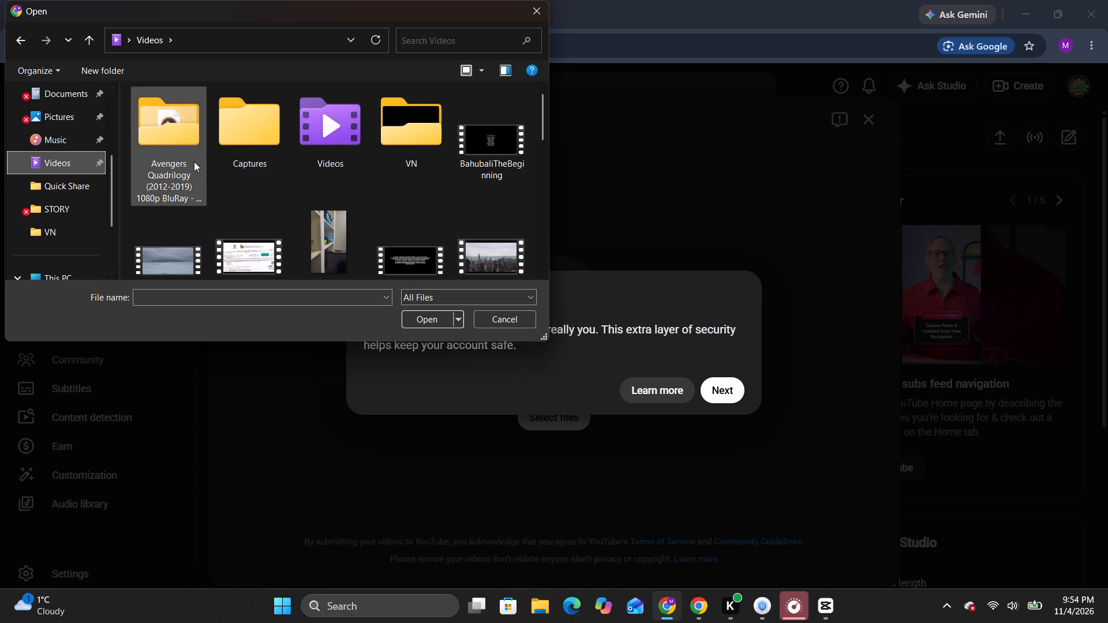
pyautogui.scroll(-2, 254, 171)
pyautogui.scroll(3, 256, 172)
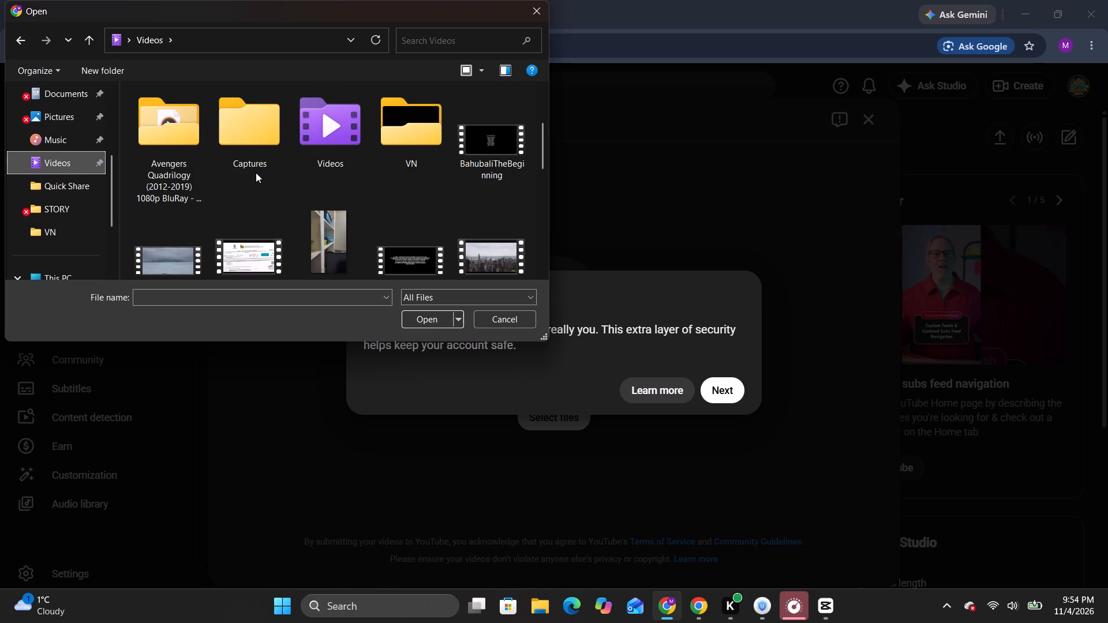
pyautogui.scroll(5, 256, 172)
pyautogui.click(80, 142)
pyautogui.click(59, 117)
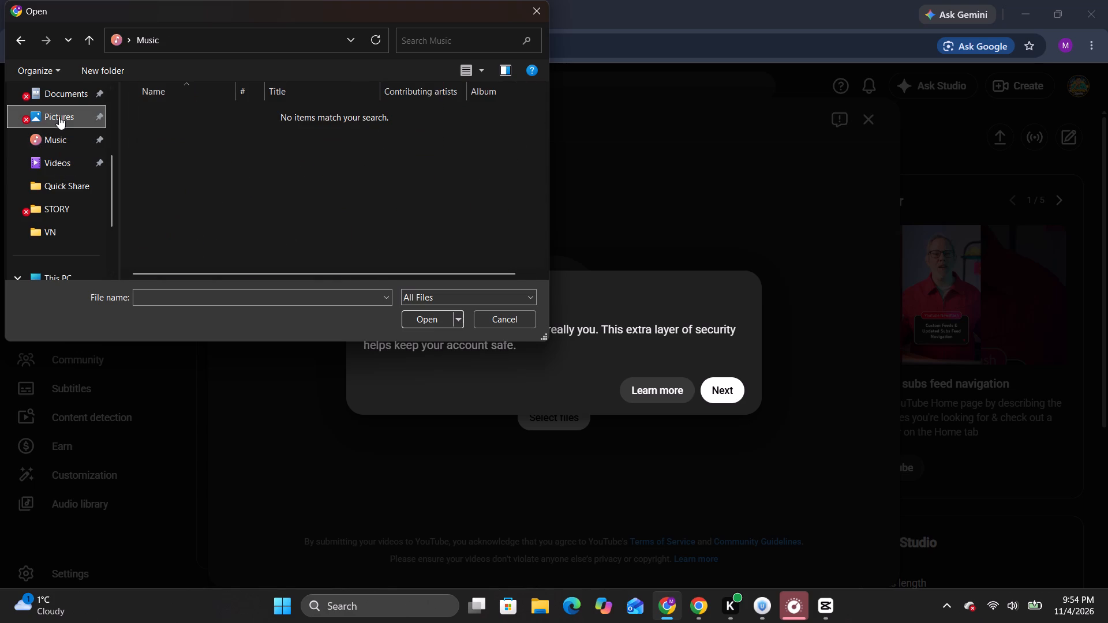
# Browse the Home view, checking Downloads, Videos and the recent files for the exported video.
pyautogui.scroll(8, 61, 133)
pyautogui.click(59, 105)
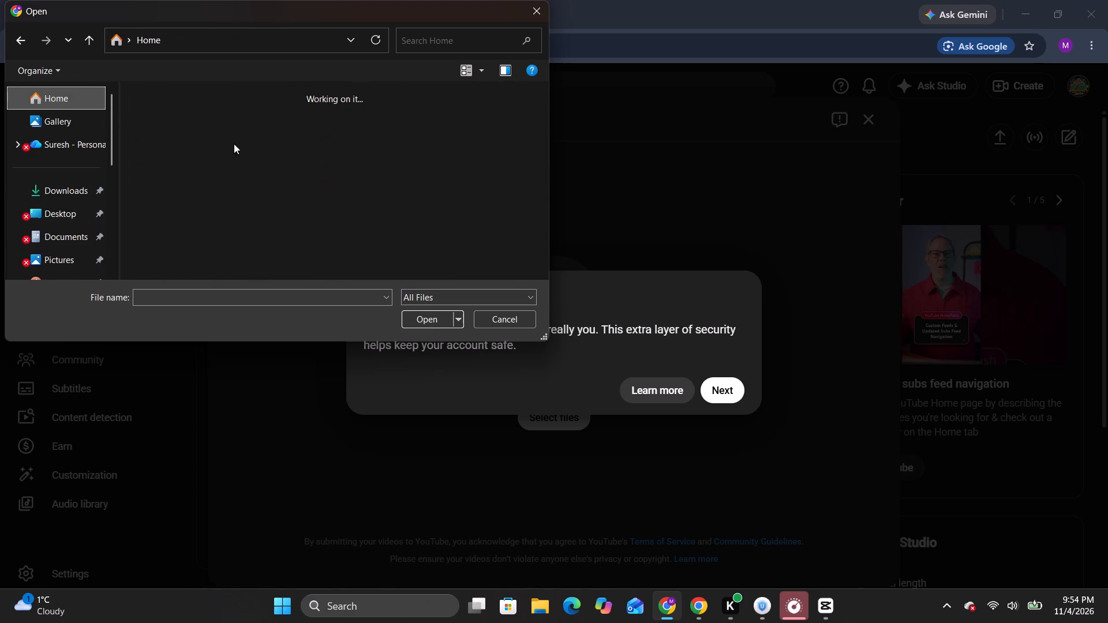
pyautogui.doubleClick(225, 131)
pyautogui.scroll(-2, 248, 171)
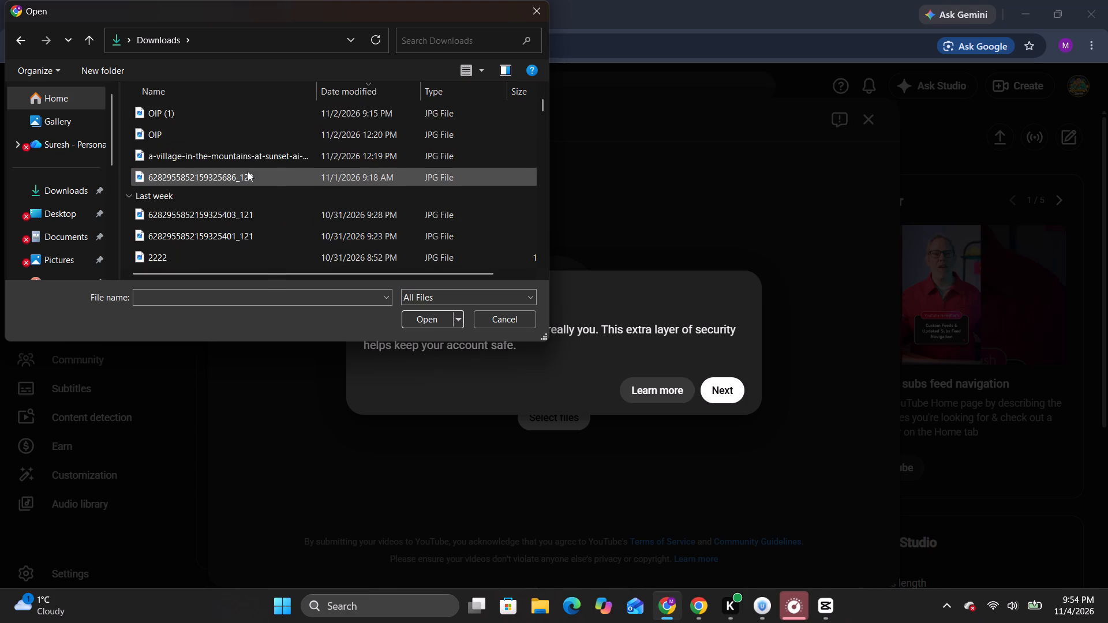
pyautogui.scroll(5, 248, 171)
pyautogui.click(26, 44)
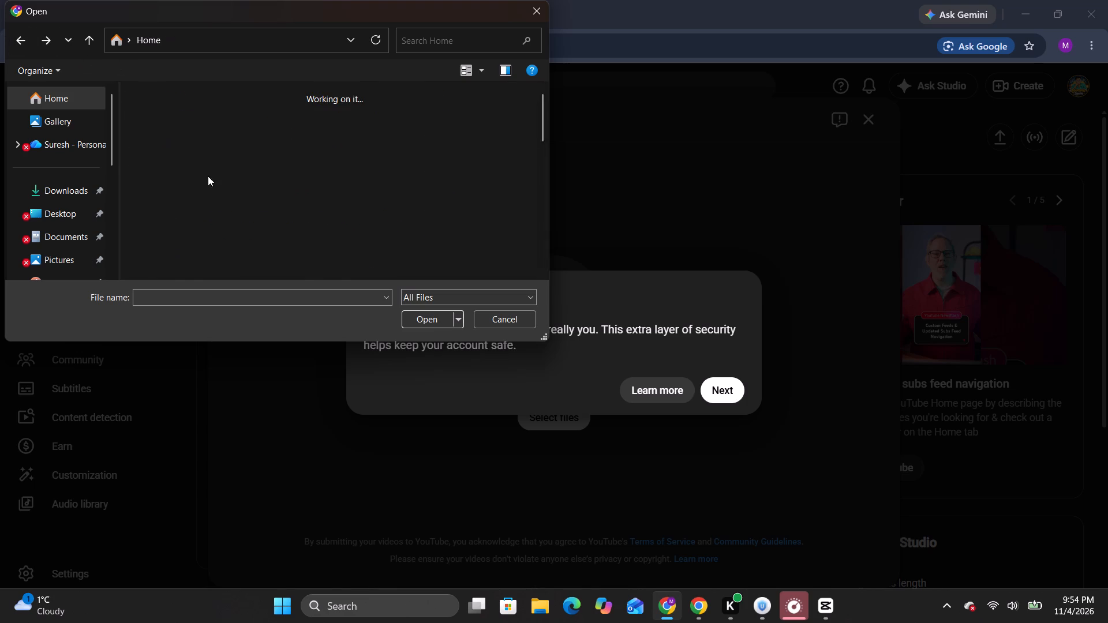
pyautogui.scroll(-1, 216, 174)
pyautogui.doubleClick(367, 136)
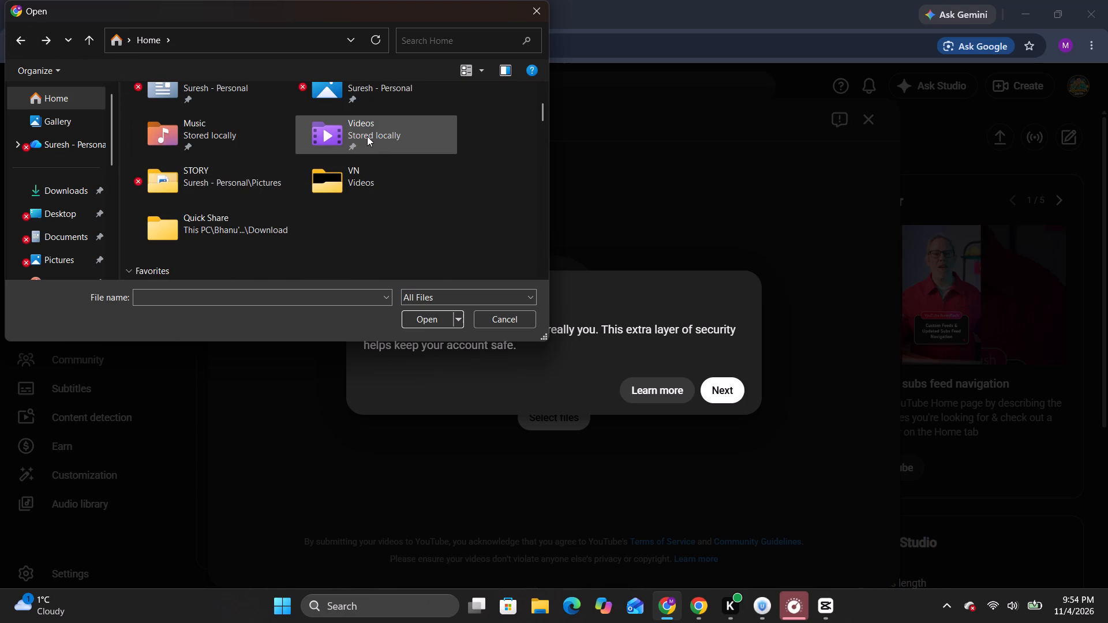
pyautogui.click(24, 44)
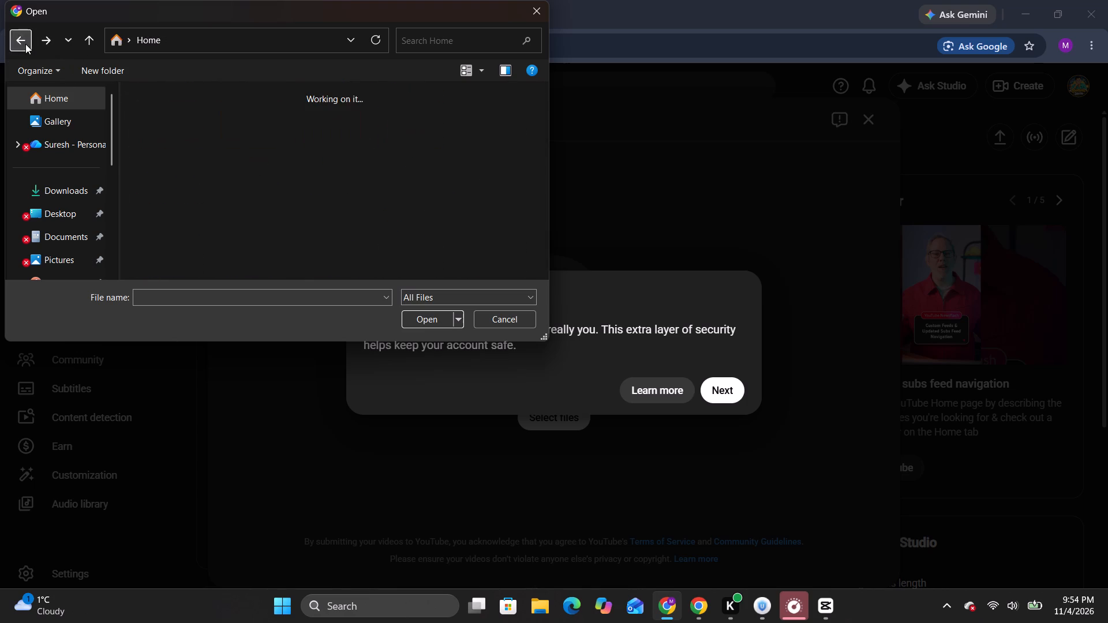
pyautogui.scroll(-3, 246, 147)
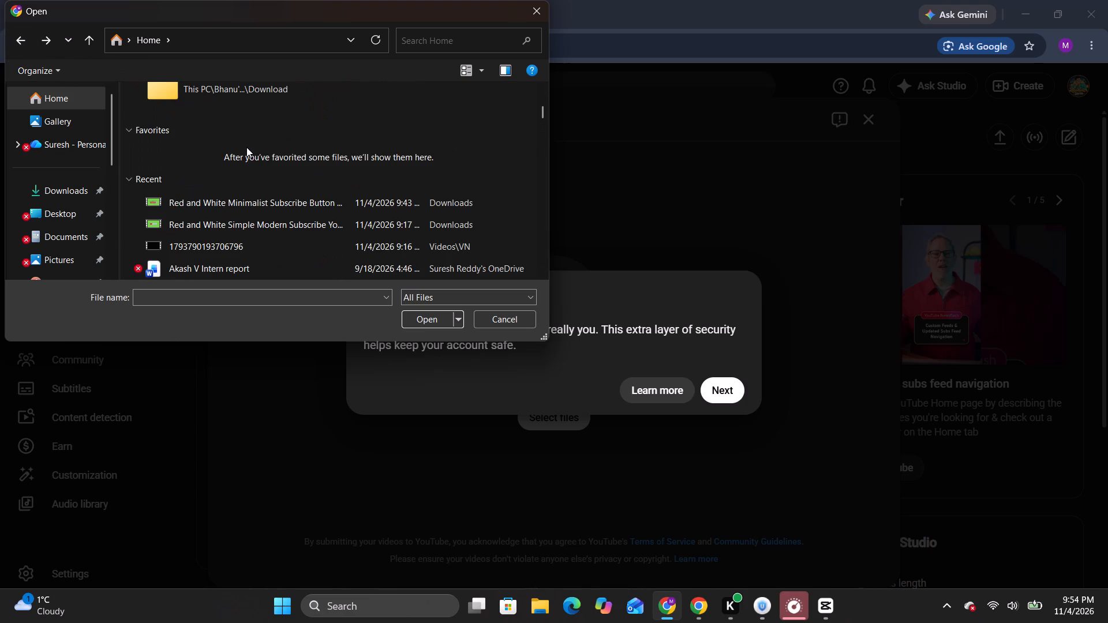
pyautogui.scroll(5, 246, 147)
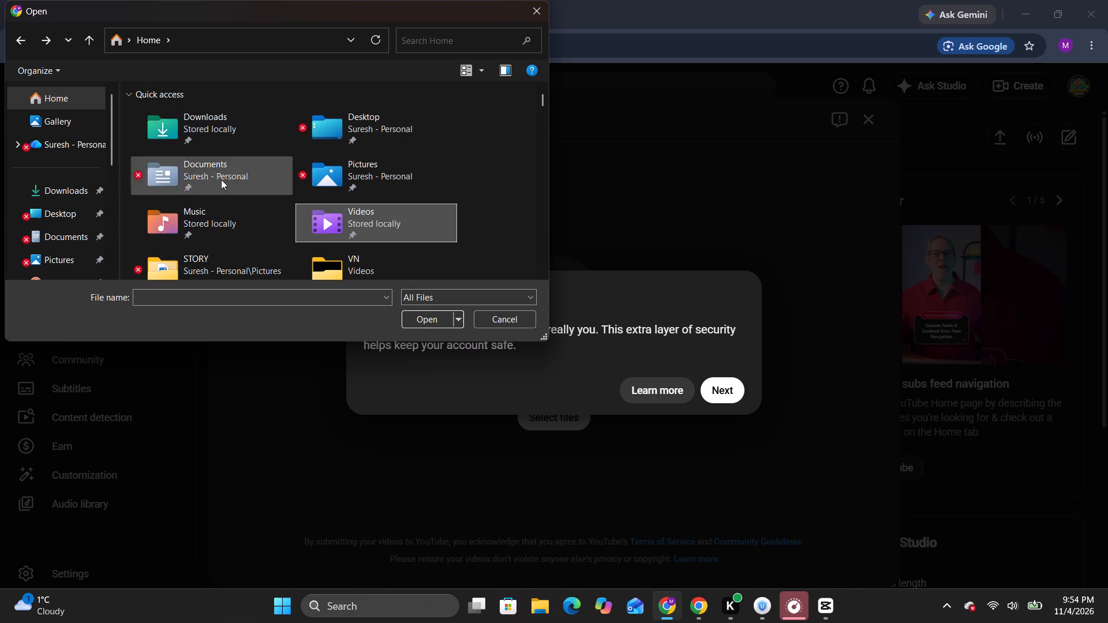
pyautogui.scroll(-4, 78, 243)
# Browse the OS (C:) drive through Users into the personal user folder to look for the exported video's location.
pyautogui.click(72, 215)
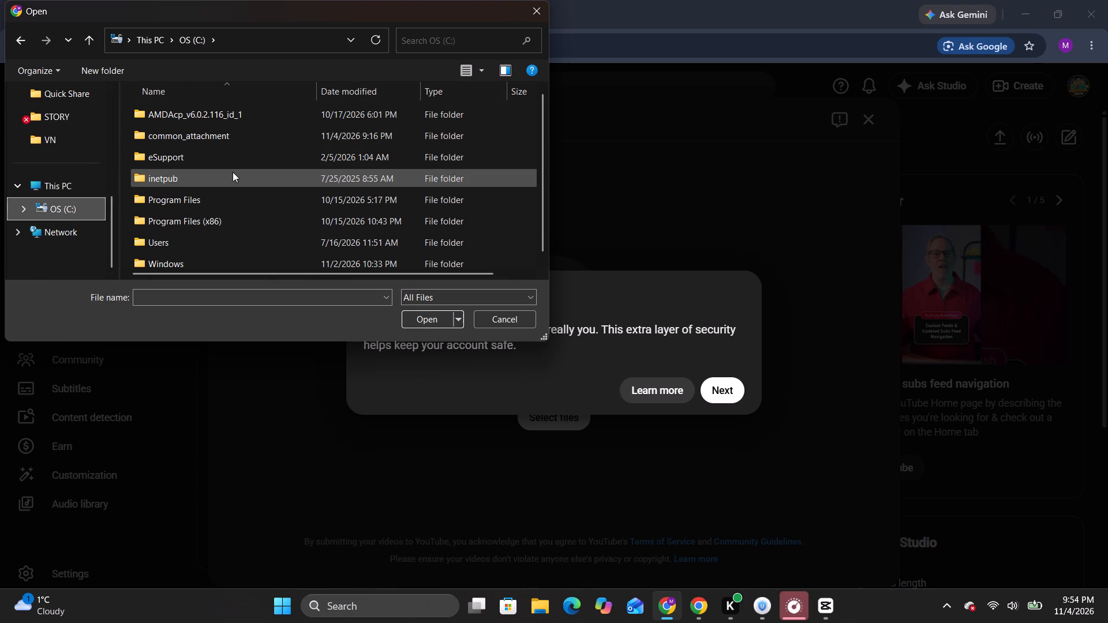
pyautogui.scroll(-1, 227, 187)
pyautogui.doubleClick(169, 241)
pyautogui.doubleClick(152, 134)
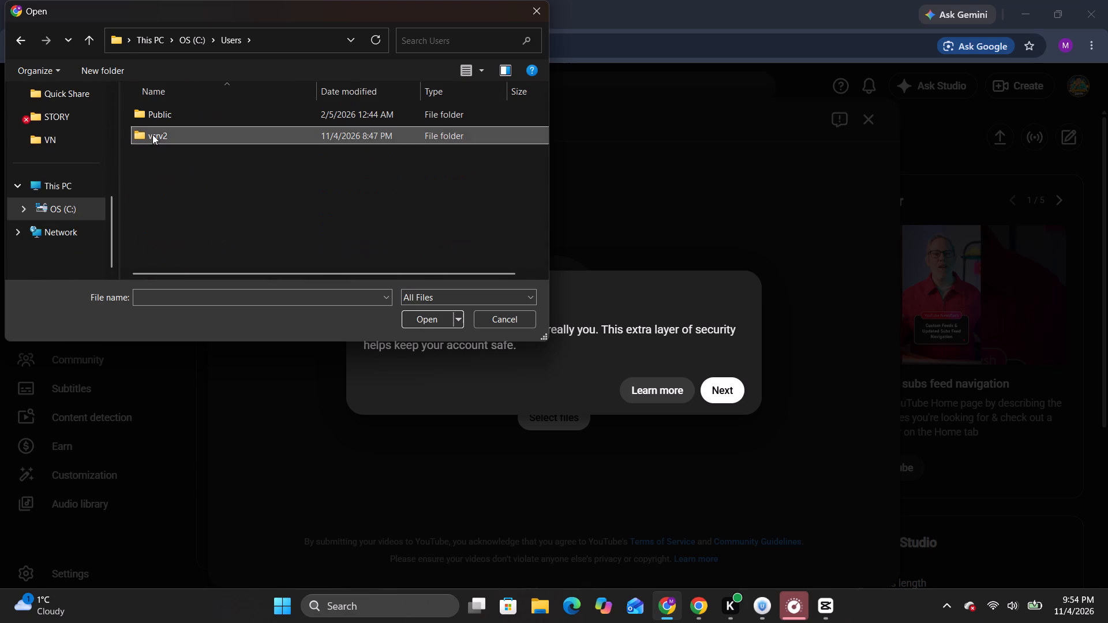
pyautogui.scroll(-2, 198, 179)
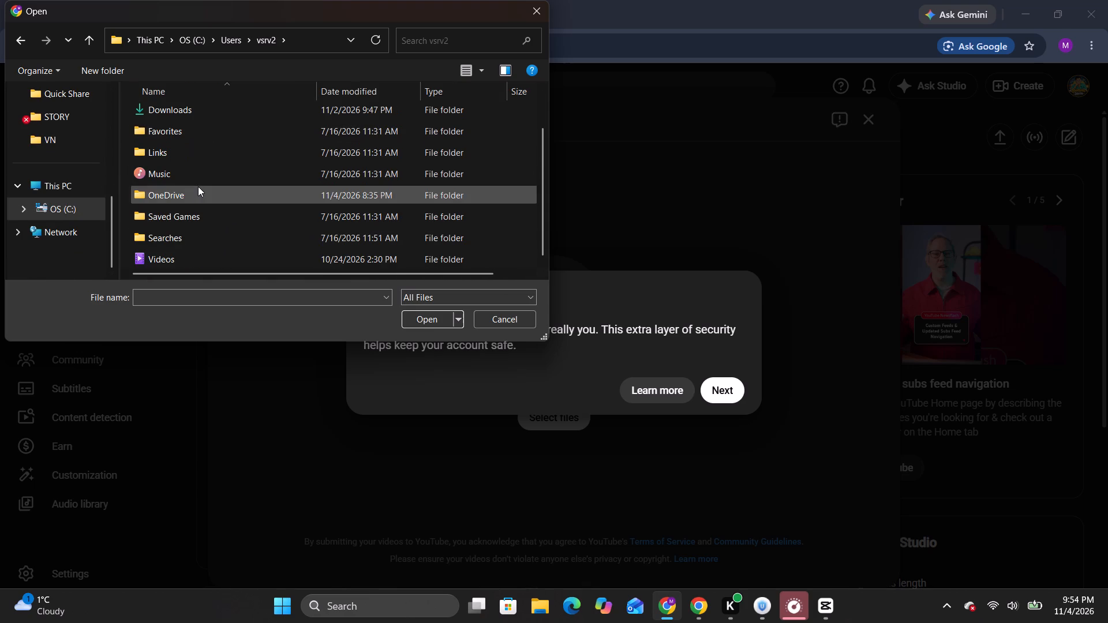
pyautogui.scroll(5, 216, 187)
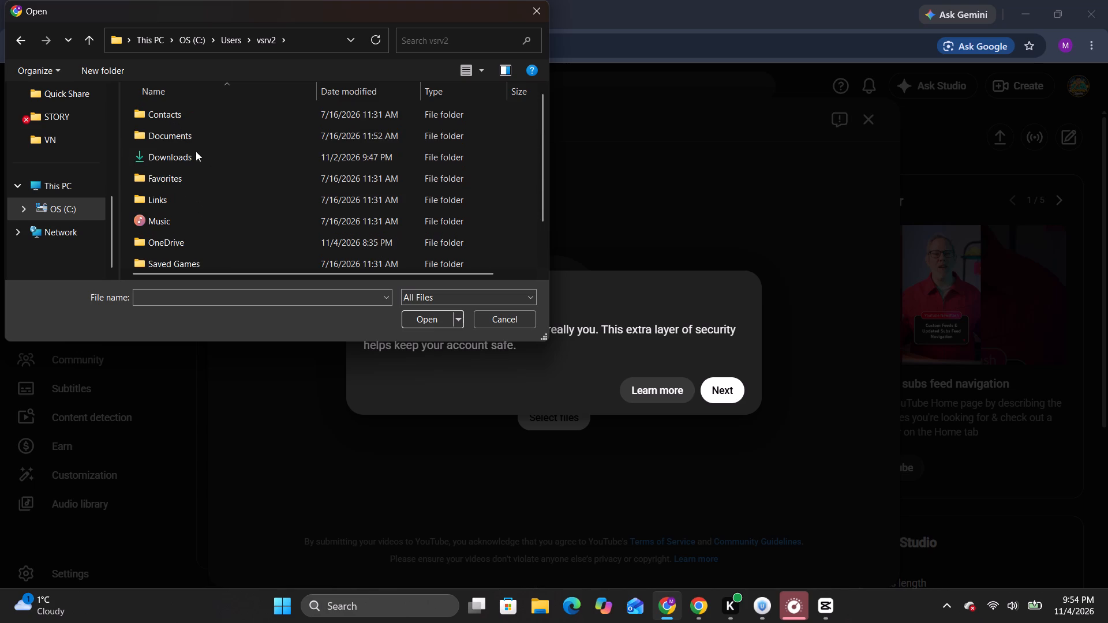
# Switch to CapCut and open the folder where the exported 1104 (1) video is saved.
pyautogui.click(829, 604)
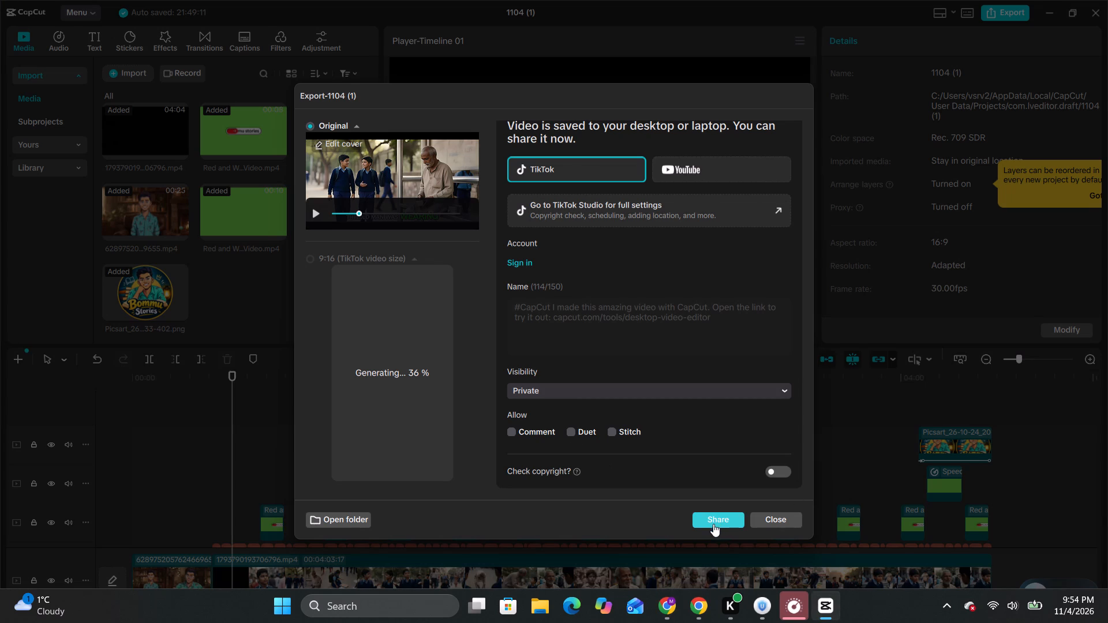
pyautogui.click(324, 520)
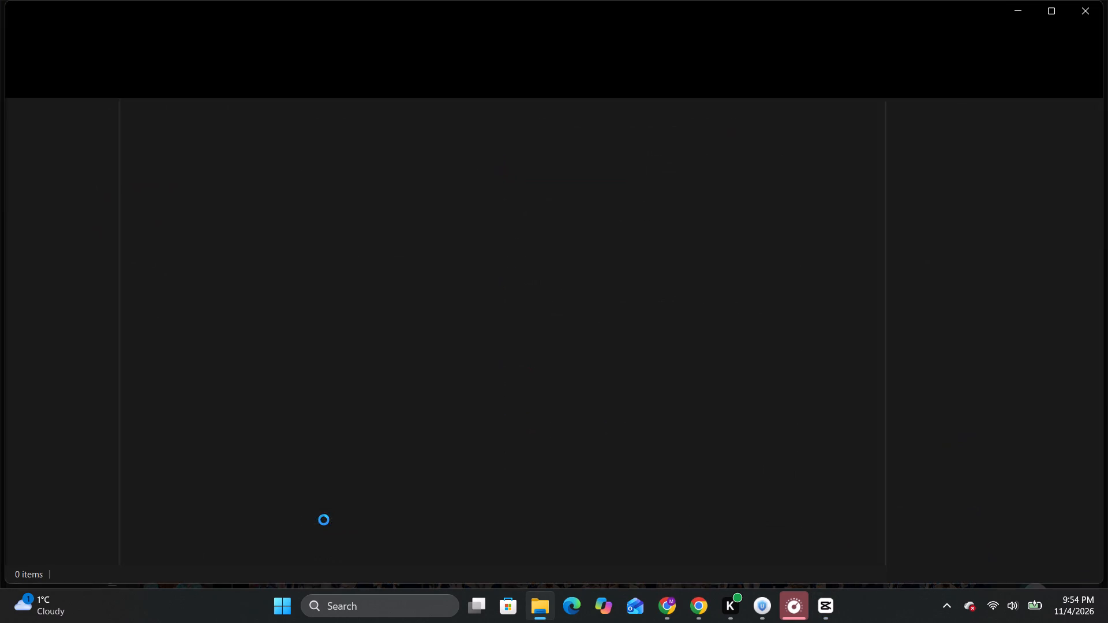